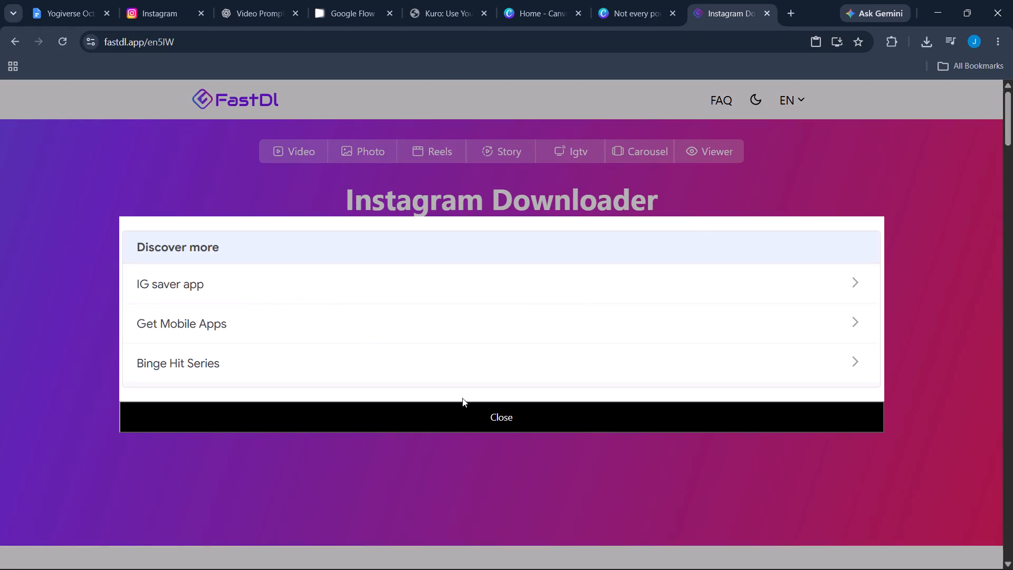
Dismiss the ads and download the found Instagram reel, "Bugün çok güzel bir gün olacak", as a video.
{"action": "left_click", "coordinate": [471, 411]}
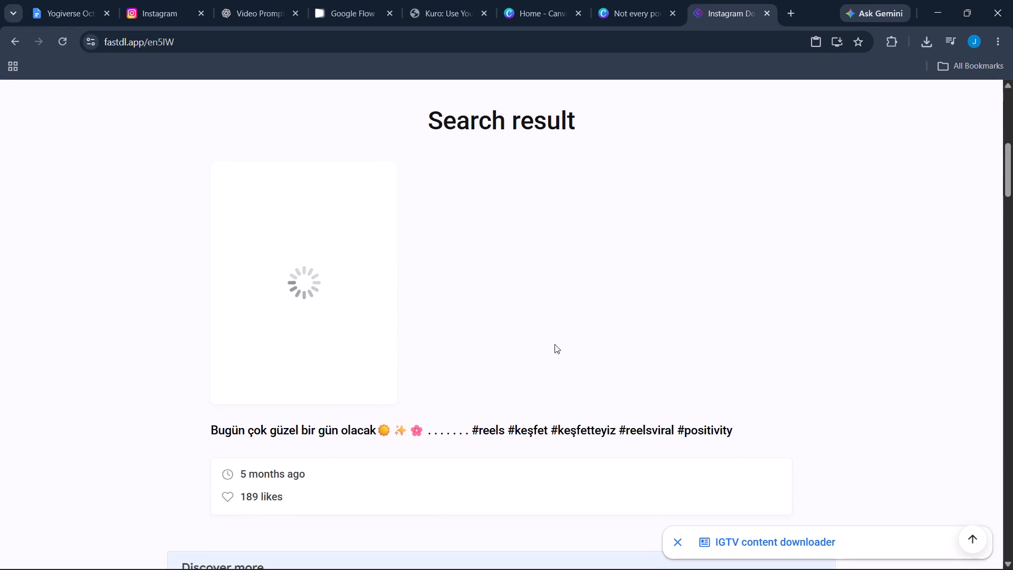
{"action": "scroll", "coordinate": [352, 340], "scroll_direction": "down", "scroll_amount": 2}
{"action": "scroll", "coordinate": [482, 359], "scroll_direction": "up", "scroll_amount": 2}
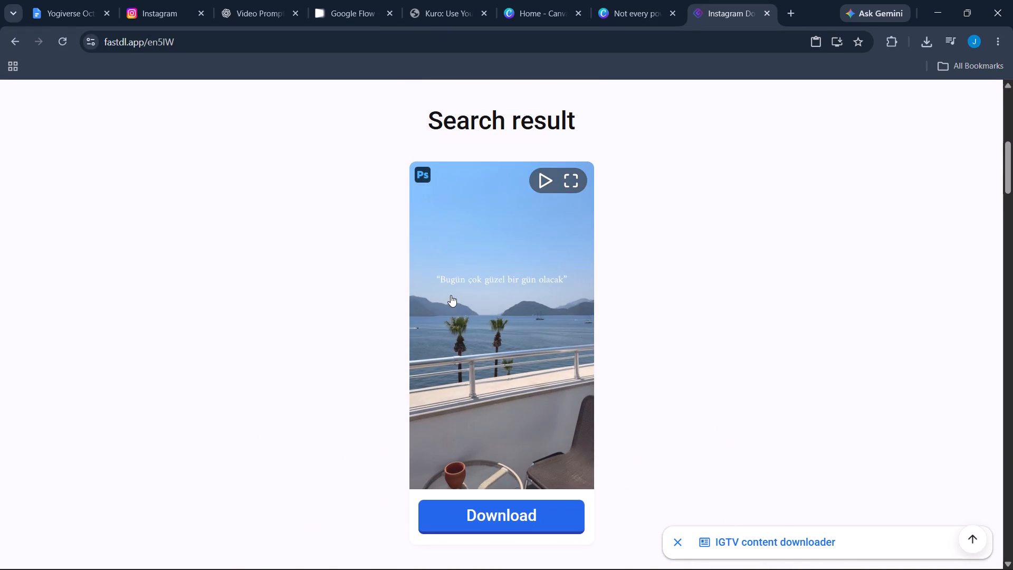
{"action": "scroll", "coordinate": [480, 313], "scroll_direction": "down", "scroll_amount": 2}
{"action": "left_click", "coordinate": [498, 387]}
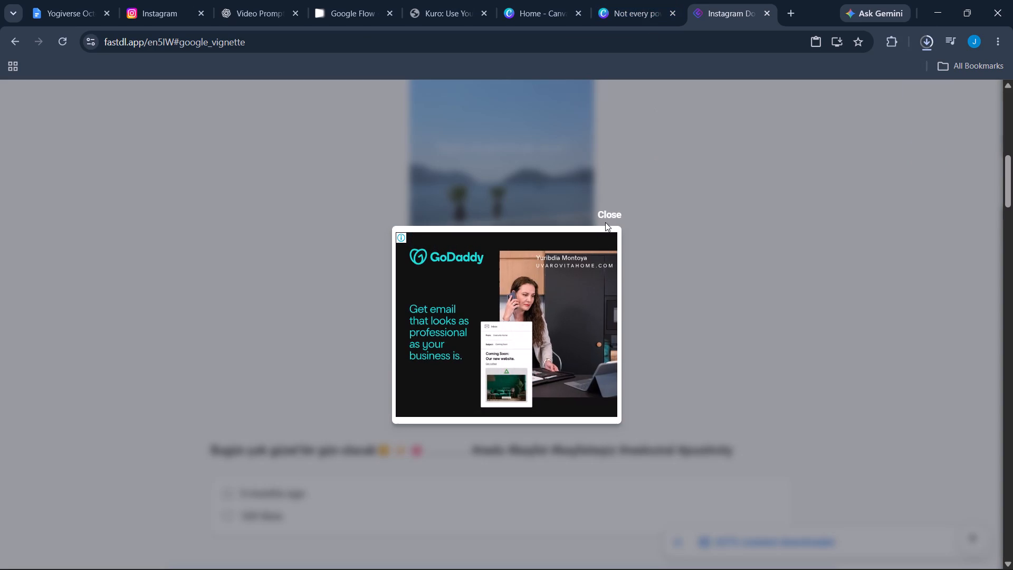
{"action": "left_click", "coordinate": [606, 216]}
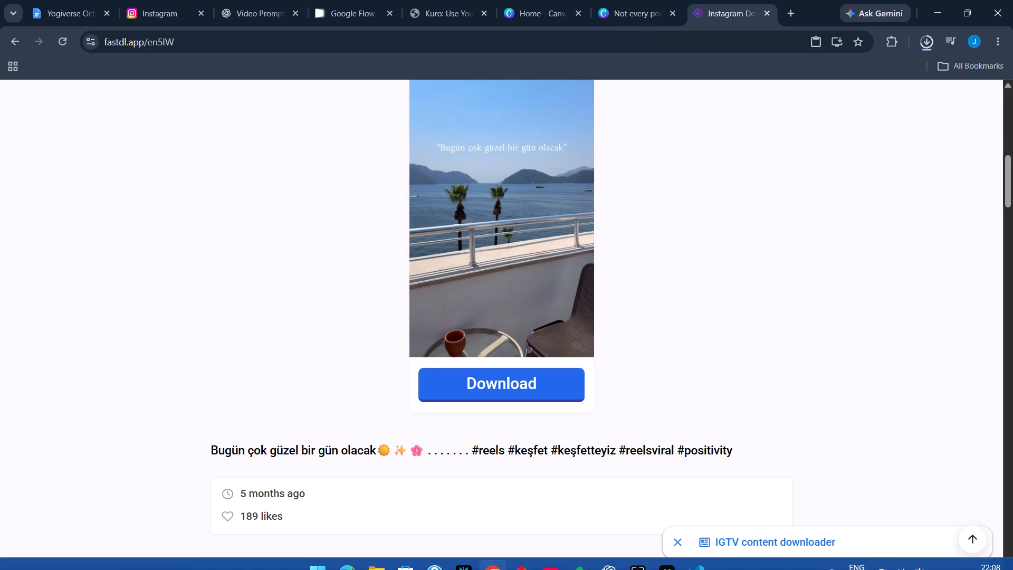
Search the computer for "da" and launch DaVinci Resolve.
{"action": "left_click", "coordinate": [325, 549]}
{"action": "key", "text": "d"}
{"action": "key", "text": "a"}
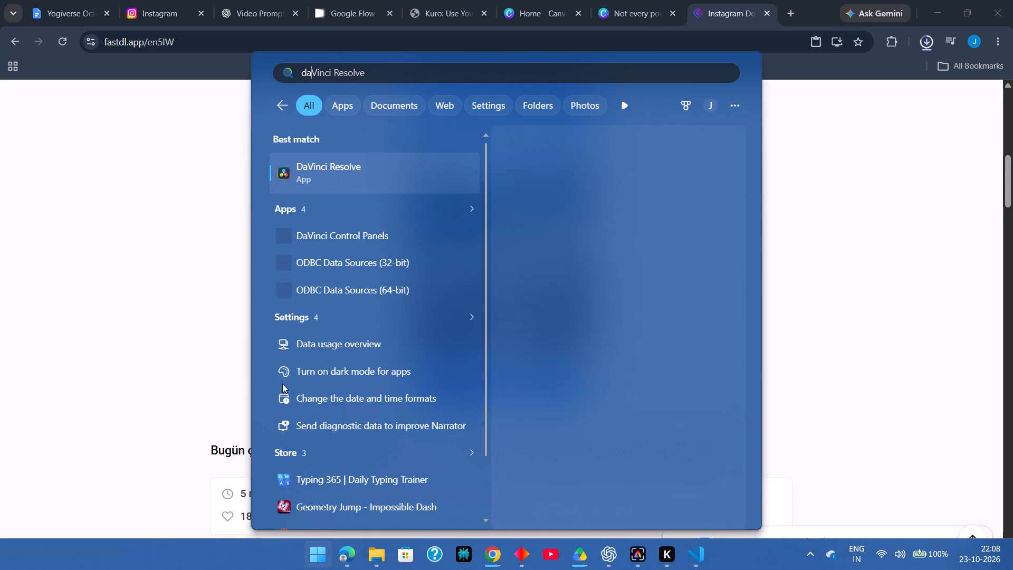
{"action": "key", "text": "Return"}
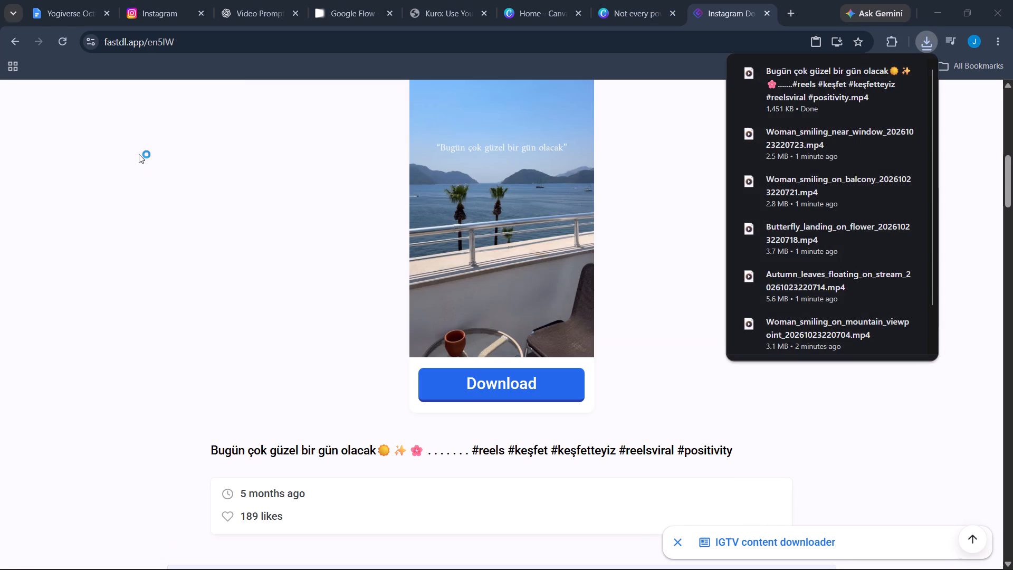
Open the browser's recent download history to check the downloaded videos.
{"action": "left_click", "coordinate": [617, 263]}
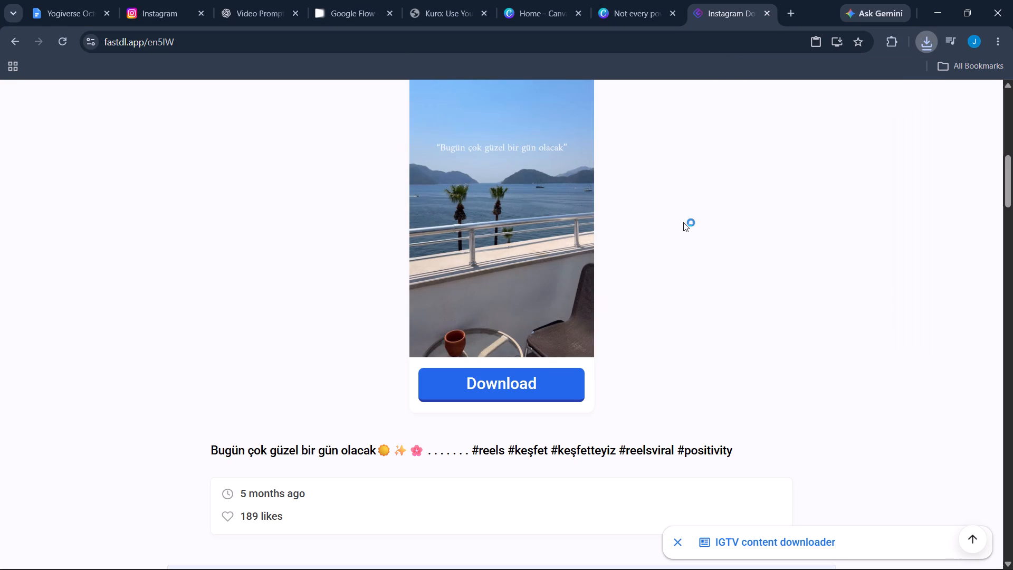
{"action": "left_click", "coordinate": [915, 43]}
{"action": "left_click", "coordinate": [922, 49]}
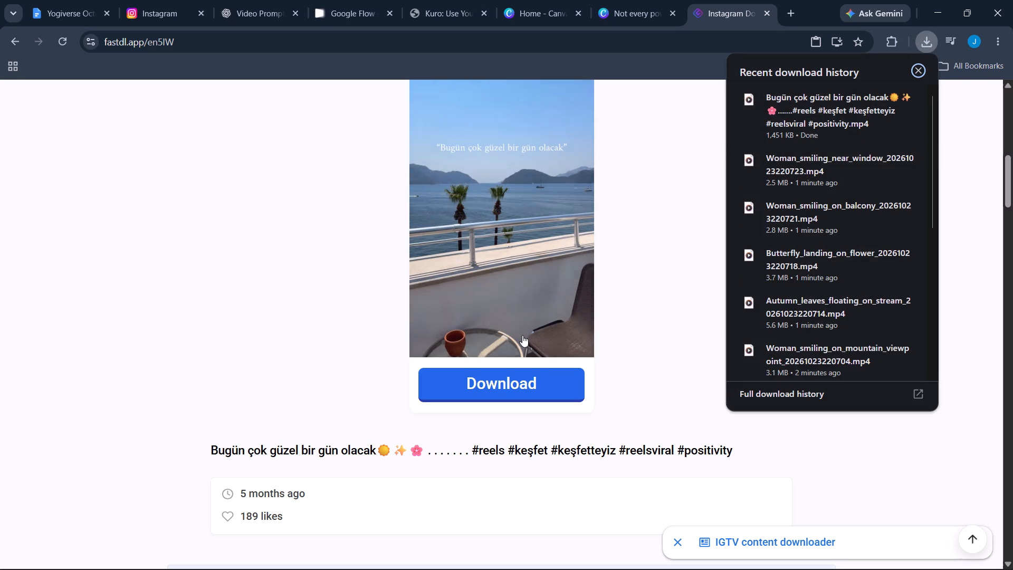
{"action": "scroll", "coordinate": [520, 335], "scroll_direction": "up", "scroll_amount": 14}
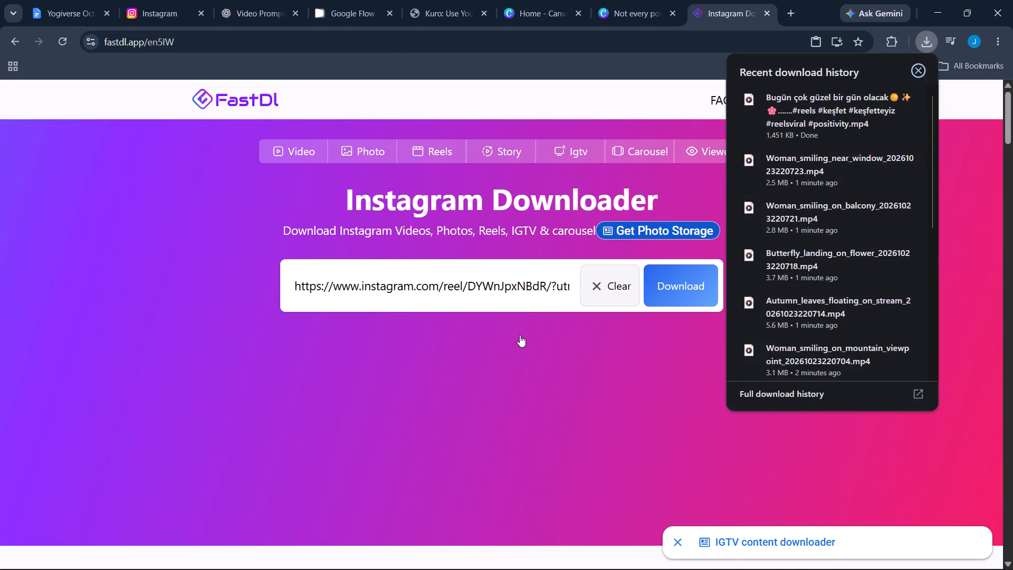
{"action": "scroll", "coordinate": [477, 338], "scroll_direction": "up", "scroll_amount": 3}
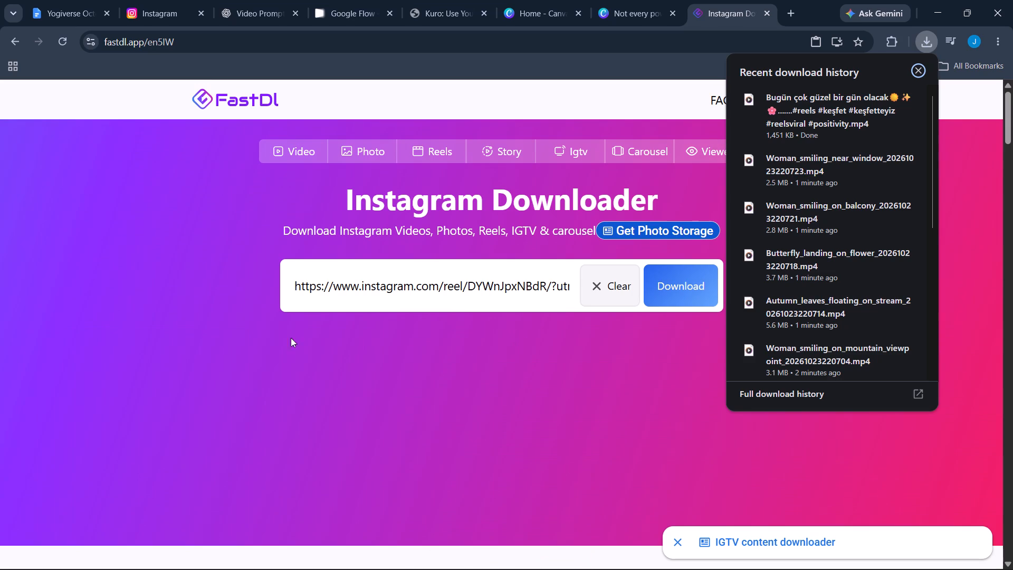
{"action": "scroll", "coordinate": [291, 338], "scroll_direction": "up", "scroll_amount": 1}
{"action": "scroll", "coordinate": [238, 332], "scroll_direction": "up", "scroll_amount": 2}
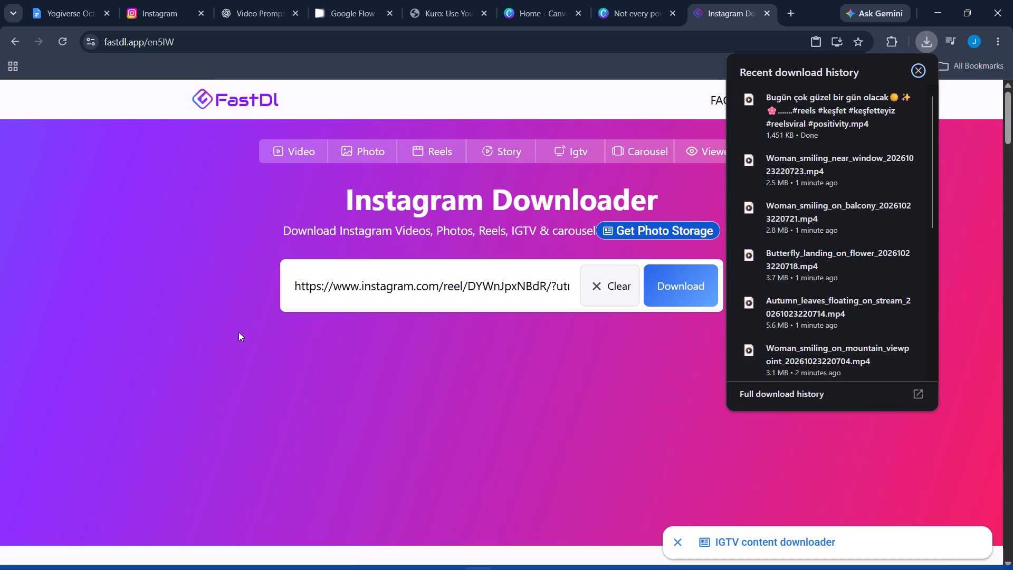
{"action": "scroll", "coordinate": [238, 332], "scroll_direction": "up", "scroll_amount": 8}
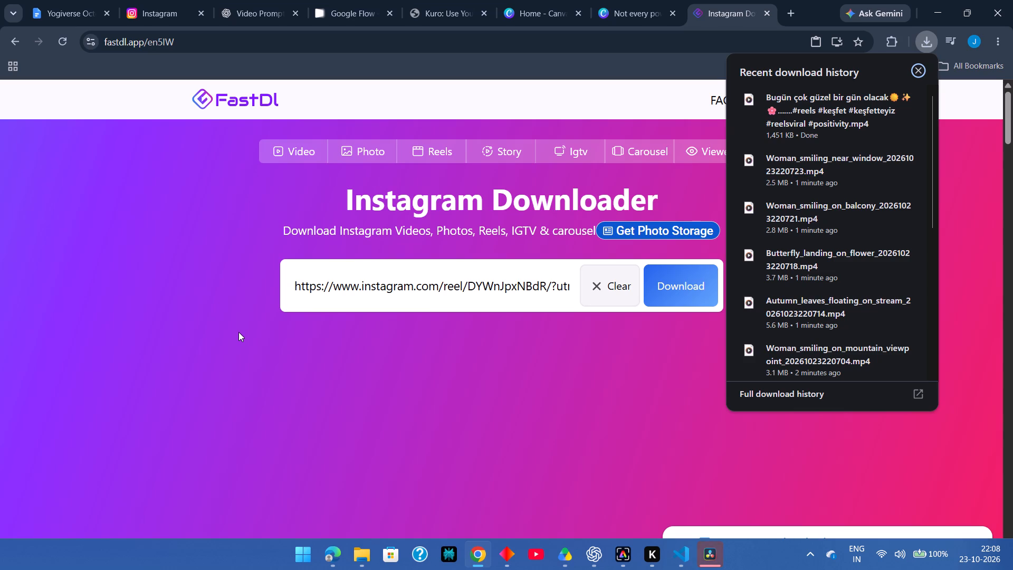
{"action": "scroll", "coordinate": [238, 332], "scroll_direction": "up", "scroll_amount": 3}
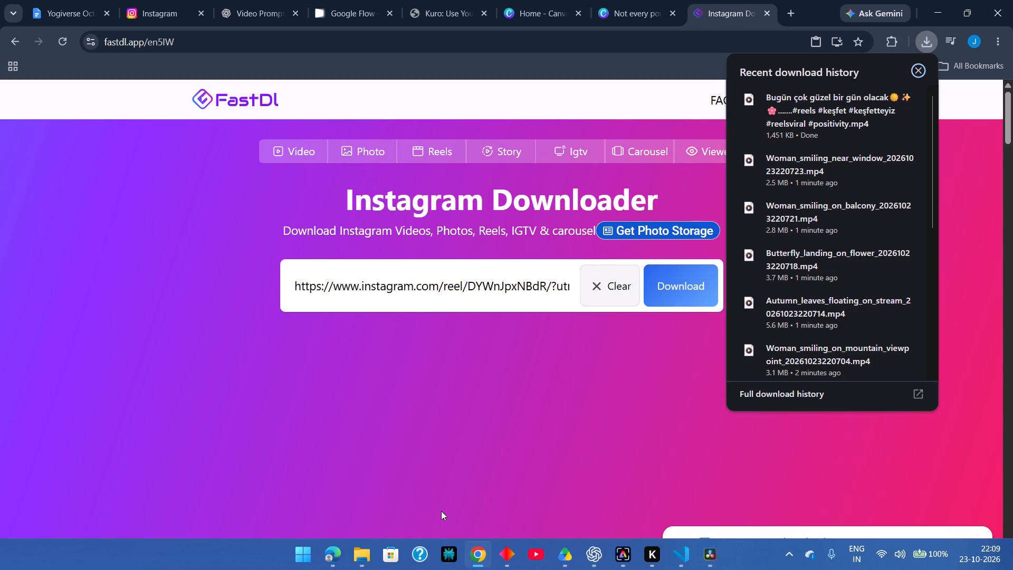
Open the Gemini watermark remover's video page, geminiwatermarkremover.io/video, in a new browser tab.
{"action": "left_click", "coordinate": [791, 0]}
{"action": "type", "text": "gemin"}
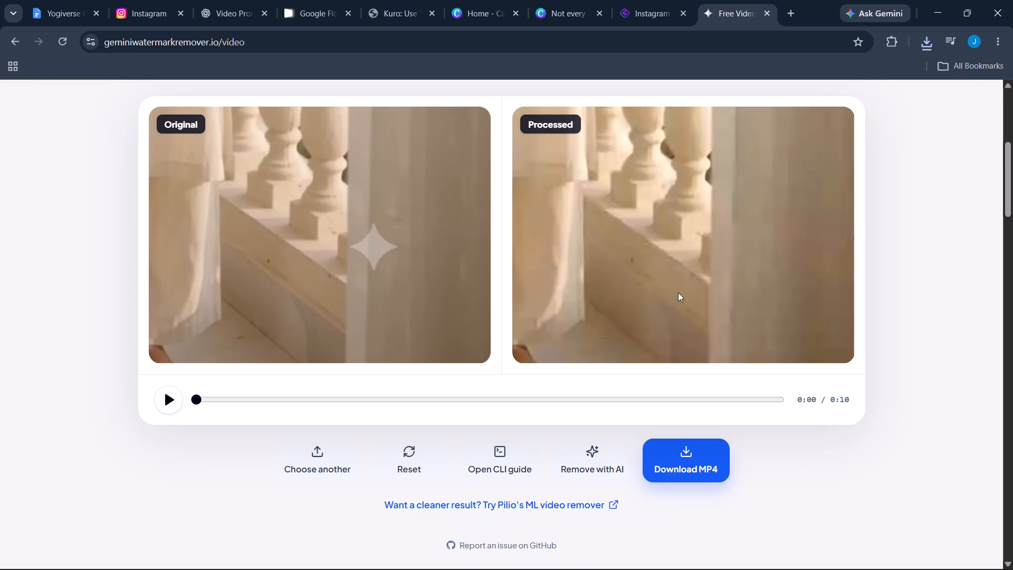
{"action": "left_click", "coordinate": [704, 447]}
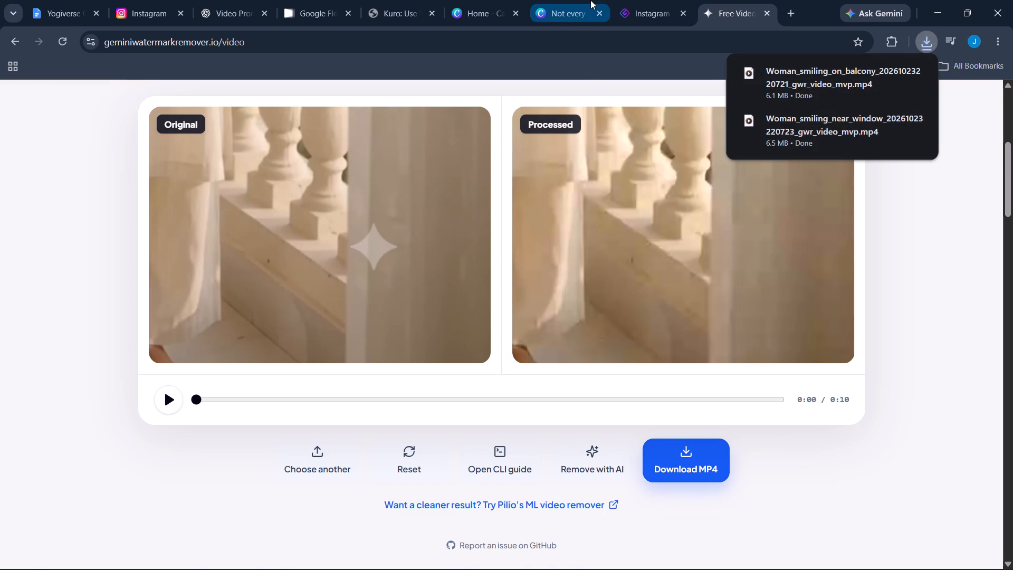
{"action": "left_click", "coordinate": [335, 465]}
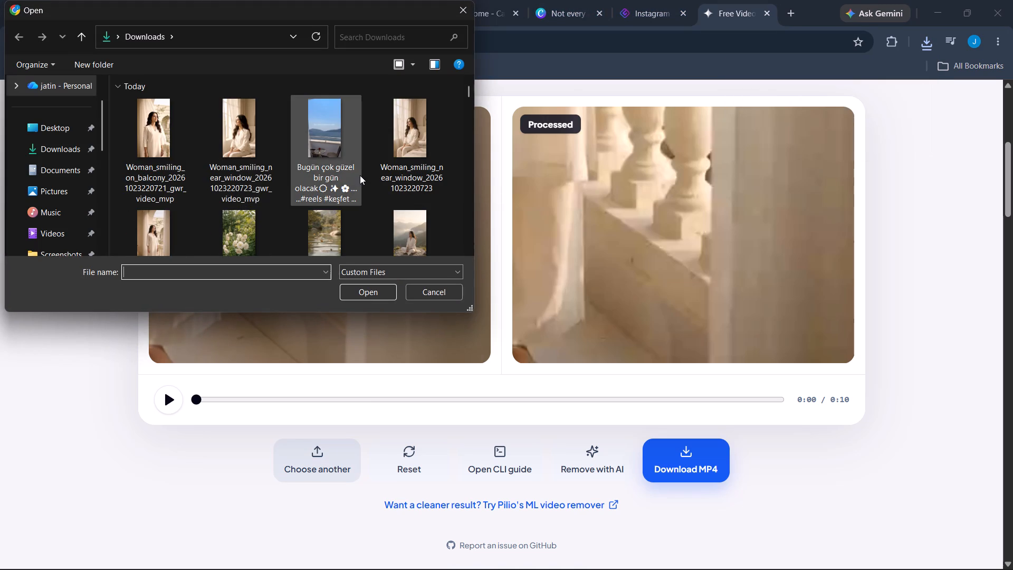
{"action": "scroll", "coordinate": [265, 217], "scroll_direction": "down", "scroll_amount": 2}
{"action": "scroll", "coordinate": [275, 198], "scroll_direction": "up", "scroll_amount": 1}
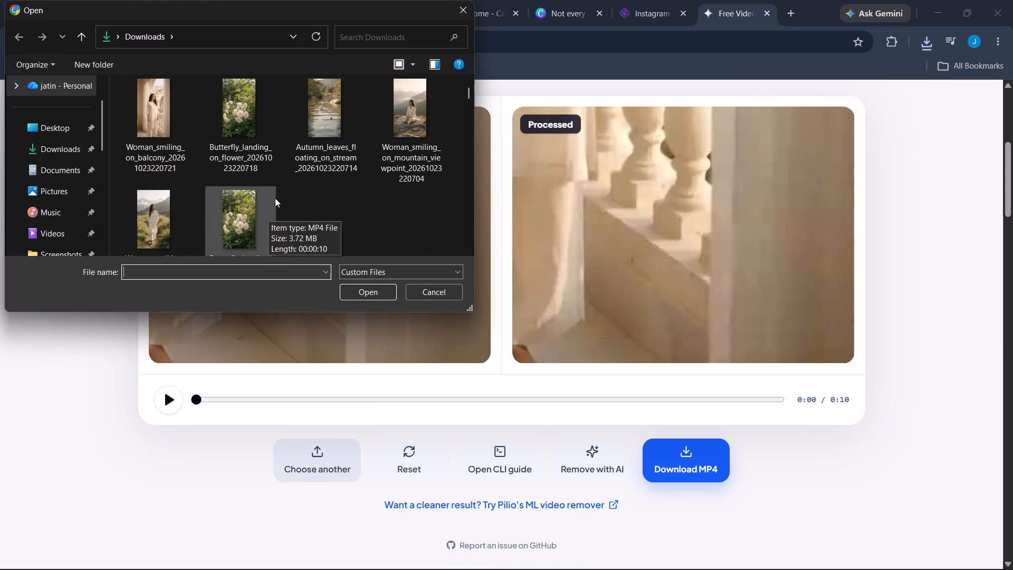
{"action": "left_click", "coordinate": [244, 142]}
{"action": "left_click", "coordinate": [359, 288]}
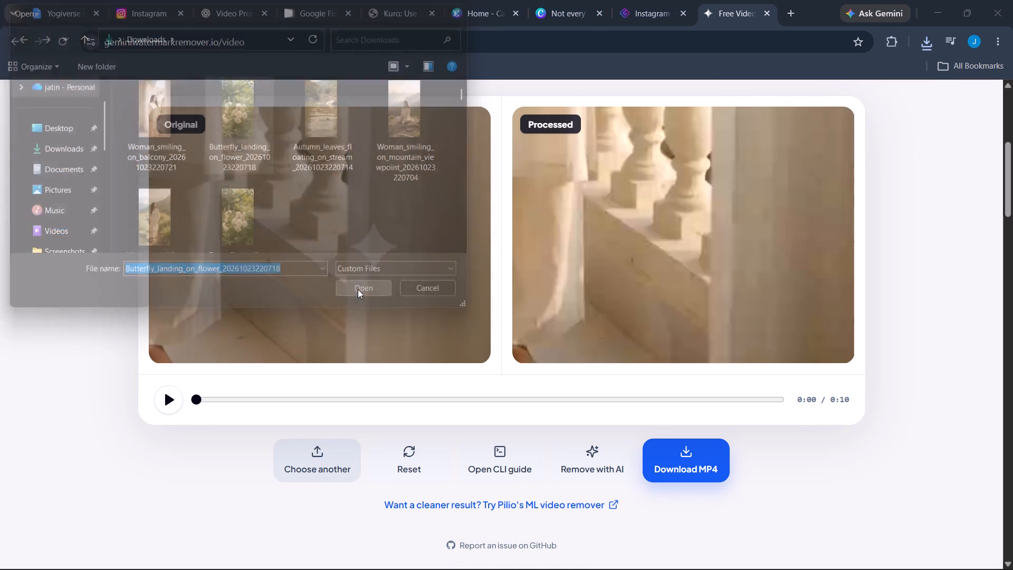
{"action": "key", "text": "Return"}
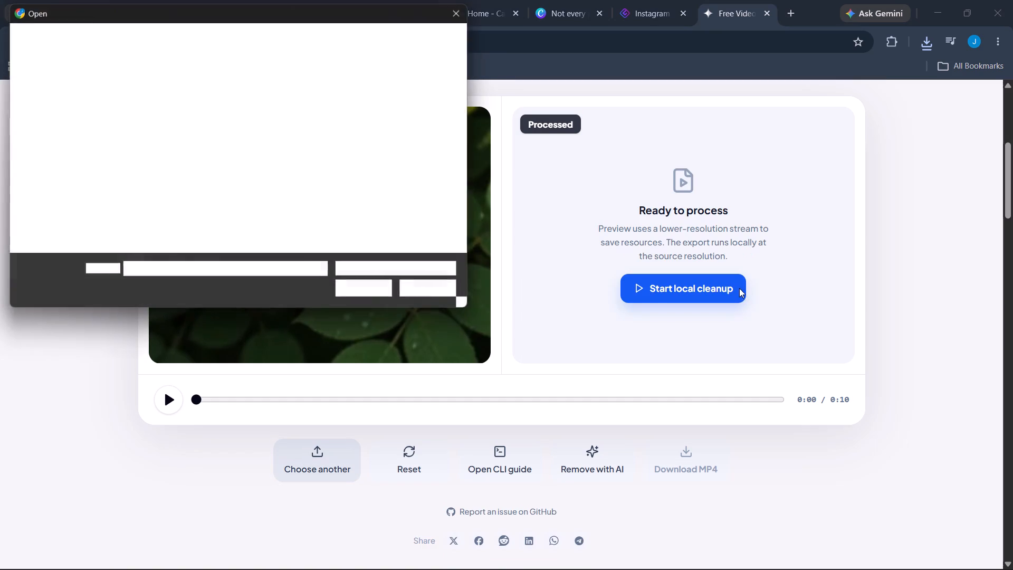
{"action": "left_click", "coordinate": [433, 290]}
{"action": "left_click", "coordinate": [668, 291]}
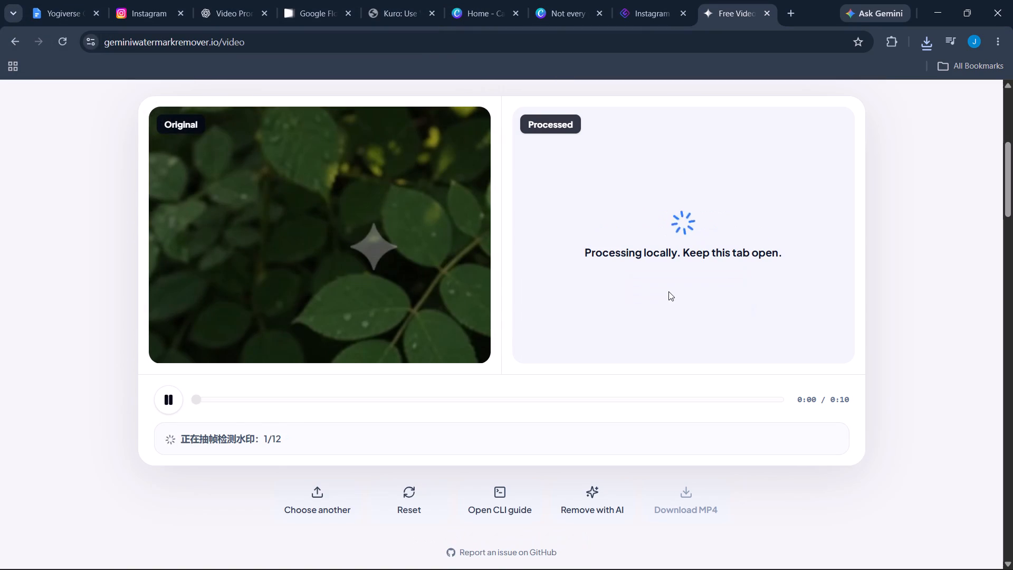
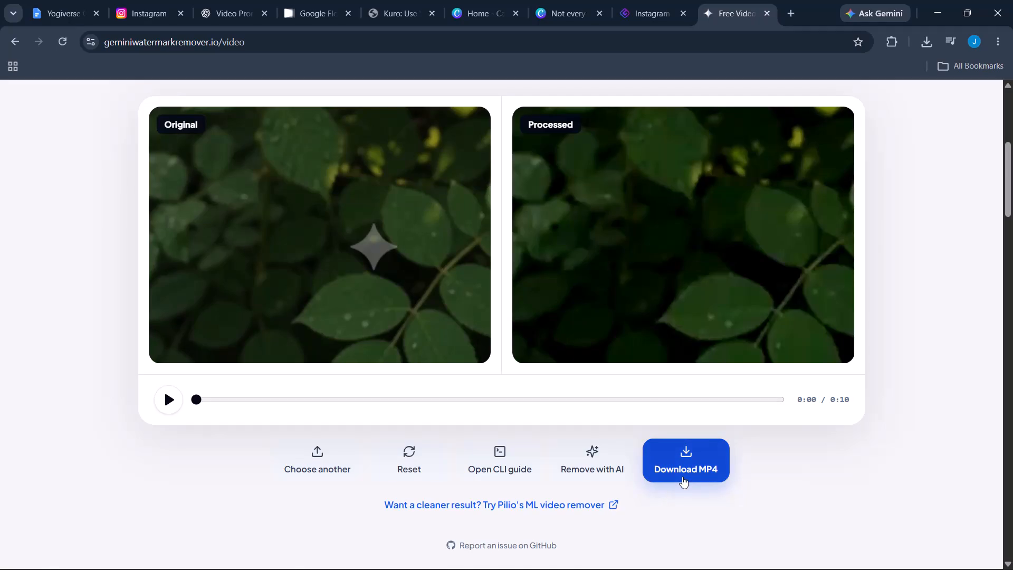
{"action": "left_click", "coordinate": [682, 477]}
{"action": "left_click", "coordinate": [292, 450]}
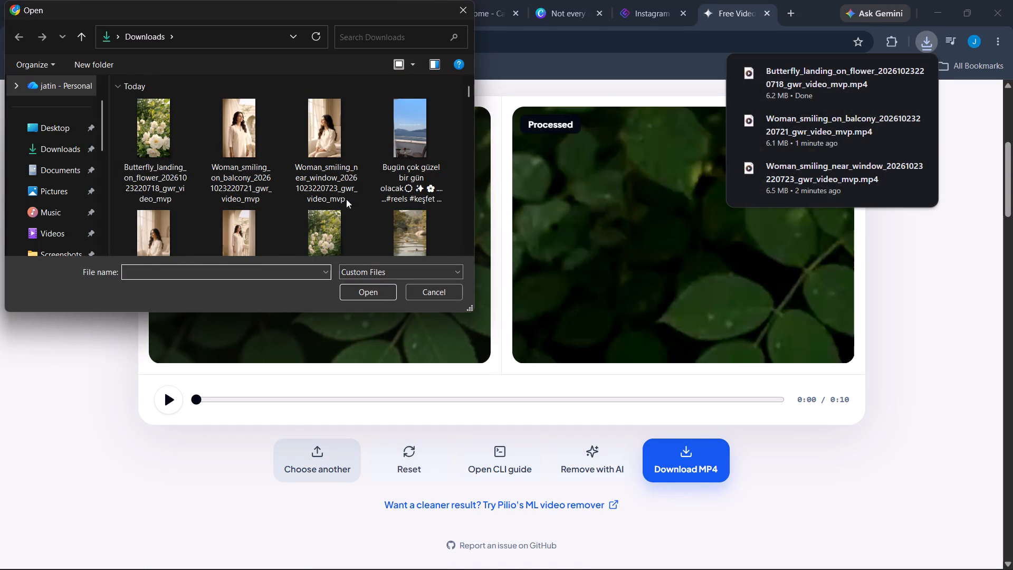
{"action": "left_click", "coordinate": [394, 221]}
{"action": "left_click", "coordinate": [370, 294]}
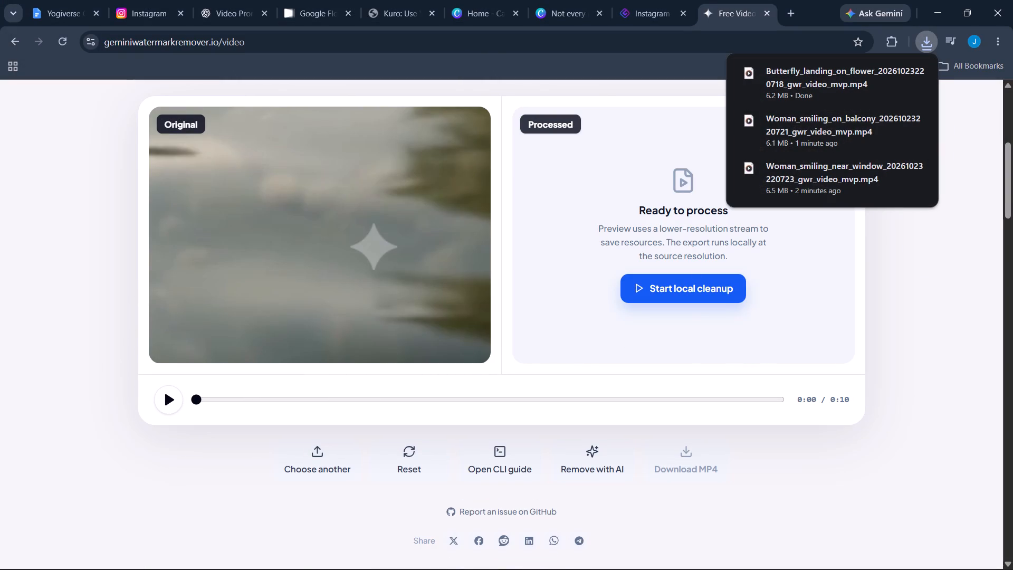
{"action": "left_click", "coordinate": [695, 282]}
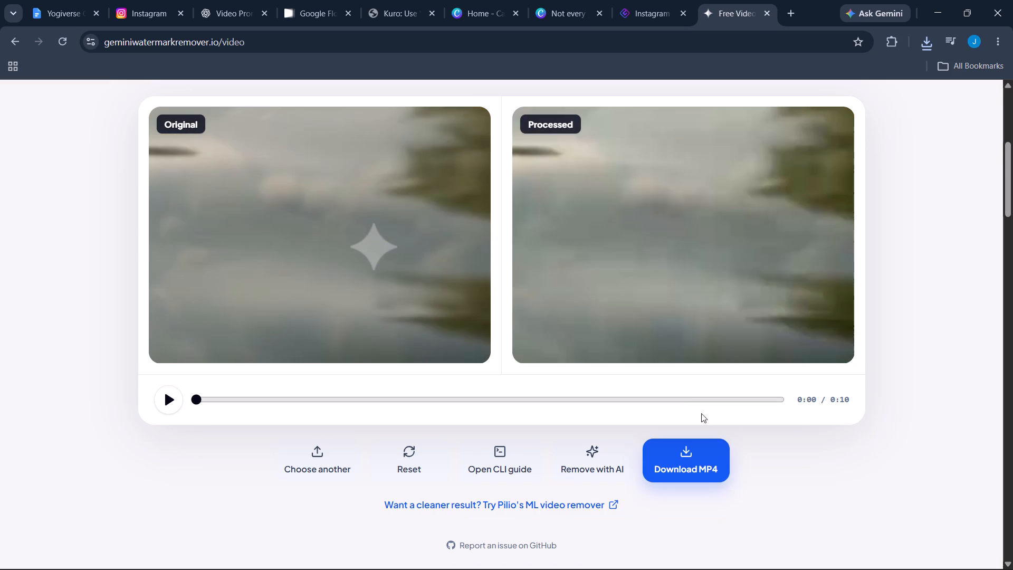
{"action": "left_click", "coordinate": [706, 450]}
{"action": "left_click", "coordinate": [317, 460]}
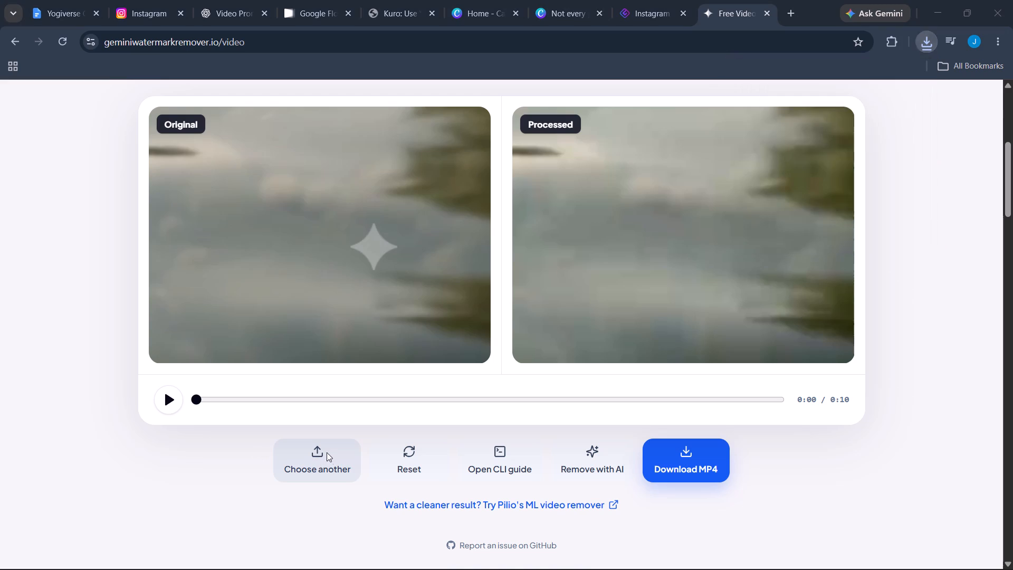
{"action": "scroll", "coordinate": [161, 185], "scroll_direction": "down", "scroll_amount": 1}
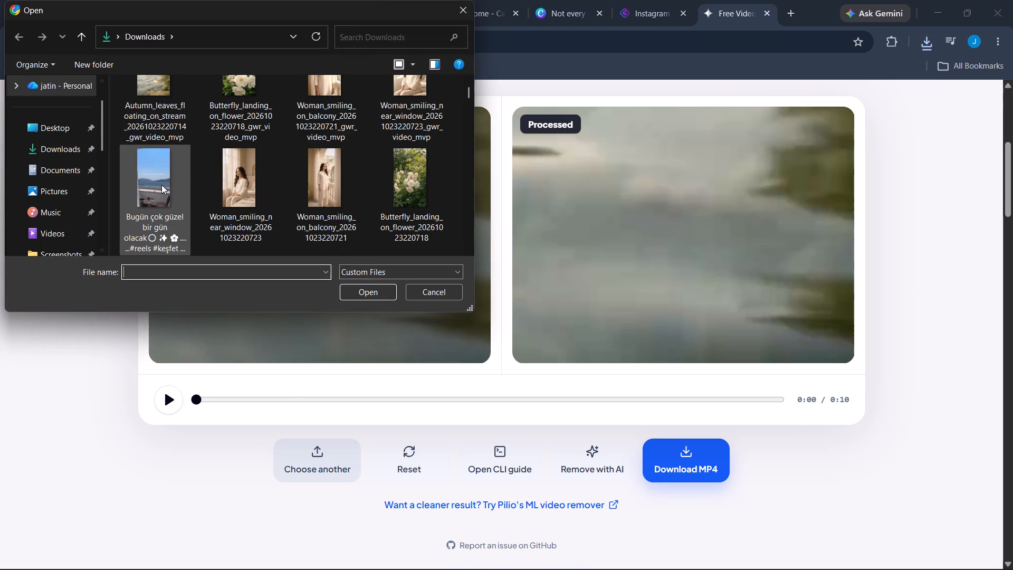
{"action": "scroll", "coordinate": [244, 173], "scroll_direction": "down", "scroll_amount": 1}
{"action": "left_click", "coordinate": [252, 185]}
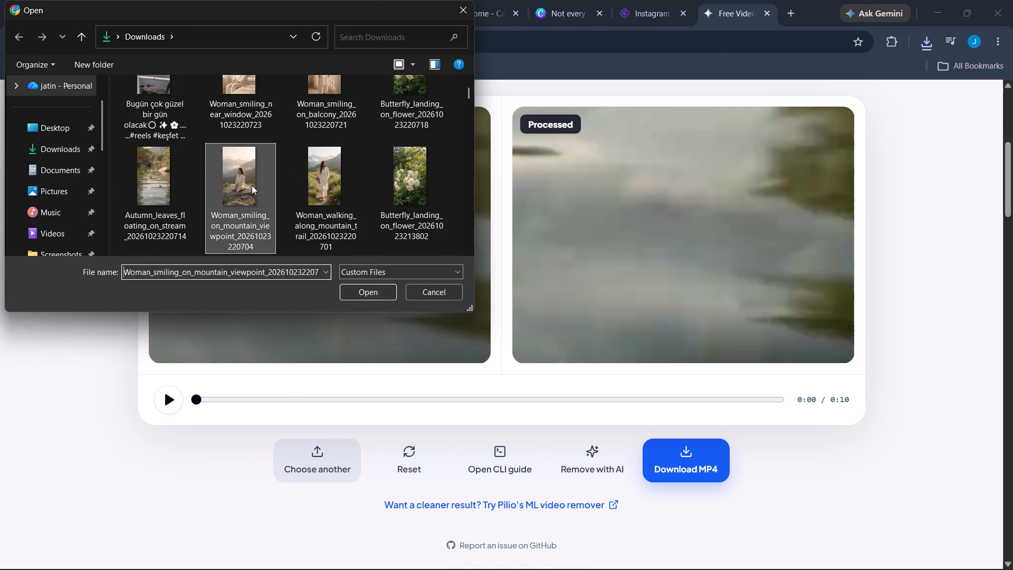
{"action": "left_click", "coordinate": [371, 300]}
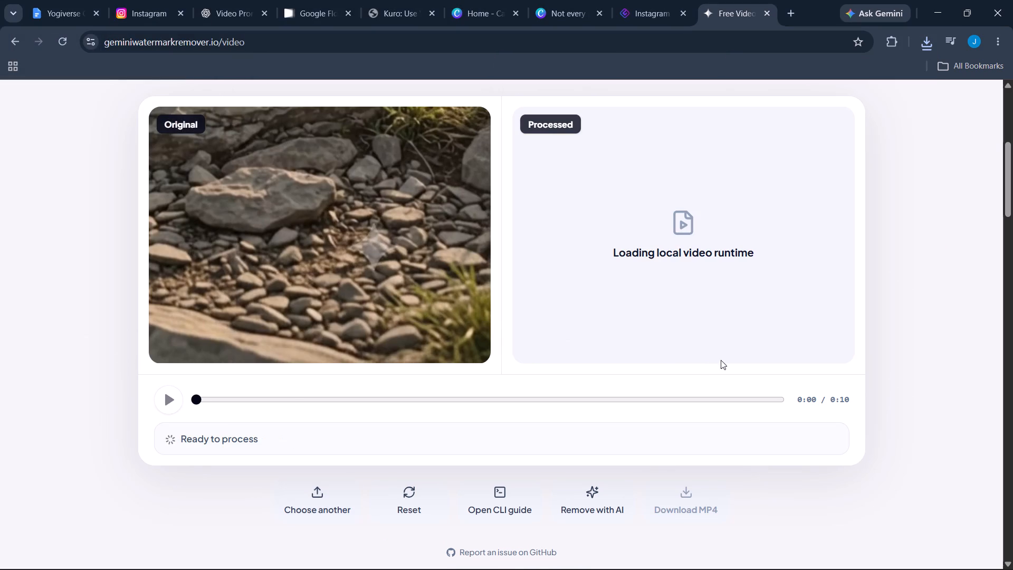
{"action": "left_click", "coordinate": [709, 287]}
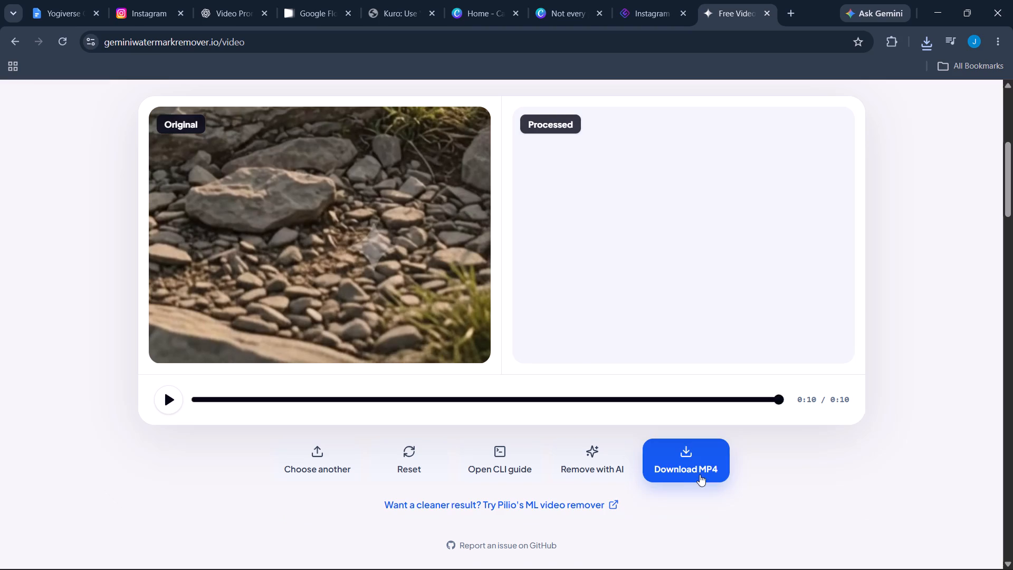
{"action": "left_click", "coordinate": [694, 456]}
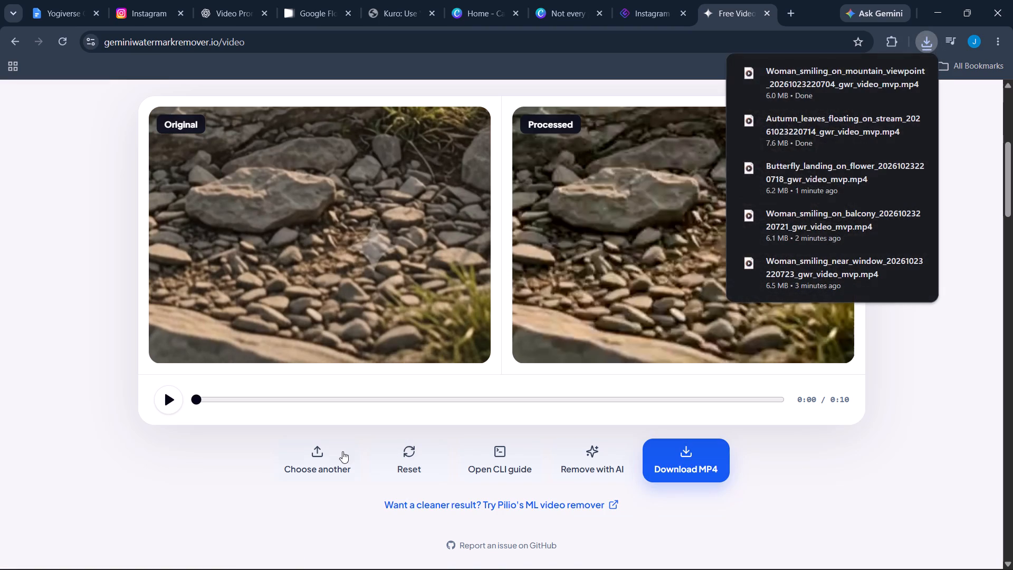
{"action": "left_click", "coordinate": [341, 451]}
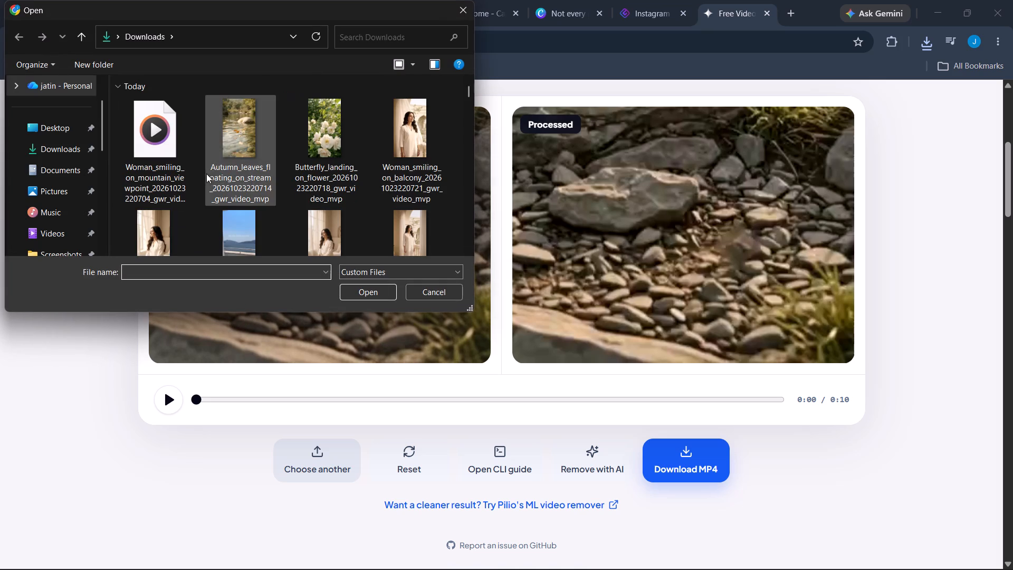
{"action": "scroll", "coordinate": [232, 171], "scroll_direction": "down", "scroll_amount": 2}
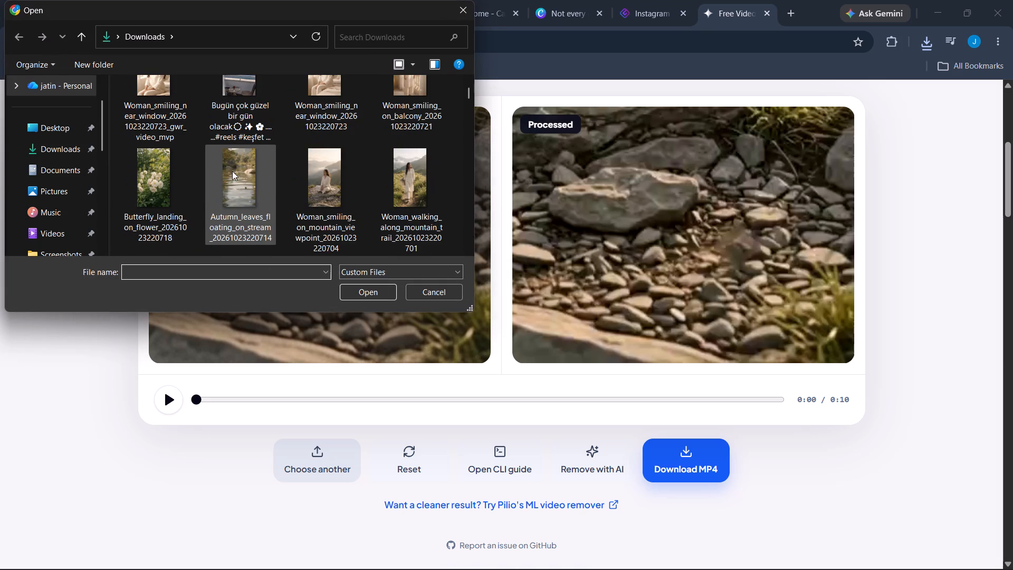
{"action": "left_click", "coordinate": [388, 175]}
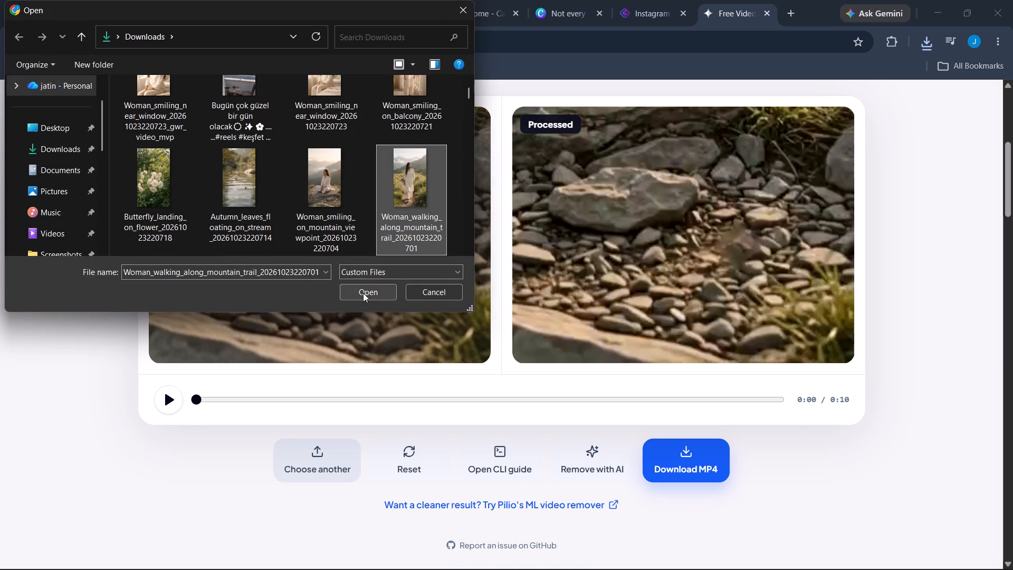
{"action": "left_click", "coordinate": [363, 293]}
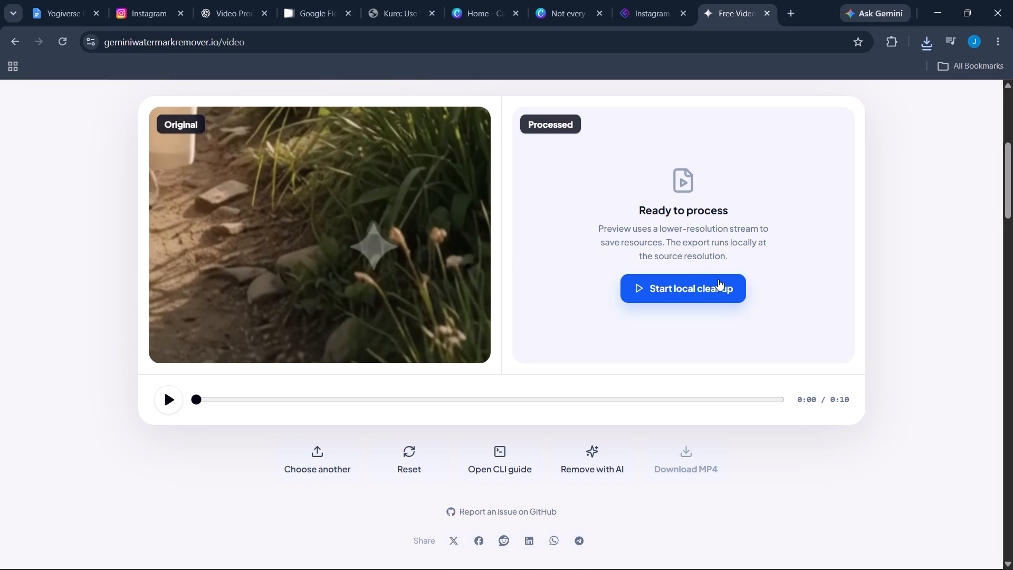
{"action": "left_click", "coordinate": [682, 283]}
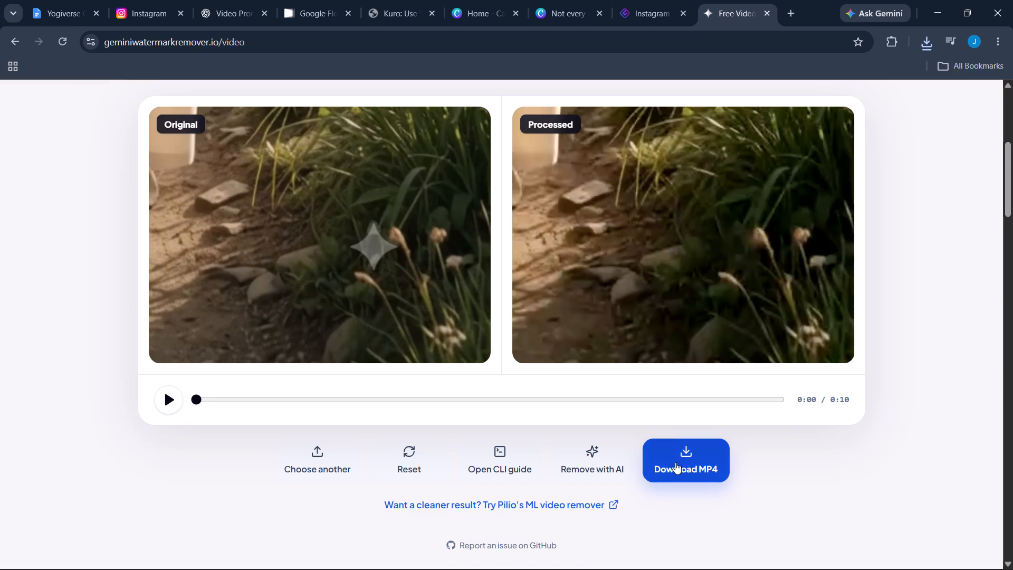
{"action": "left_click", "coordinate": [676, 462]}
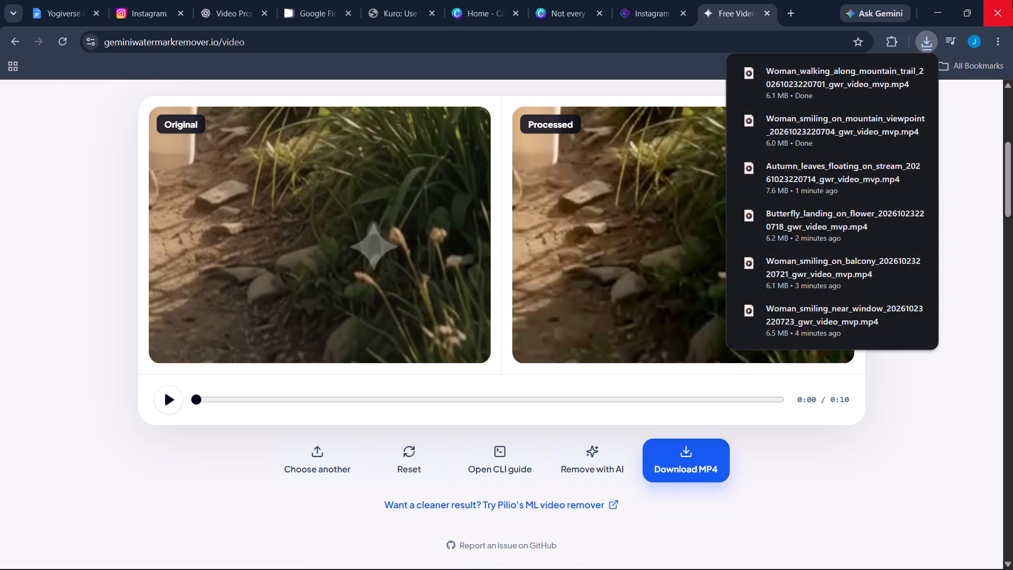
{"action": "left_click", "coordinate": [1012, 0]}
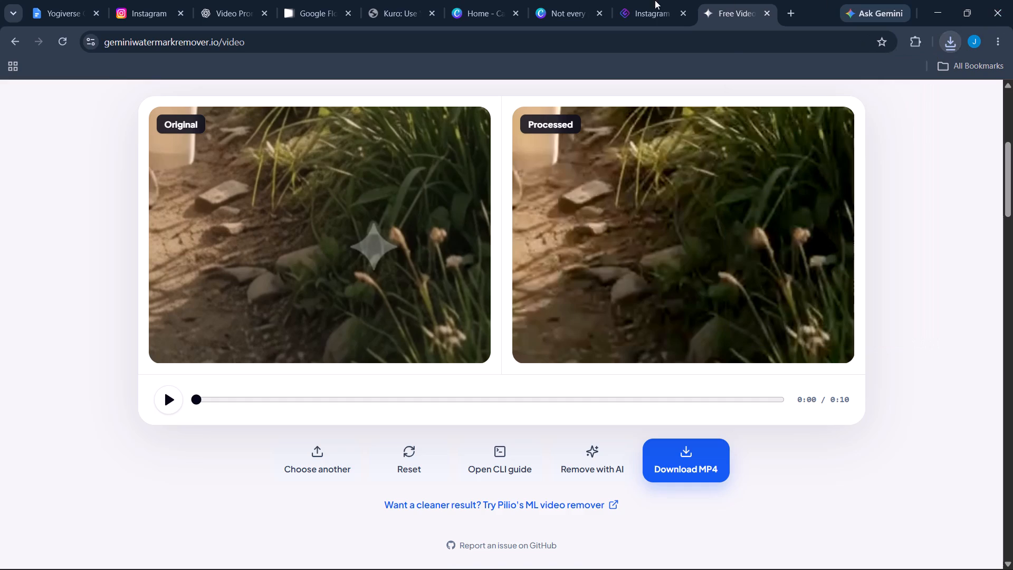
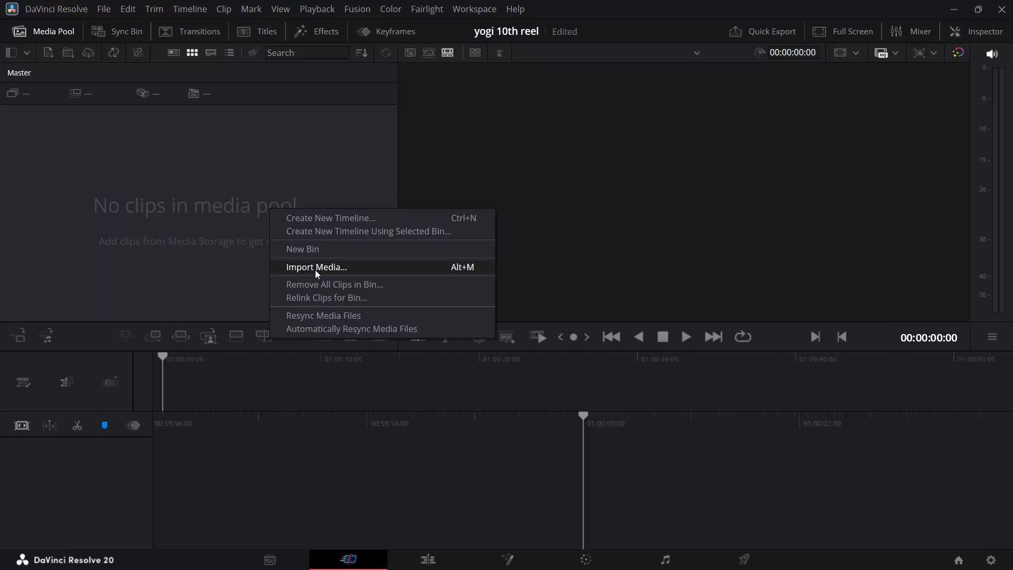
Import the six cleaned gwr_video files (mountain trail, mountain viewpoint, autumn leaves, butterfly, balcony, near window) from Downloads into the media pool.
{"action": "left_click", "coordinate": [315, 269]}
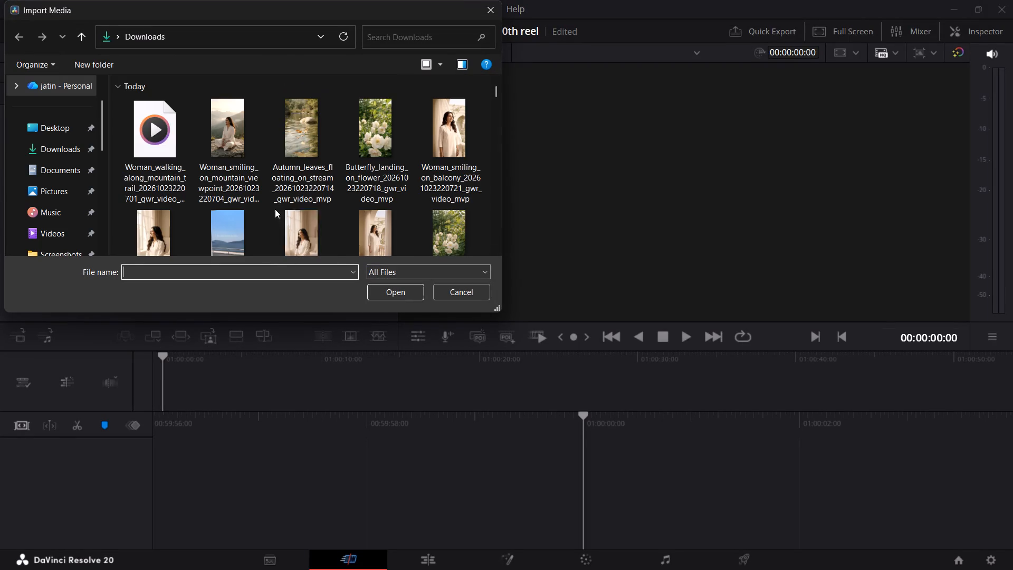
{"action": "left_click", "coordinate": [153, 145], "text": "ctrl"}
{"action": "left_click", "coordinate": [242, 143], "text": "ctrl"}
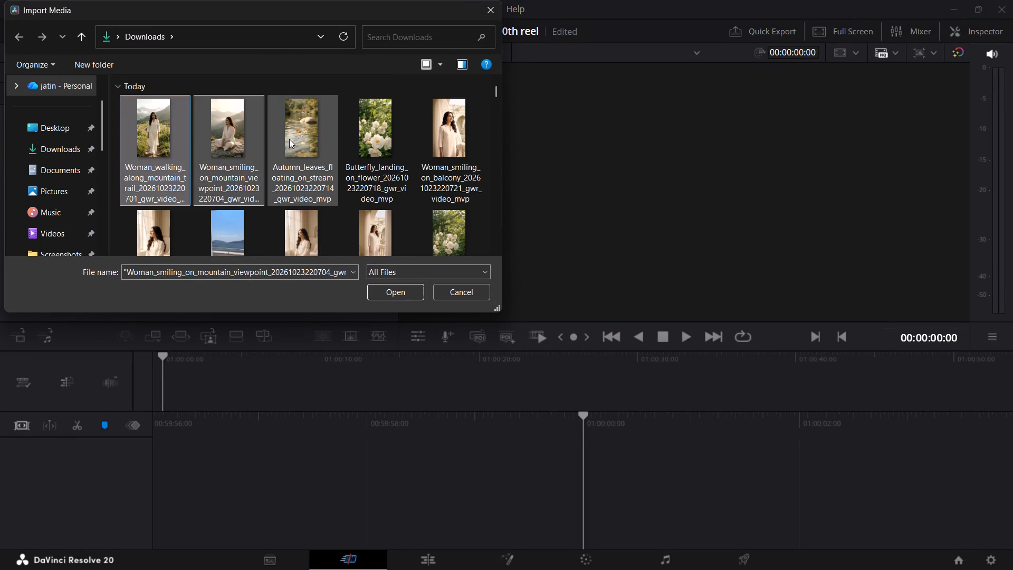
{"action": "left_click", "coordinate": [289, 139], "text": "ctrl"}
{"action": "left_click", "coordinate": [379, 142], "text": "ctrl"}
{"action": "left_click", "coordinate": [451, 145], "text": "ctrl"}
{"action": "left_click", "coordinate": [167, 230], "text": "ctrl"}
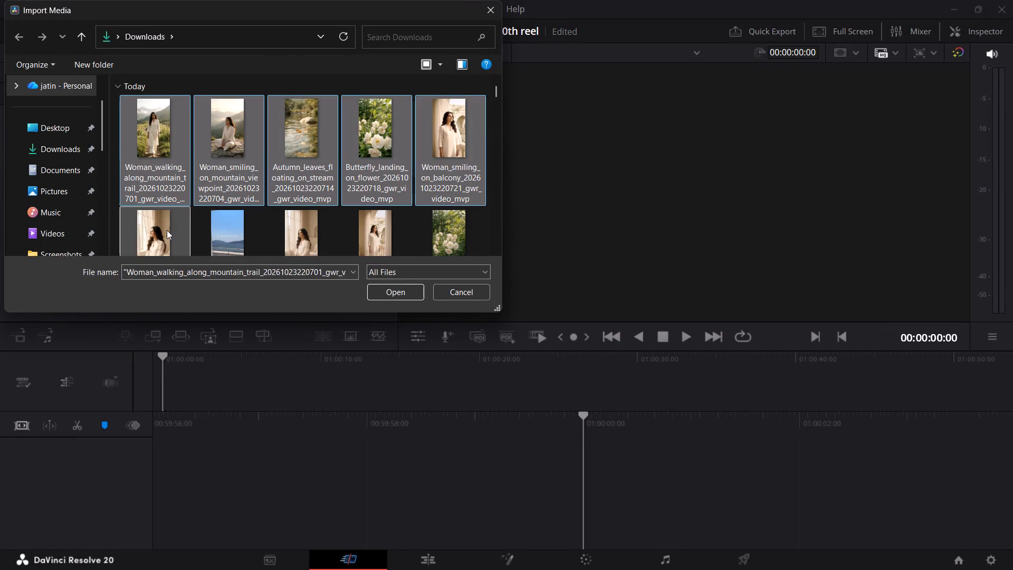
{"action": "left_click", "coordinate": [410, 291]}
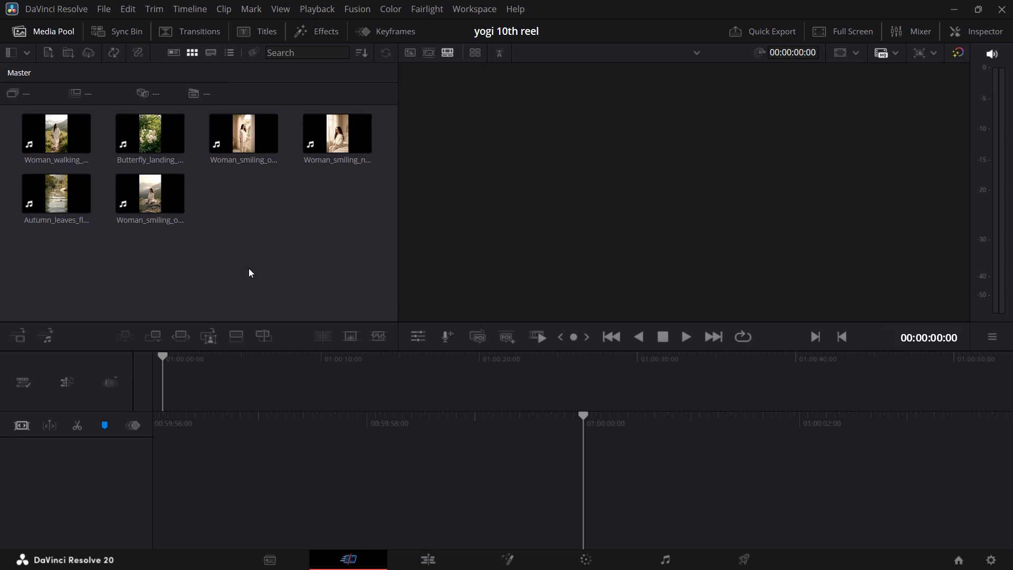
Switch to the Edit page of the yogi 10th reel project.
{"action": "left_click", "coordinate": [422, 560]}
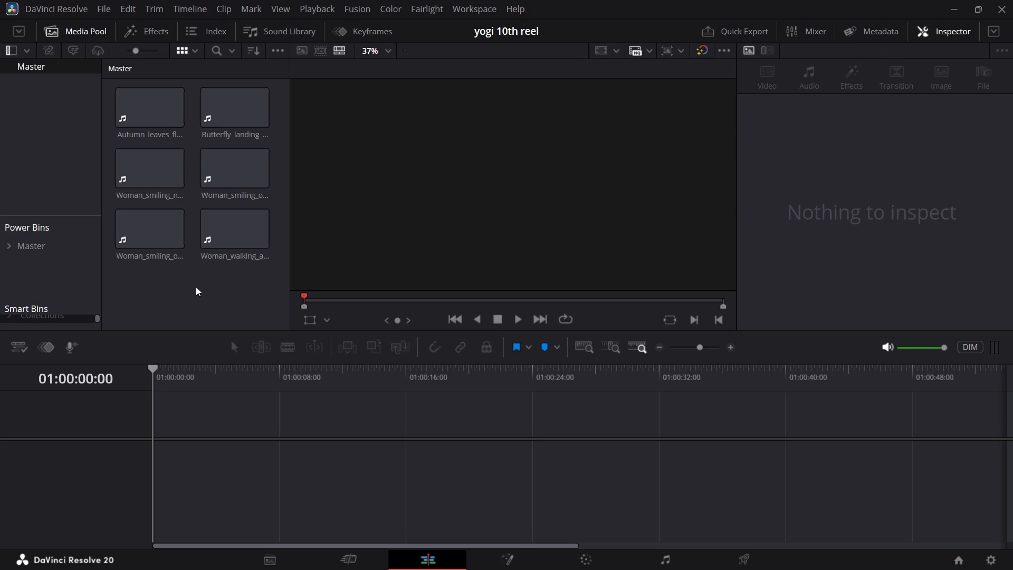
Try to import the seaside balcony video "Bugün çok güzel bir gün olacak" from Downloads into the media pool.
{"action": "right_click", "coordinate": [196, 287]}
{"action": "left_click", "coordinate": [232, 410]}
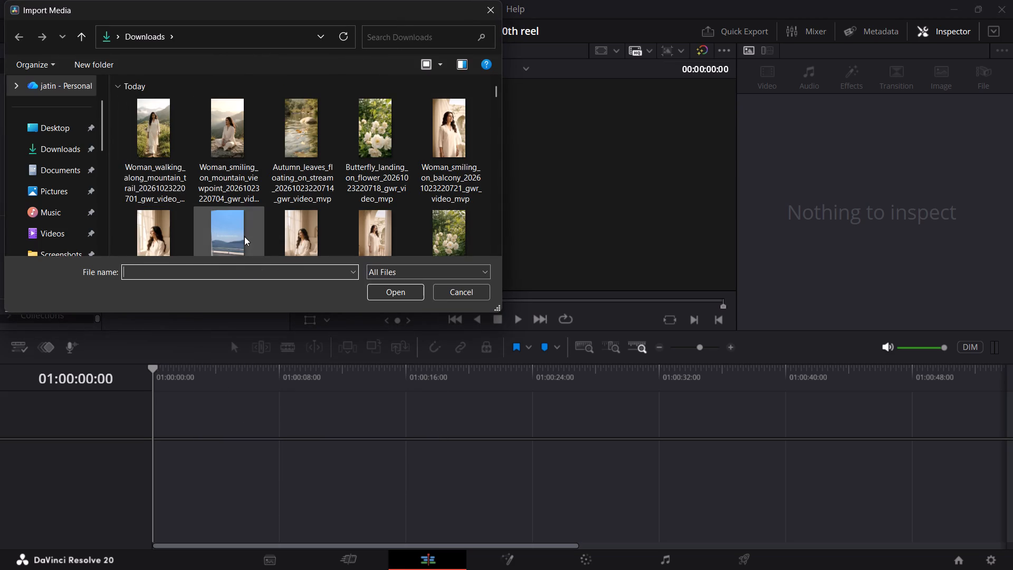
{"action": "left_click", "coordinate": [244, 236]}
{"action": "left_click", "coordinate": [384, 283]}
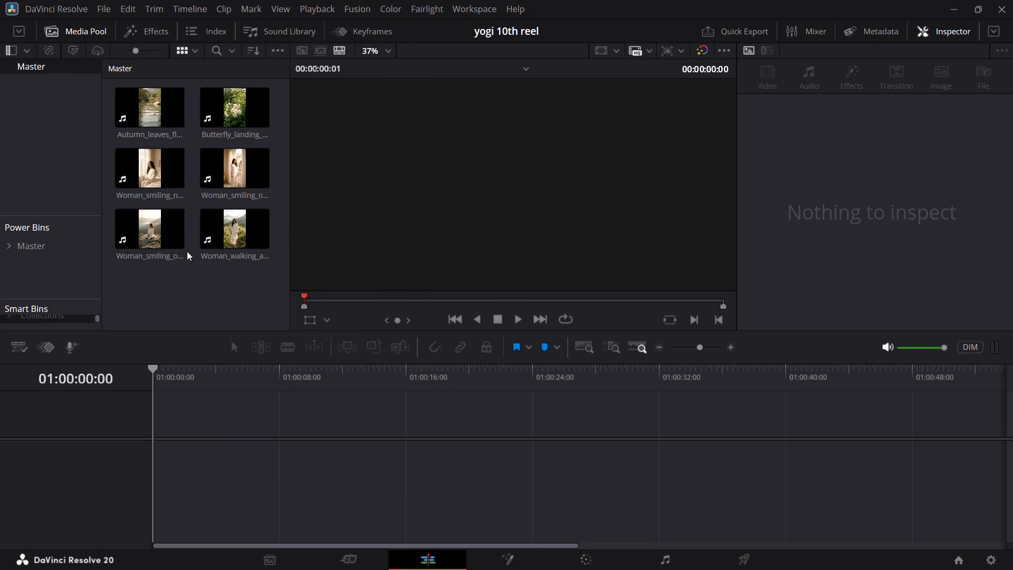
In File Explorer's Downloads folder, rename the "Bugün çok güzel bir gün olacak" video as song, accepting the numbered name song (3).
{"action": "left_click", "coordinate": [381, 550]}
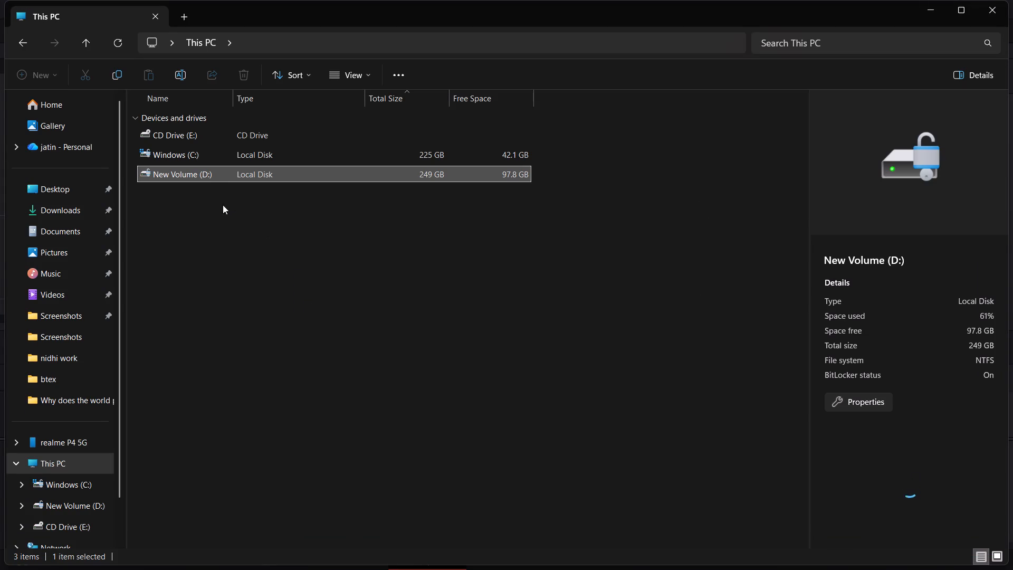
{"action": "left_click", "coordinate": [52, 207]}
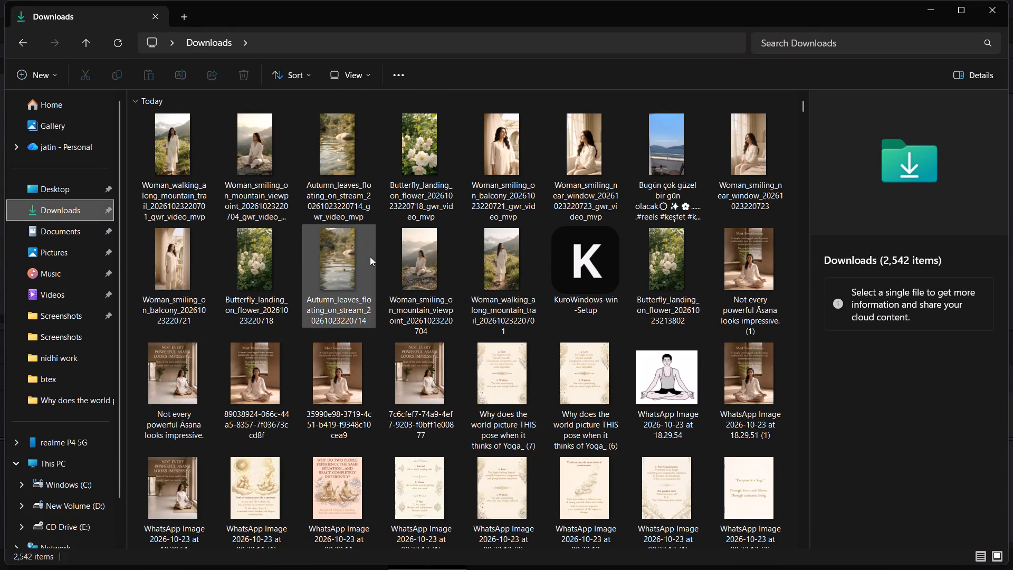
{"action": "right_click", "coordinate": [648, 175]}
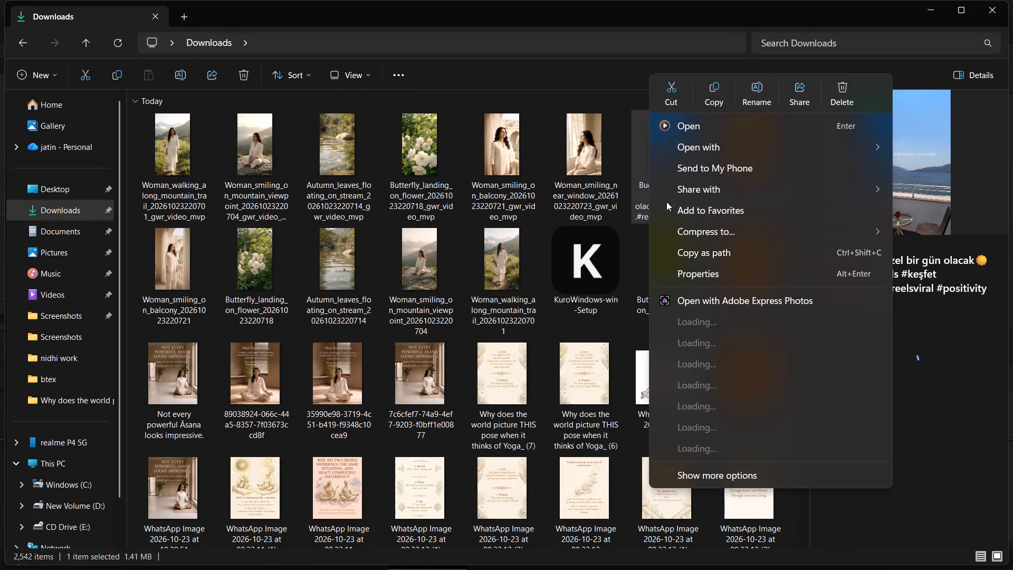
{"action": "left_click", "coordinate": [760, 99]}
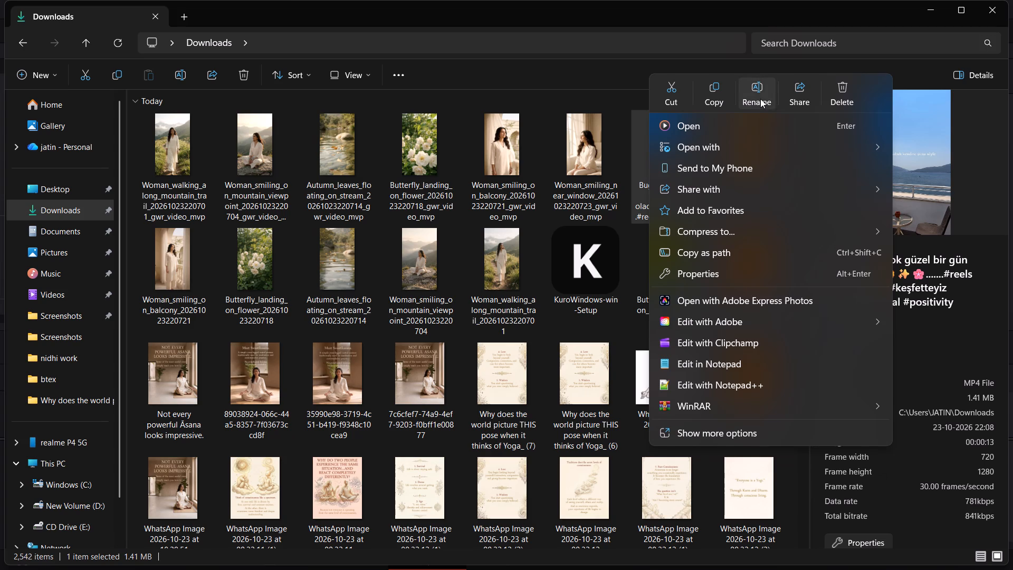
{"action": "type", "text": "so"}
{"action": "left_click", "coordinate": [760, 99]}
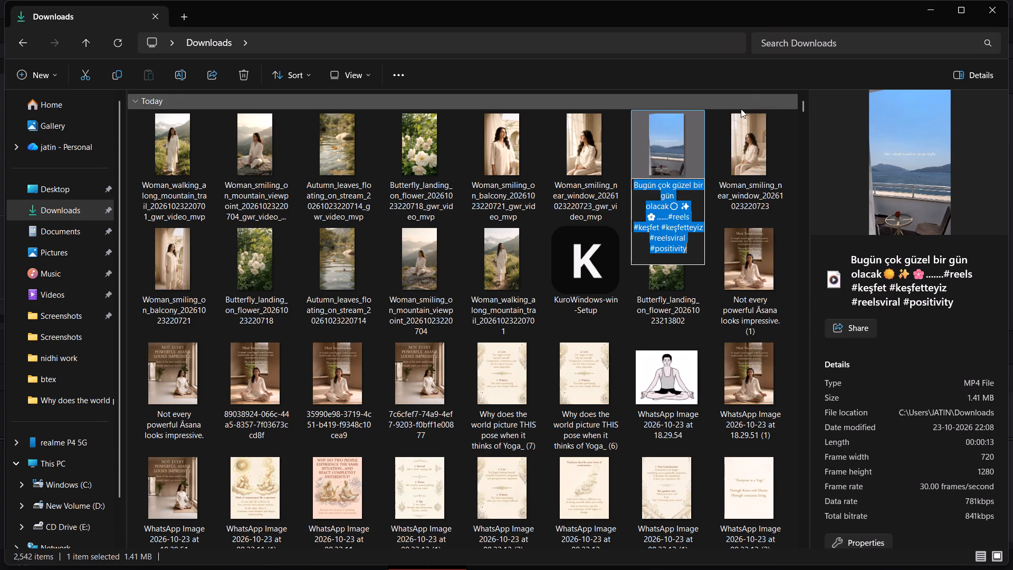
{"action": "type", "text": "song"}
{"action": "key", "text": "Return"}
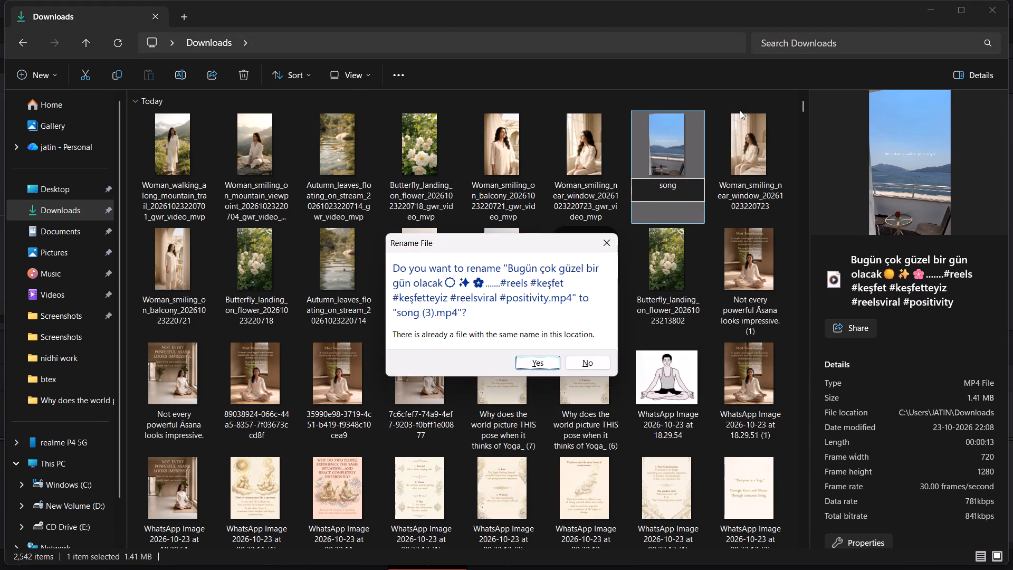
{"action": "left_click", "coordinate": [534, 373]}
{"action": "left_click", "coordinate": [544, 360]}
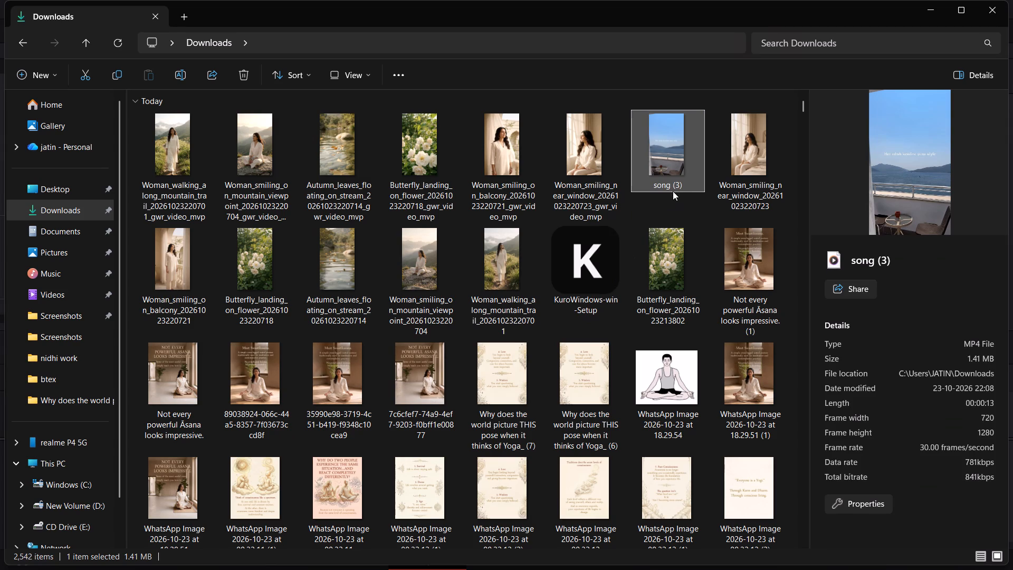
Bring the song (3) video from the Downloads folder into the DaVinci Resolve project.
{"action": "left_click", "coordinate": [672, 167]}
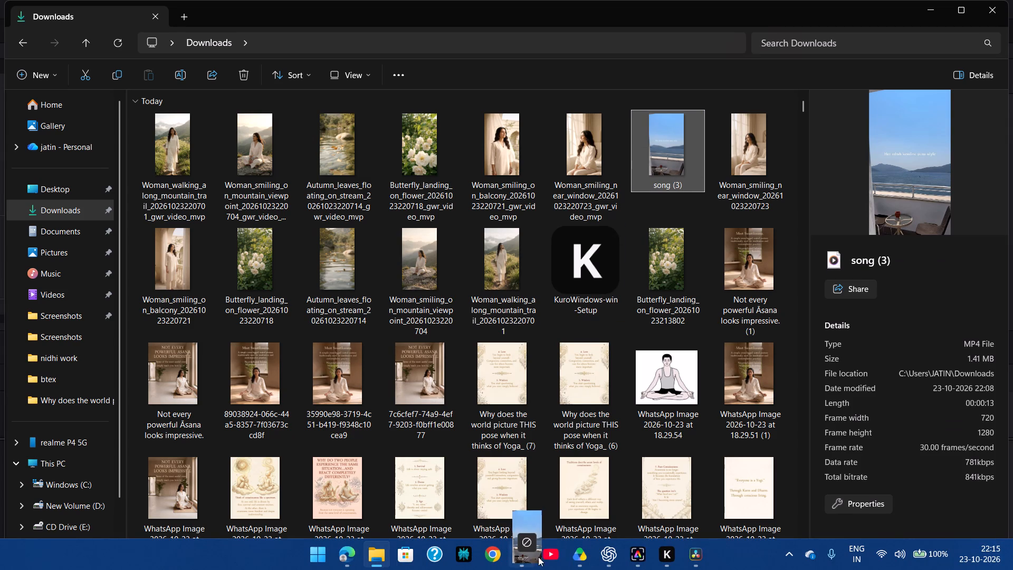
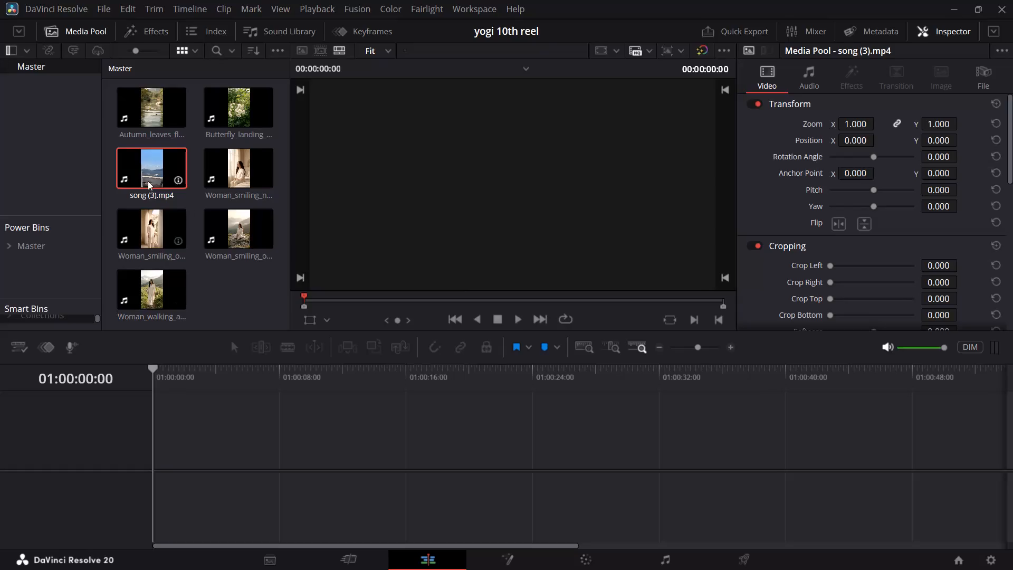
Place only the audio of song (3).mp4 at the very start of a new timeline and play its opening.
{"action": "double_click", "coordinate": [152, 173]}
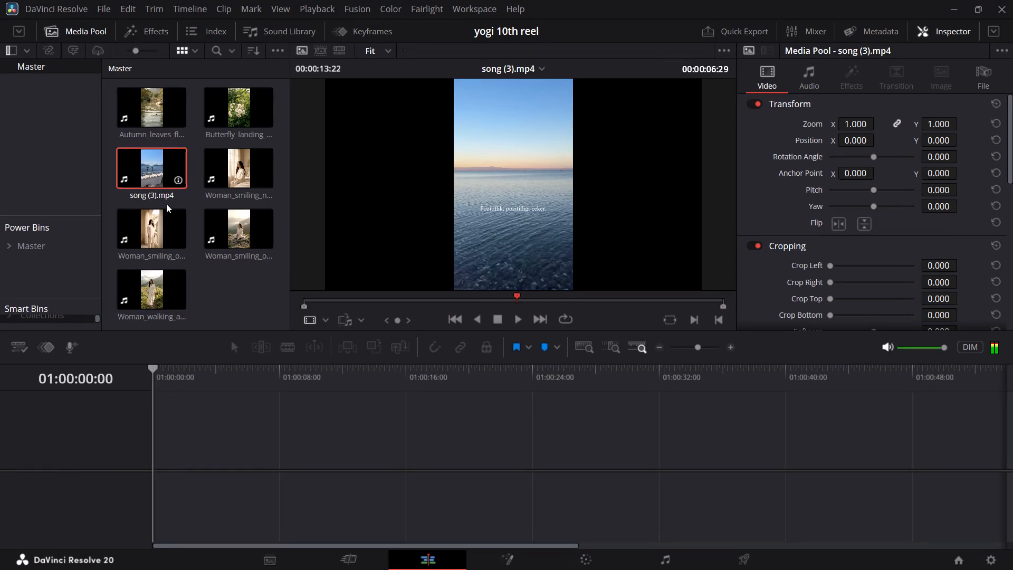
{"action": "left_click_drag", "start_coordinate": [531, 279], "coordinate": [227, 468]}
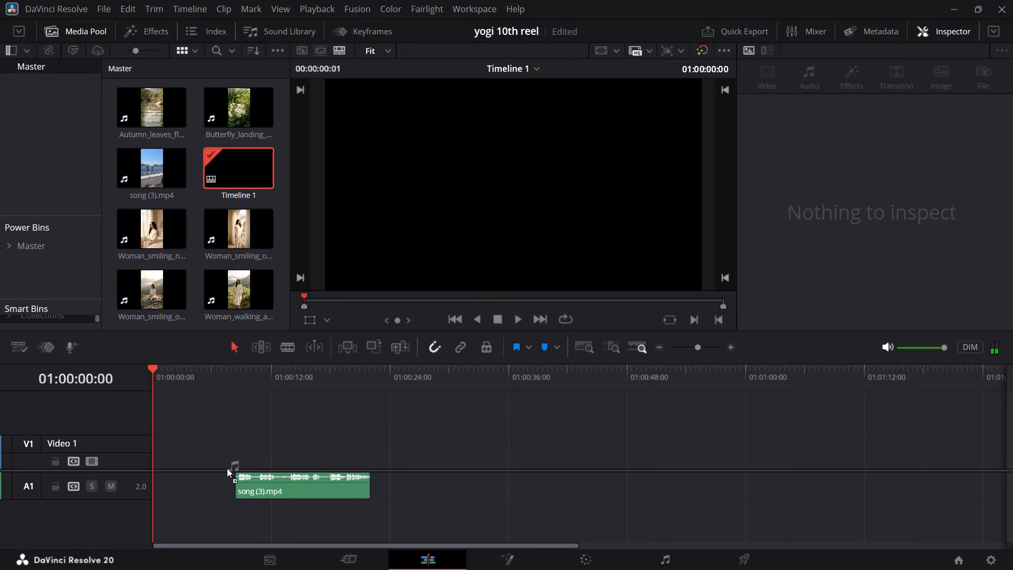
{"action": "left_click_drag", "start_coordinate": [227, 468], "coordinate": [139, 471]}
{"action": "left_click_drag", "start_coordinate": [153, 372], "coordinate": [145, 374]}
{"action": "key", "text": "space"}
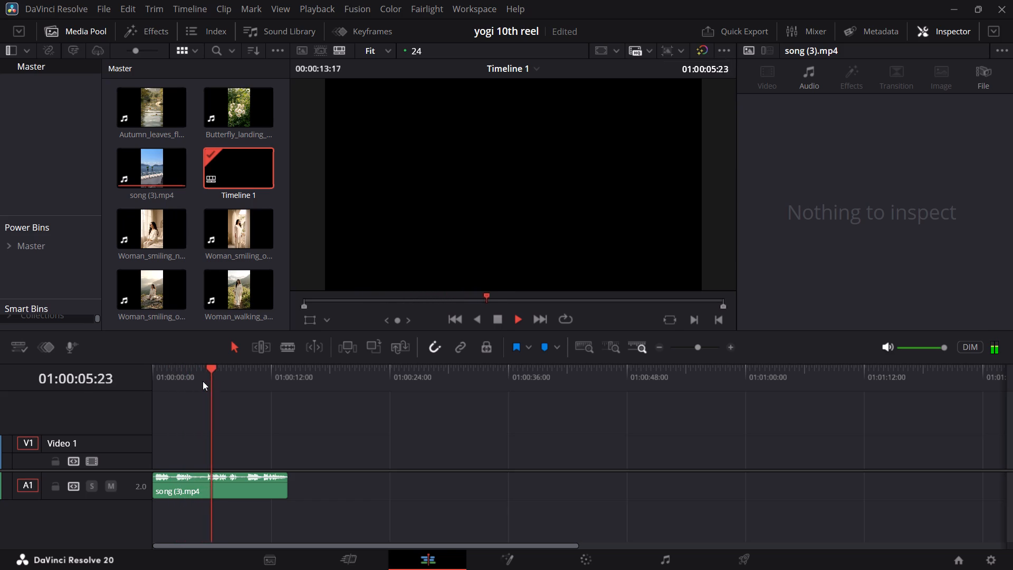
{"action": "key", "text": "space"}
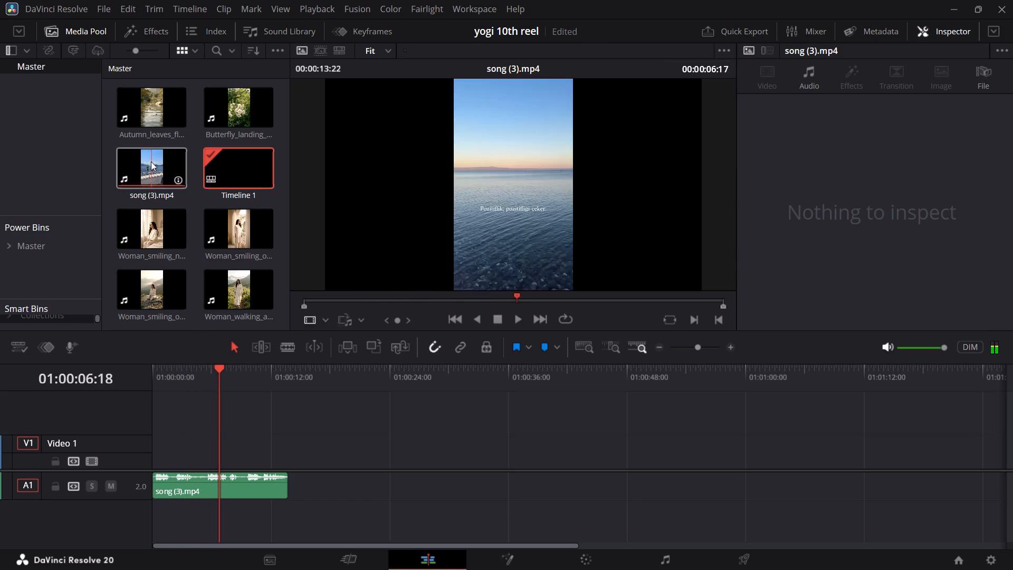
Lay six clips out with gaps on Video 1 after the song: near-window woman, balcony, autumn leaves, butterfly, mountain viewpoint, walking woman.
{"action": "left_click_drag", "start_coordinate": [164, 239], "coordinate": [394, 444]}
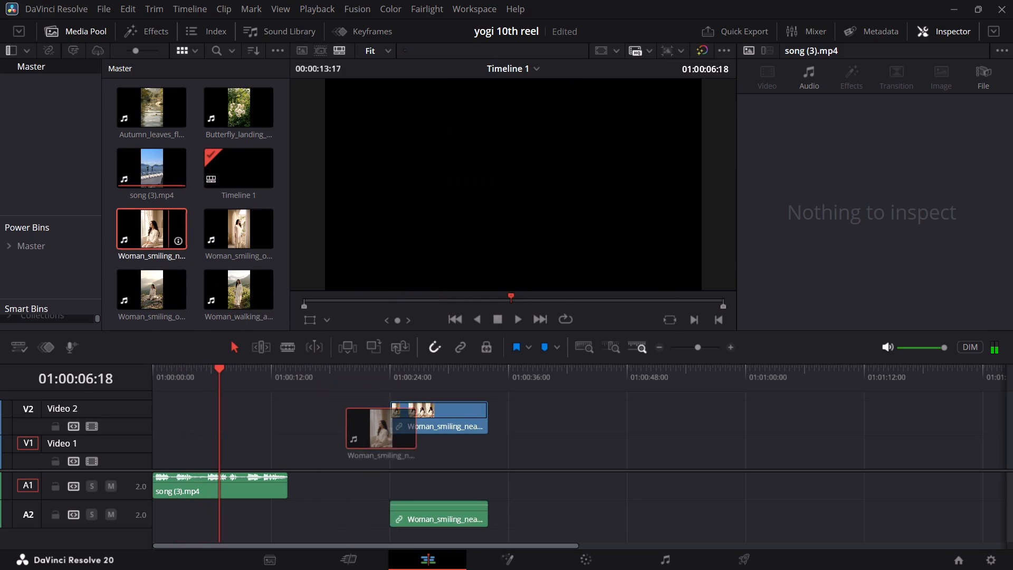
{"action": "left_click_drag", "start_coordinate": [394, 444], "coordinate": [380, 460]}
{"action": "left_click_drag", "start_coordinate": [212, 234], "coordinate": [518, 442]}
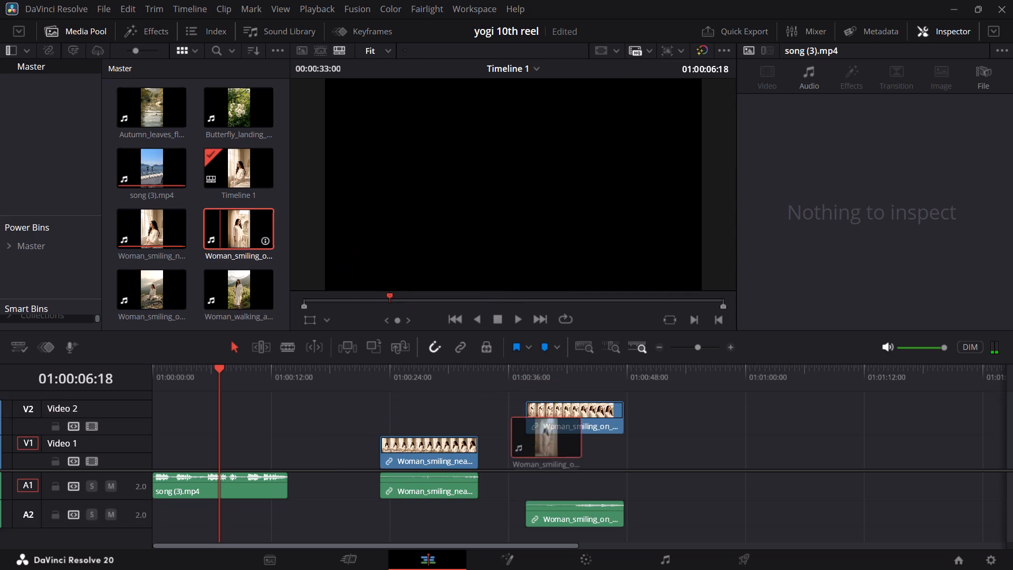
{"action": "left_click_drag", "start_coordinate": [518, 442], "coordinate": [510, 450]}
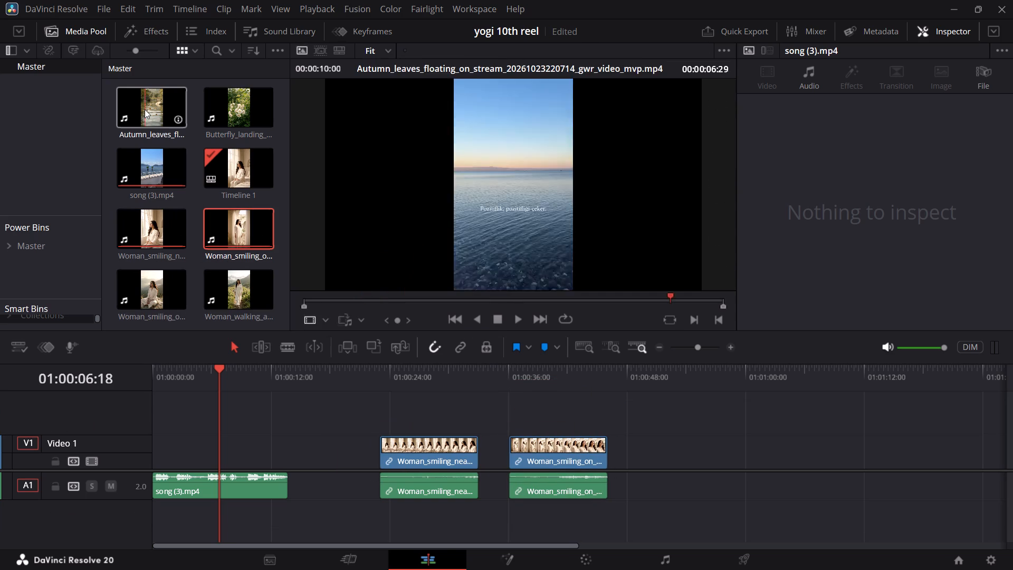
{"action": "left_click_drag", "start_coordinate": [145, 109], "coordinate": [675, 461]}
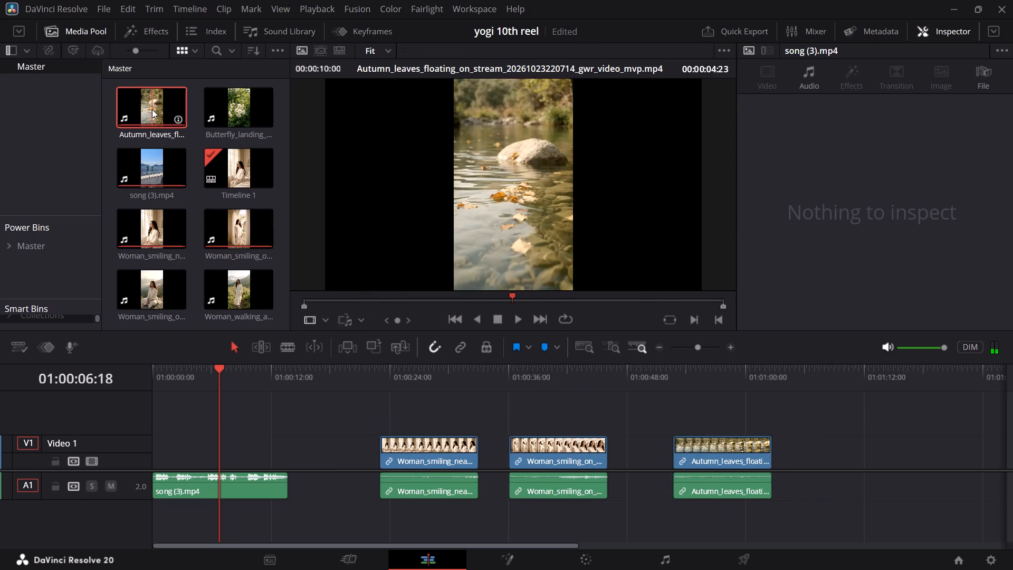
{"action": "left_click_drag", "start_coordinate": [237, 117], "coordinate": [824, 449]}
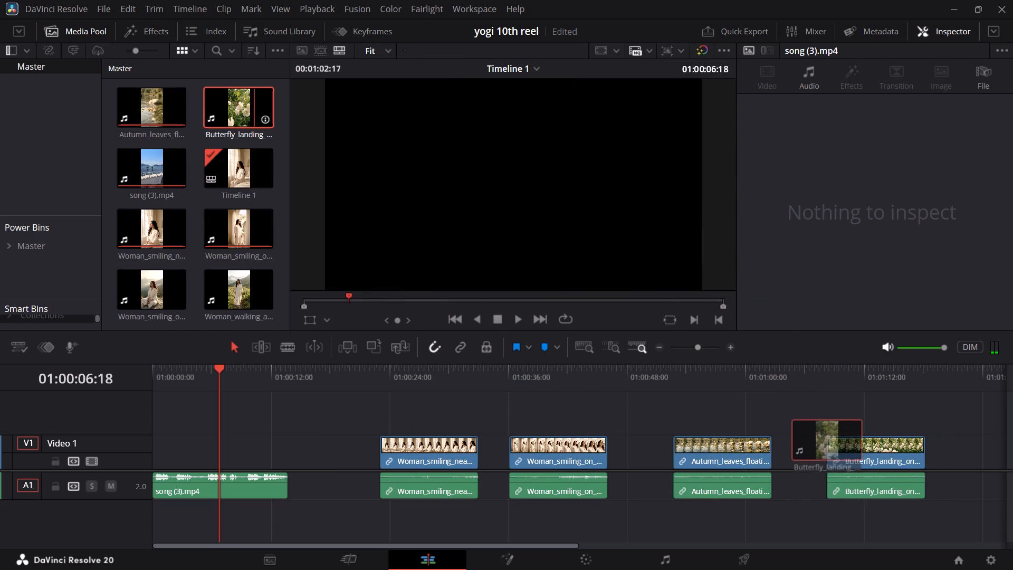
{"action": "left_click_drag", "start_coordinate": [824, 449], "coordinate": [796, 457]}
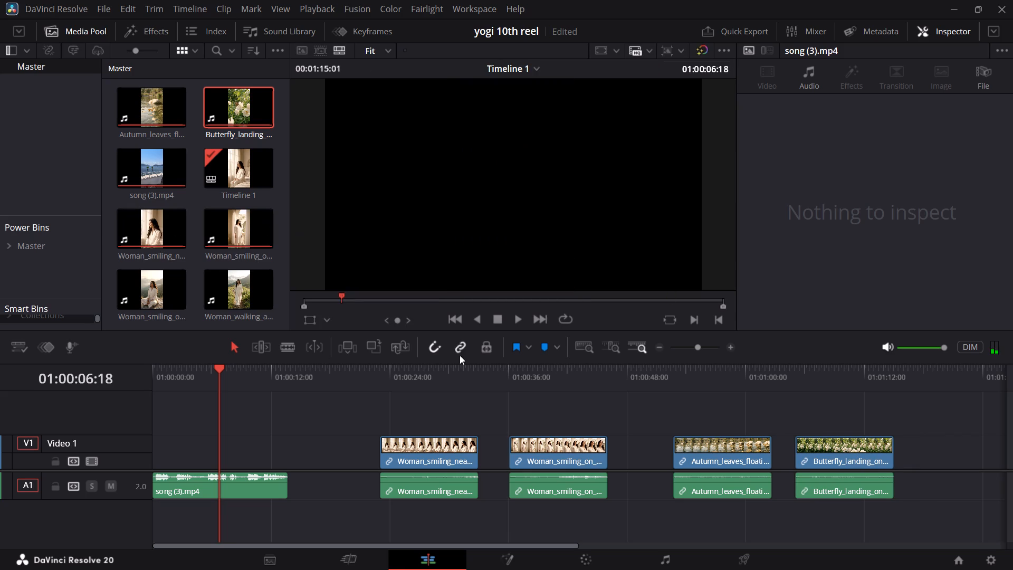
{"action": "scroll", "coordinate": [443, 370], "scroll_direction": "down", "scroll_amount": 3}
{"action": "left_click_drag", "start_coordinate": [152, 287], "coordinate": [561, 396]}
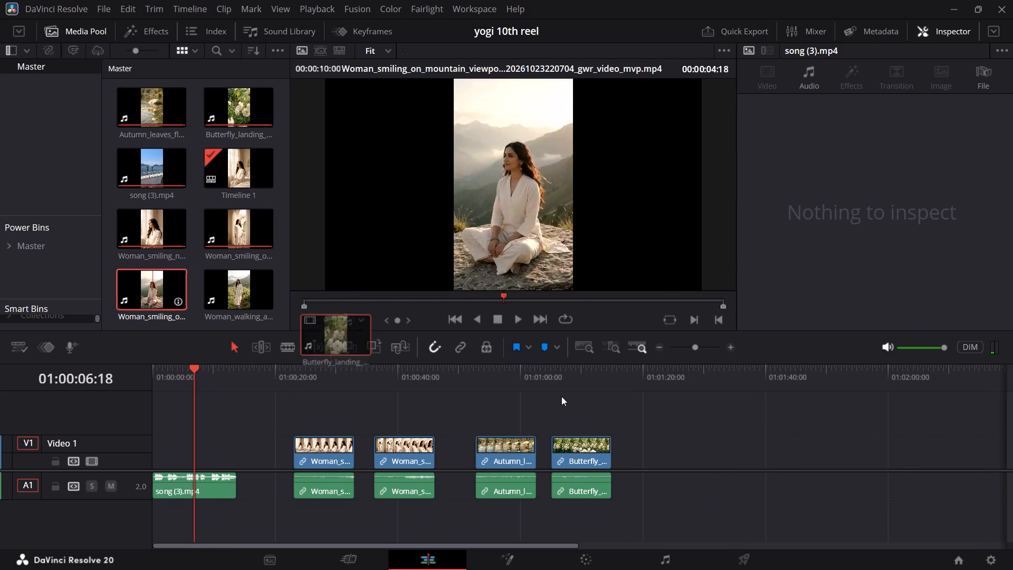
{"action": "left_click_drag", "start_coordinate": [561, 396], "coordinate": [661, 464]}
{"action": "left_click_drag", "start_coordinate": [254, 279], "coordinate": [812, 453]}
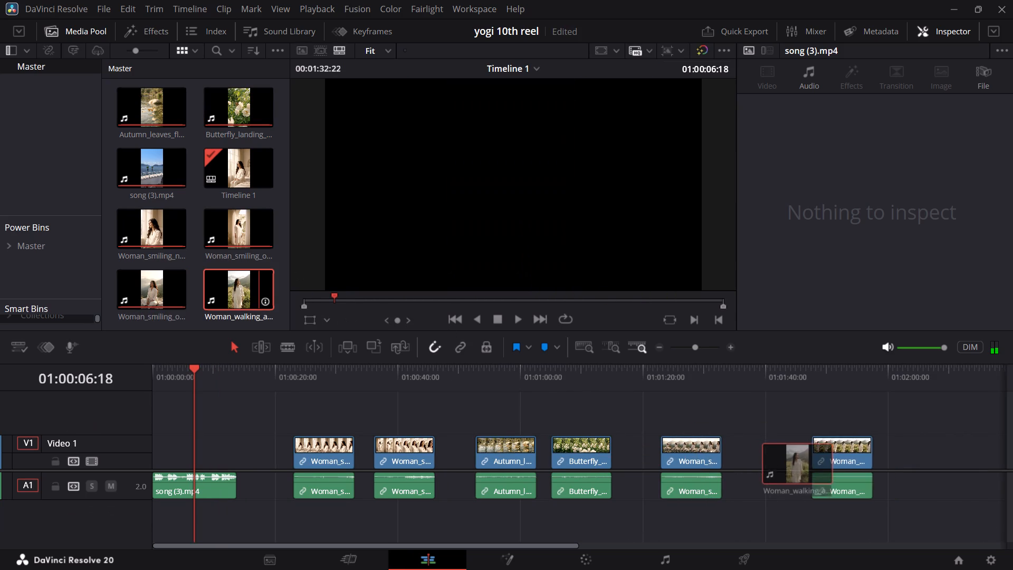
{"action": "left_click_drag", "start_coordinate": [812, 453], "coordinate": [783, 454]}
Play and step through the near-window woman clip to choose a cut point, and split it at 01:00:26:04.
{"action": "left_click", "coordinate": [750, 375]}
{"action": "left_click", "coordinate": [684, 375]}
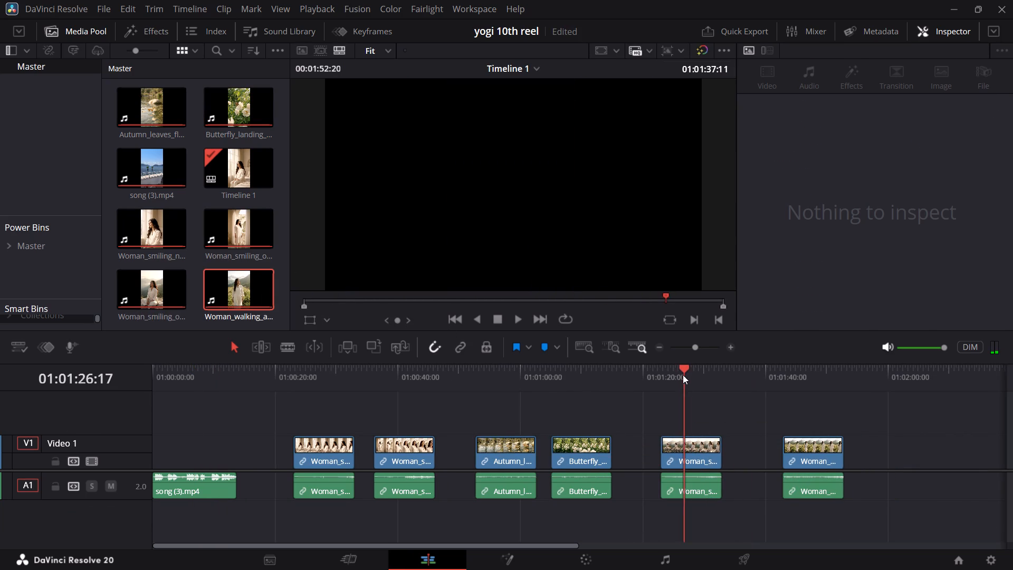
{"action": "left_click", "coordinate": [494, 373]}
{"action": "left_click", "coordinate": [356, 371]}
{"action": "left_click", "coordinate": [291, 373]}
{"action": "key", "text": "space"}
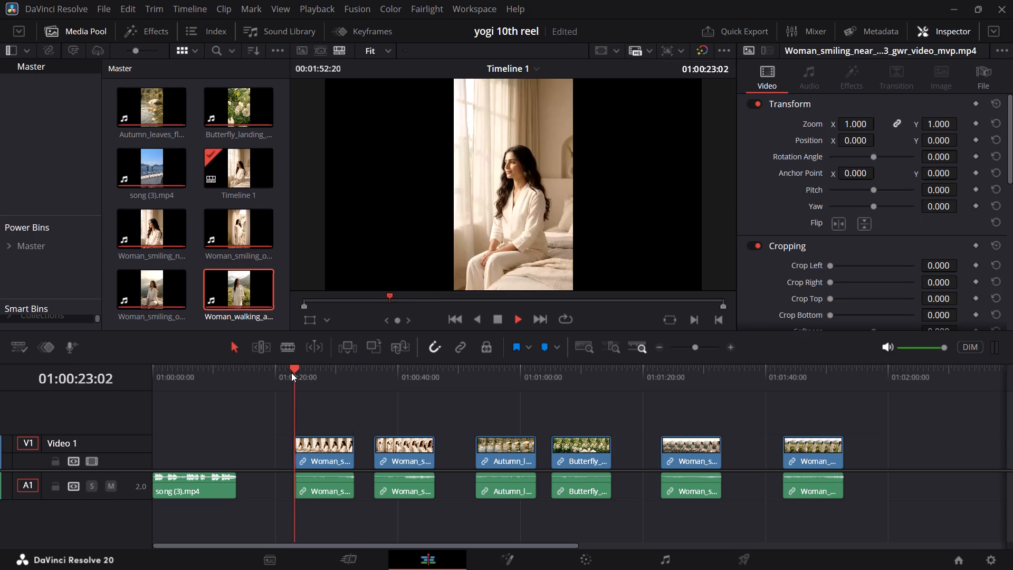
{"action": "key", "text": "space"}
{"action": "left_click", "coordinate": [320, 369]}
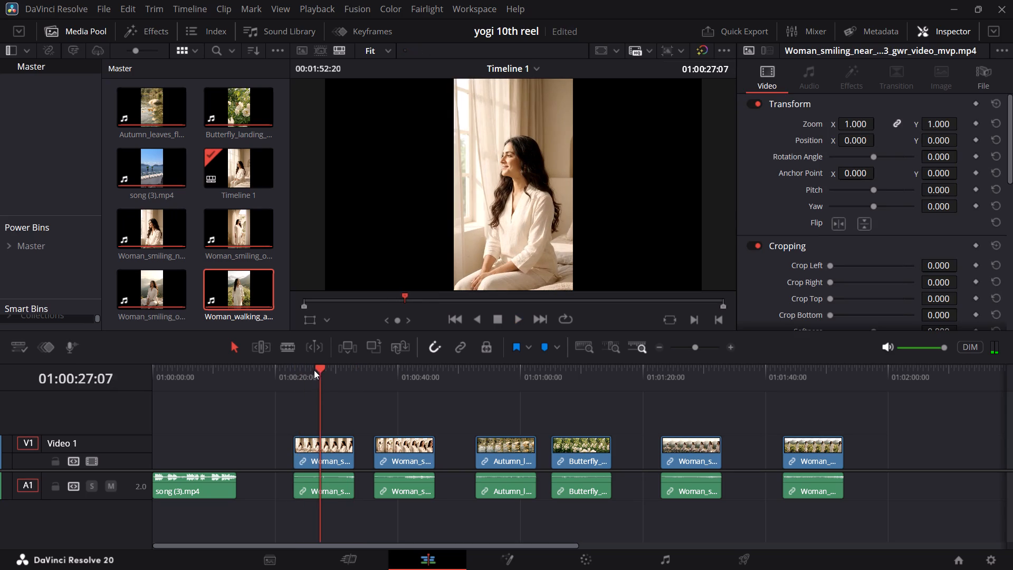
{"action": "left_click", "coordinate": [310, 372]}
{"action": "key", "text": "space"}
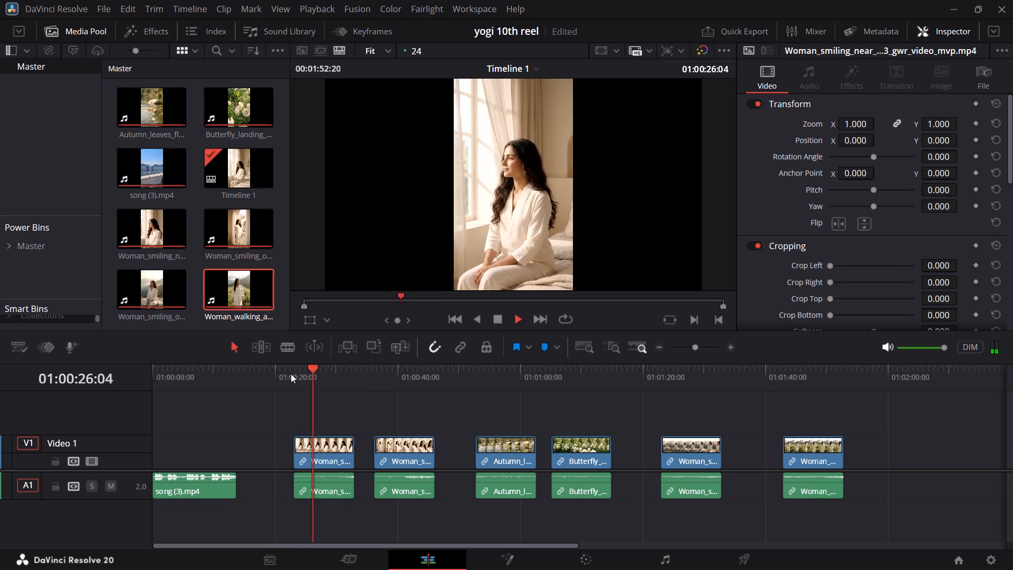
{"action": "key", "text": "space"}
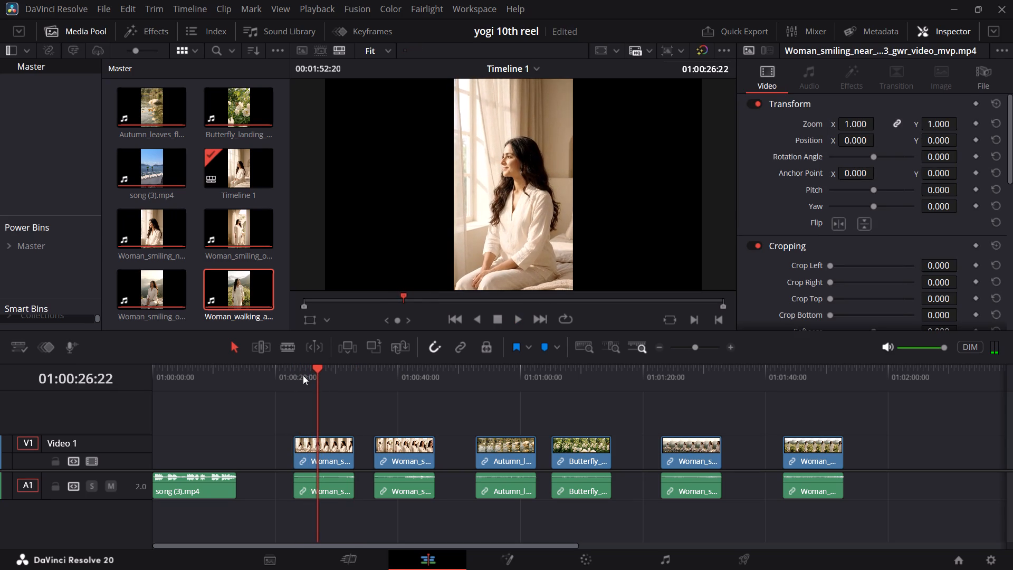
{"action": "key", "text": "Left"}
{"action": "key", "text": "Left"}
{"action": "key", "text": "Left"}
{"action": "key", "text": "Left"}
{"action": "key", "text": "Left"}
{"action": "key", "text": "Left"}
{"action": "key", "text": "Left"}
{"action": "key", "text": "Left"}
{"action": "key", "text": "Left"}
{"action": "key", "text": "Left"}
{"action": "key", "text": "Left"}
{"action": "key", "text": "Left"}
{"action": "key", "text": "Left"}
{"action": "key", "text": "Left"}
{"action": "key", "text": "Left"}
{"action": "key", "text": "Left"}
{"action": "key", "text": "Left"}
{"action": "key", "text": "Left"}
{"action": "key", "text": "Left"}
{"action": "key", "text": "Left"}
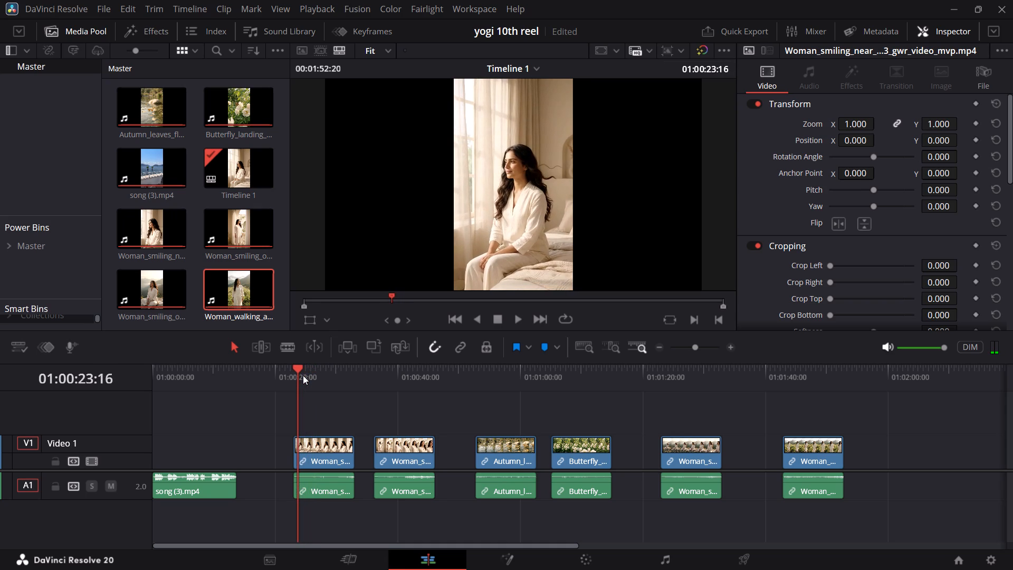
{"action": "key", "text": "Right"}
{"action": "key", "text": "space"}
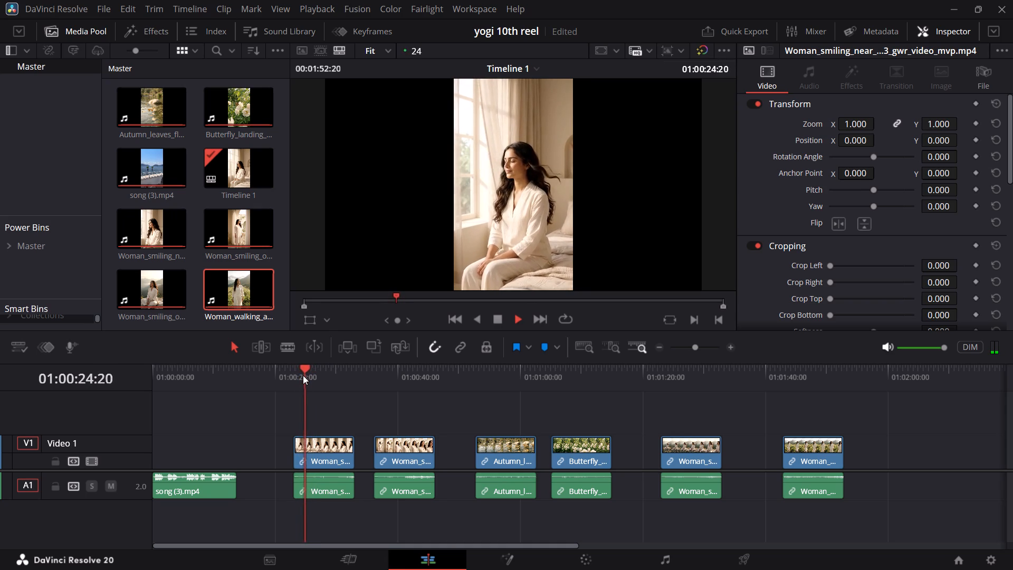
{"action": "key", "text": "space"}
{"action": "key", "text": "Left"}
{"action": "key", "text": "Left"}
{"action": "key", "text": "Left"}
{"action": "key", "text": "Left"}
{"action": "key", "text": "Left"}
{"action": "key", "text": "Left"}
{"action": "key", "text": "Left"}
{"action": "key", "text": "Left"}
{"action": "key", "text": "Left"}
{"action": "key", "text": "Left"}
{"action": "key", "text": "Left"}
{"action": "key", "text": "Left"}
{"action": "key", "text": "Left"}
{"action": "key", "text": "Left"}
{"action": "key", "text": "Left"}
{"action": "key", "text": "Left"}
{"action": "key", "text": "Left"}
{"action": "key", "text": "Left"}
{"action": "key", "text": "Left"}
{"action": "key", "text": "Left"}
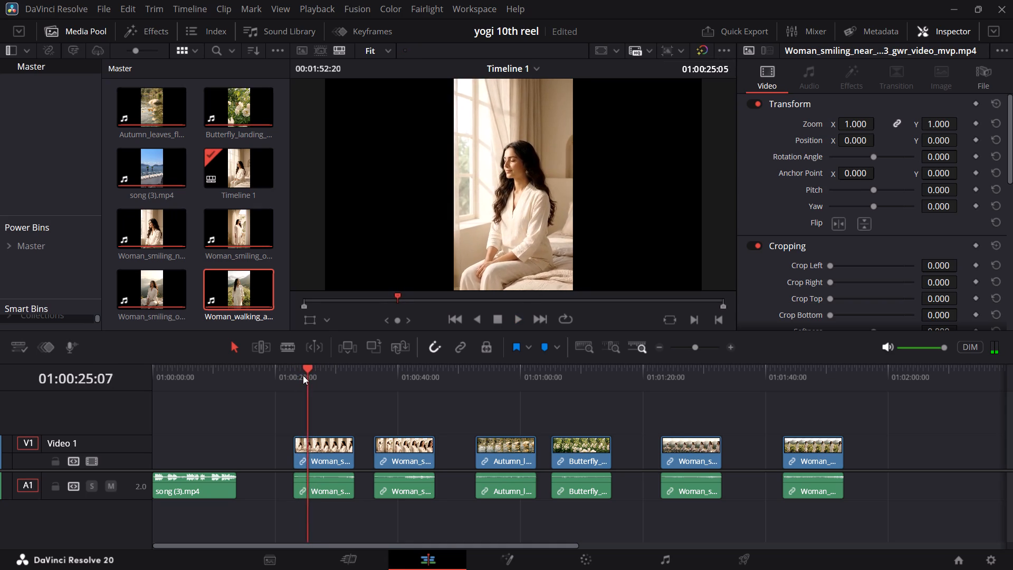
{"action": "key", "text": "space"}
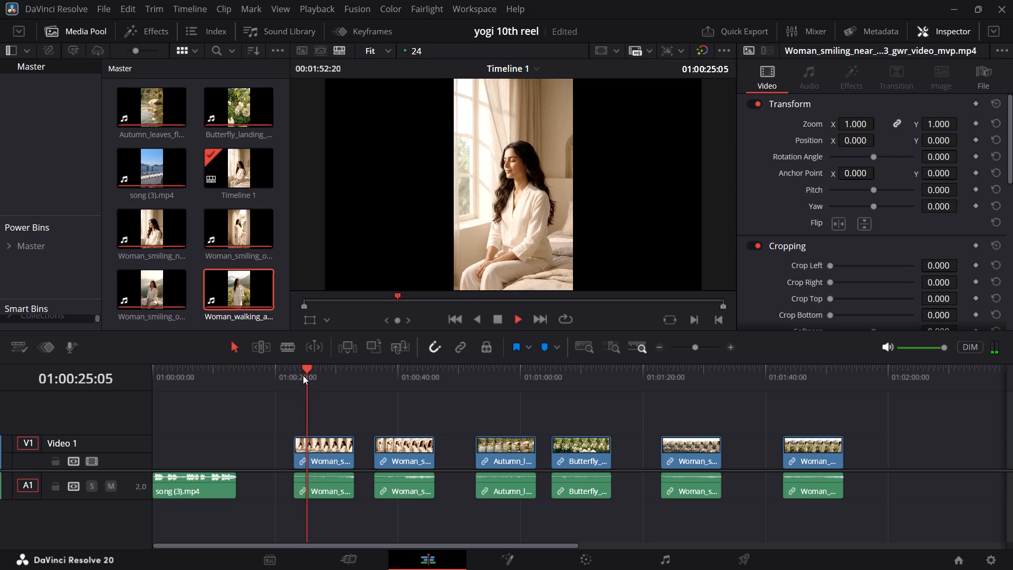
{"action": "key", "text": "space"}
{"action": "key", "text": "Left"}
{"action": "key", "text": "Left"}
{"action": "key", "text": "Left"}
{"action": "key", "text": "Left"}
{"action": "key", "text": "Left"}
{"action": "key", "text": "Left"}
{"action": "key", "text": "Left"}
{"action": "key", "text": "Left"}
{"action": "key", "text": "Left"}
{"action": "key", "text": "Left"}
{"action": "key", "text": "Left"}
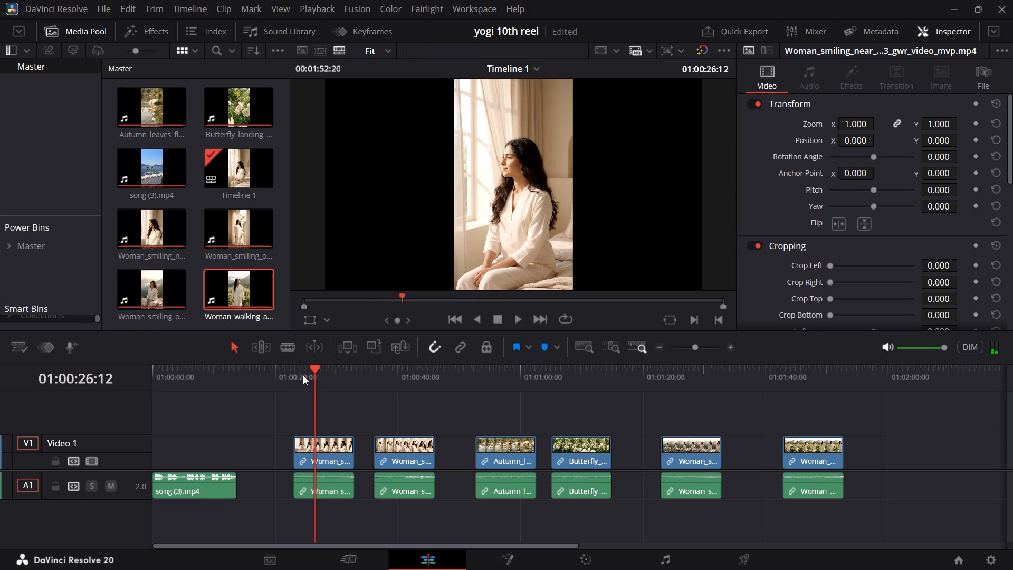
{"action": "key", "text": "Right"}
{"action": "key", "text": "Right"}
{"action": "key", "text": "ctrl+b"}
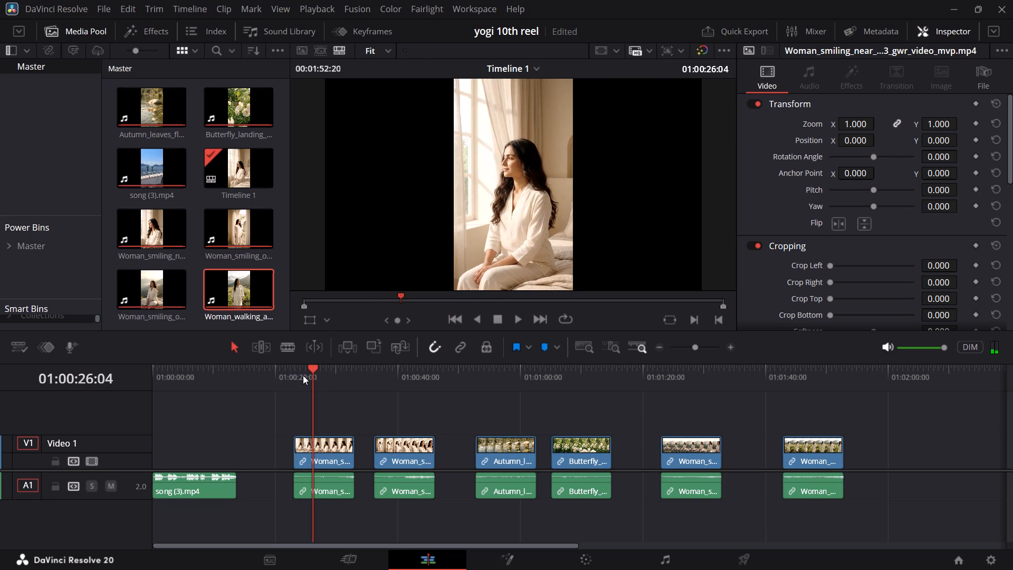
{"action": "key", "text": "ctrl+v"}
Preview the remaining part of the near-window clip and split it again at about 01:00:29.
{"action": "key", "text": "space"}
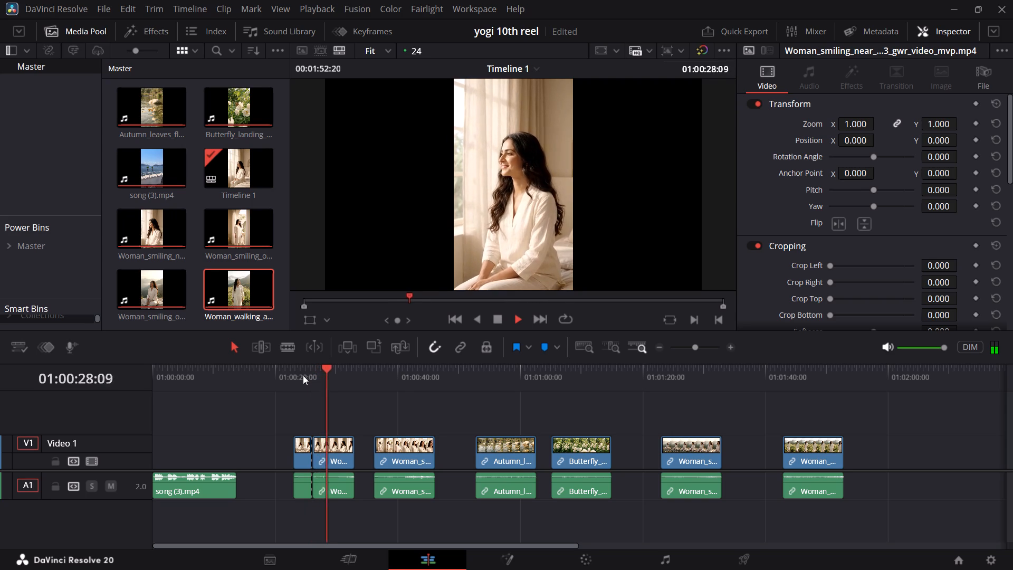
{"action": "key", "text": "space"}
{"action": "key", "text": "Left"}
{"action": "key", "text": "Left"}
{"action": "key", "text": "Left"}
{"action": "key", "text": "Left"}
{"action": "key", "text": "Left"}
{"action": "key", "text": "Left"}
{"action": "key", "text": "Left"}
{"action": "key", "text": "Left"}
{"action": "key", "text": "Left"}
{"action": "key", "text": "Left"}
{"action": "key", "text": "Left"}
{"action": "key", "text": "Left"}
{"action": "key", "text": "Left"}
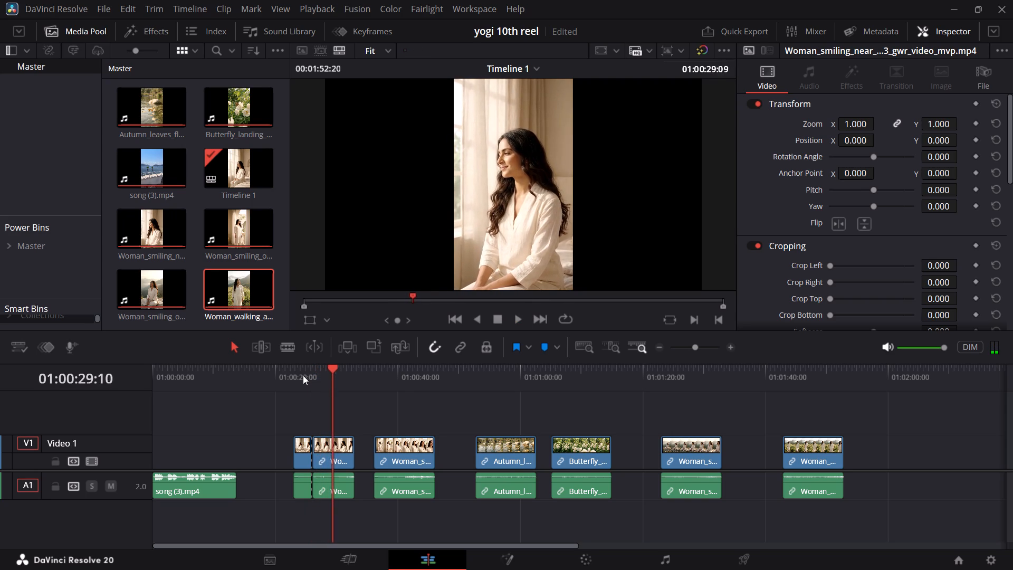
{"action": "key", "text": "ctrl+b"}
Preview the last near-window segment and move only its video to the start of Video 1, above the song.
{"action": "key", "text": "space"}
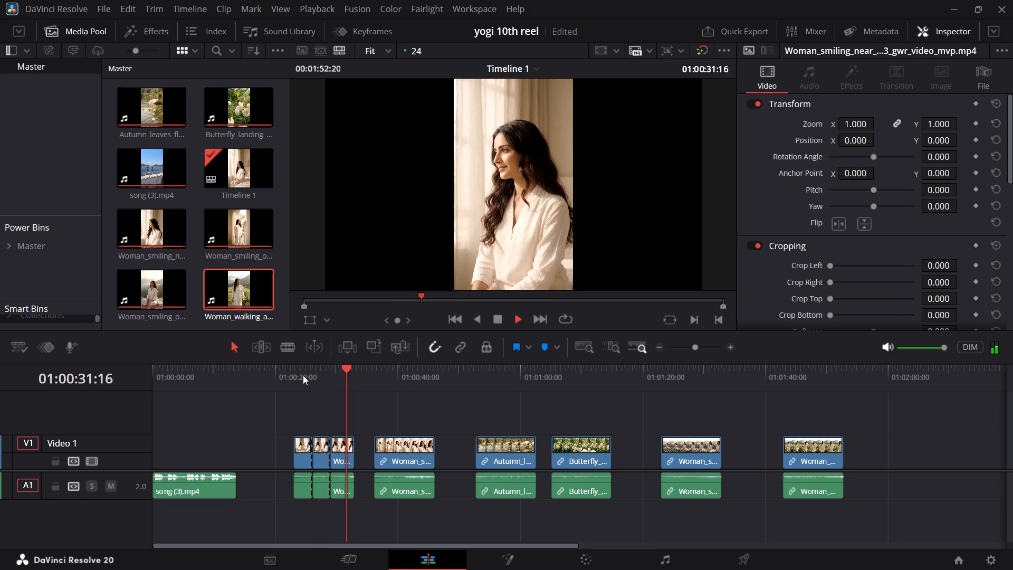
{"action": "key", "text": "space"}
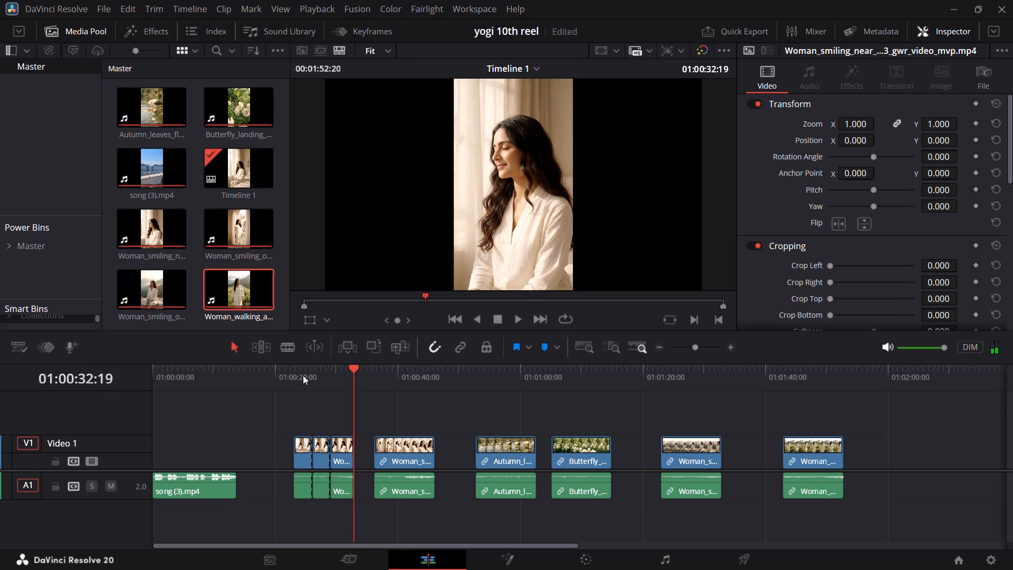
{"action": "left_click_drag", "start_coordinate": [344, 454], "coordinate": [158, 444]}
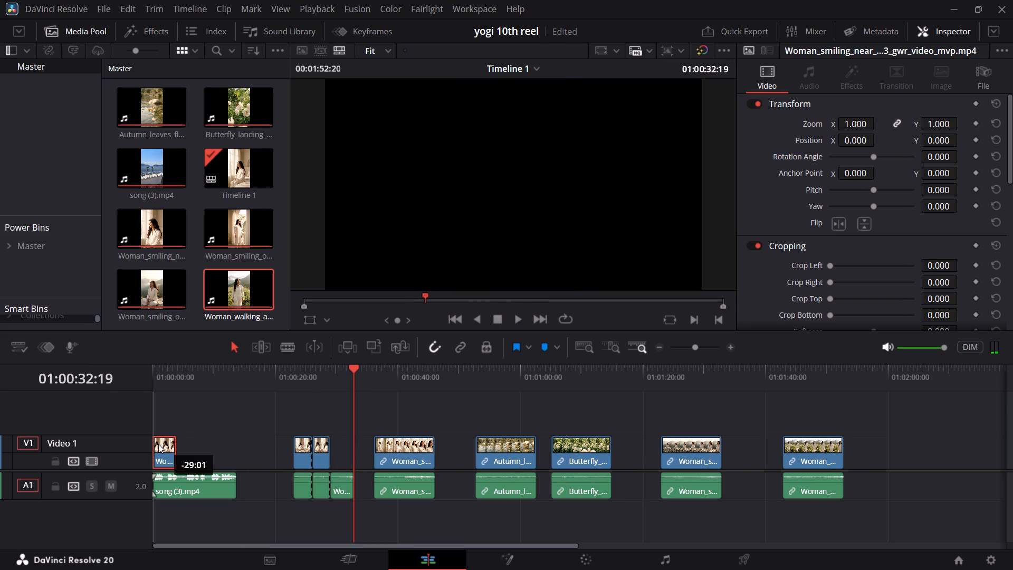
{"action": "left_click_drag", "start_coordinate": [158, 444], "coordinate": [152, 445]}
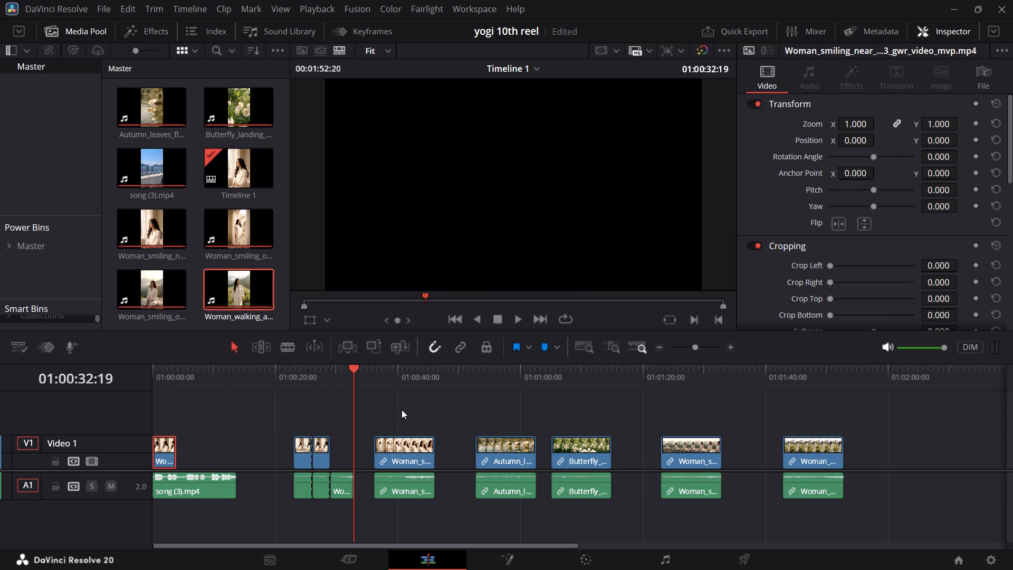
Play the opening of the balcony clip and split it at 01:00:38:17.
{"action": "left_click", "coordinate": [381, 400]}
{"action": "left_click", "coordinate": [384, 381]}
{"action": "key", "text": "space"}
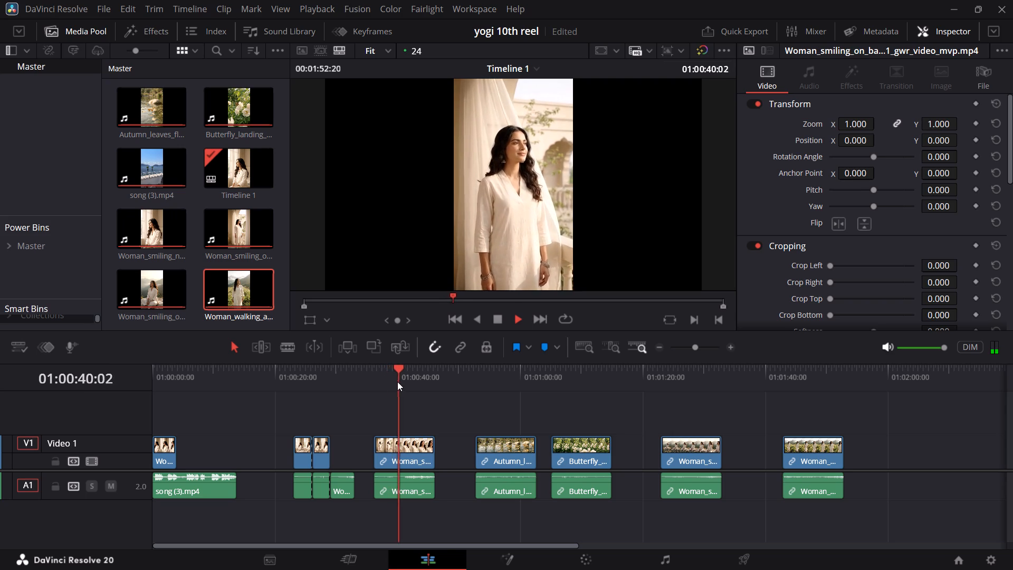
{"action": "left_click", "coordinate": [388, 374]}
{"action": "left_click", "coordinate": [384, 374]}
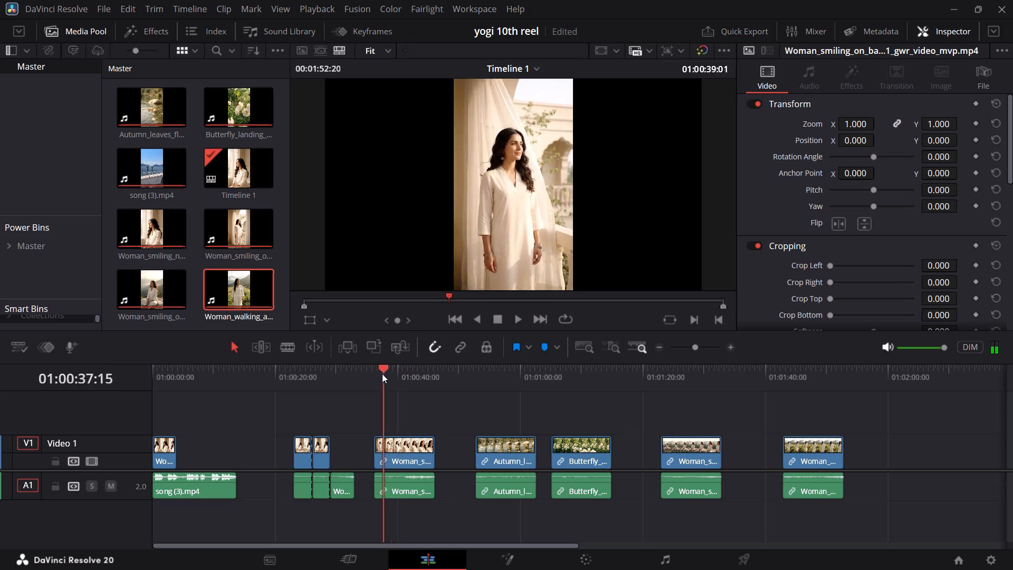
{"action": "key", "text": "space"}
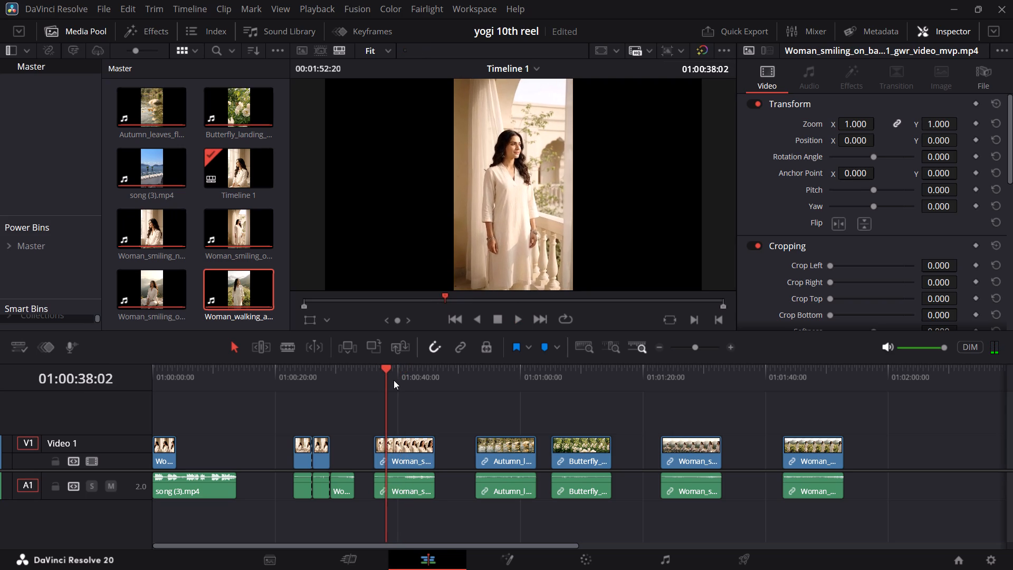
{"action": "left_click", "coordinate": [390, 372]}
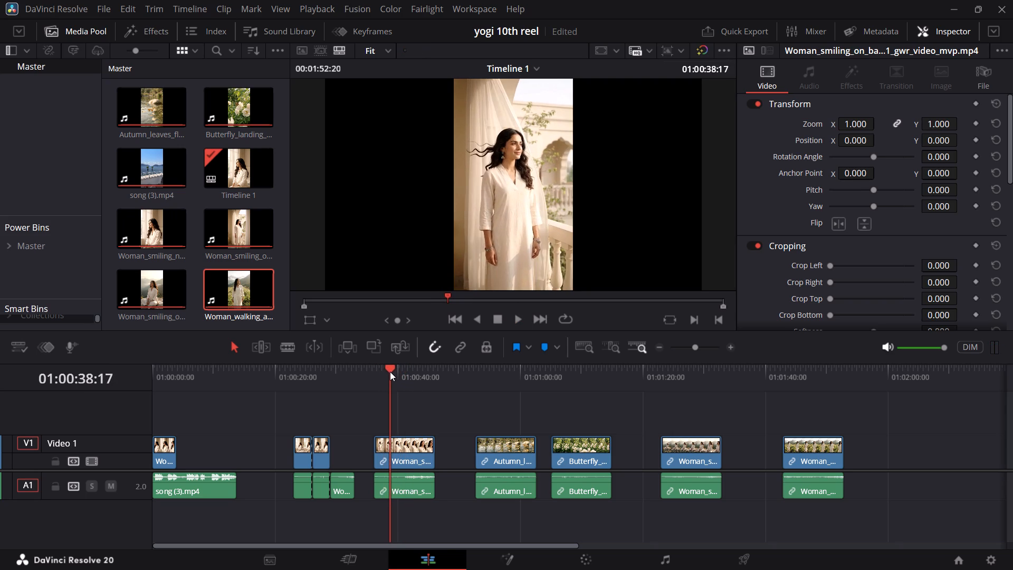
{"action": "key", "text": "ctrl+b"}
Review the first balcony segment and move only its video on Video 1 to about 01:00:07, above the song.
{"action": "left_click", "coordinate": [380, 370]}
{"action": "left_click_drag", "start_coordinate": [380, 370], "coordinate": [381, 372]}
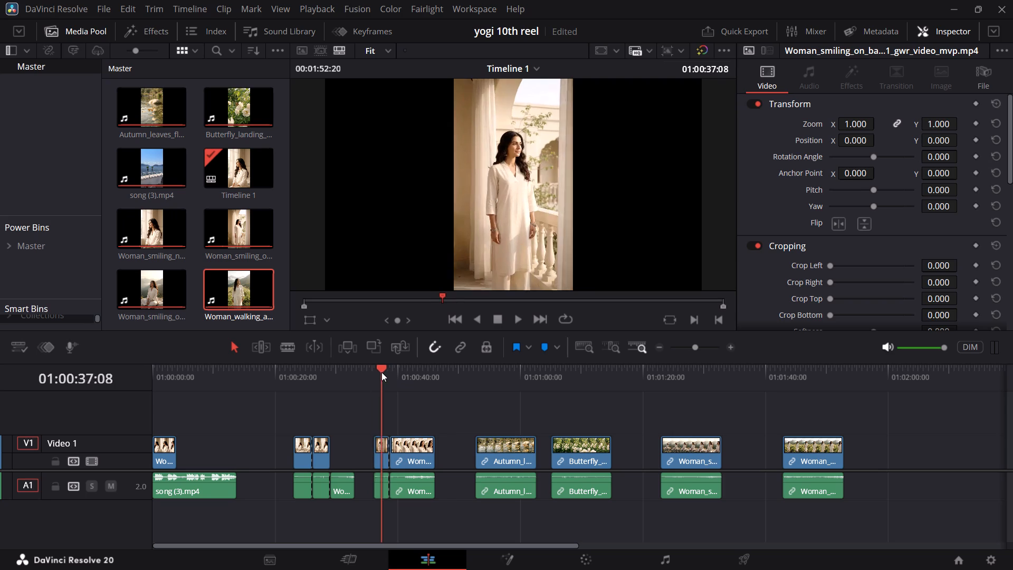
{"action": "left_click_drag", "start_coordinate": [381, 372], "coordinate": [380, 376]}
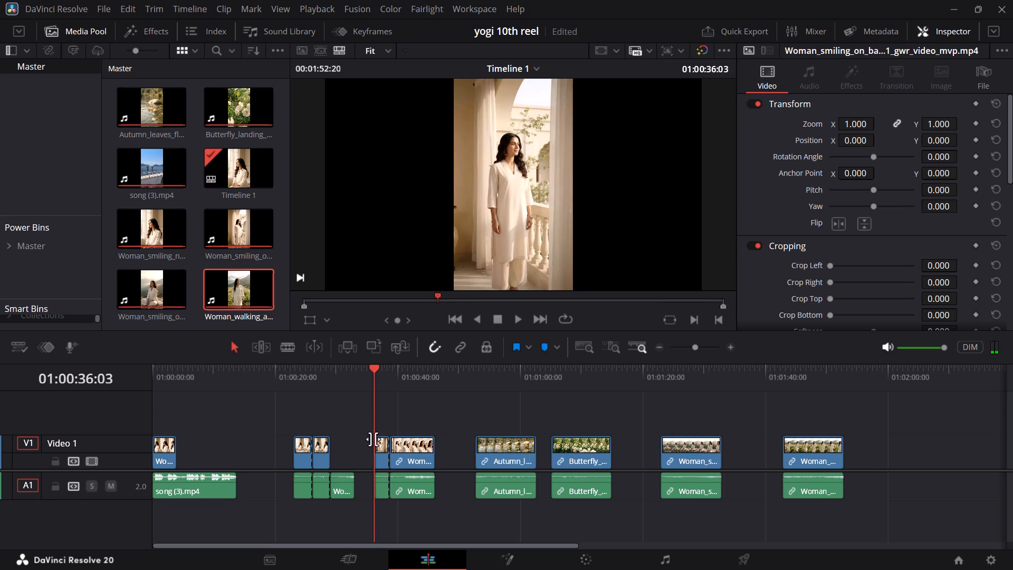
{"action": "left_click_drag", "start_coordinate": [383, 457], "coordinate": [216, 455]}
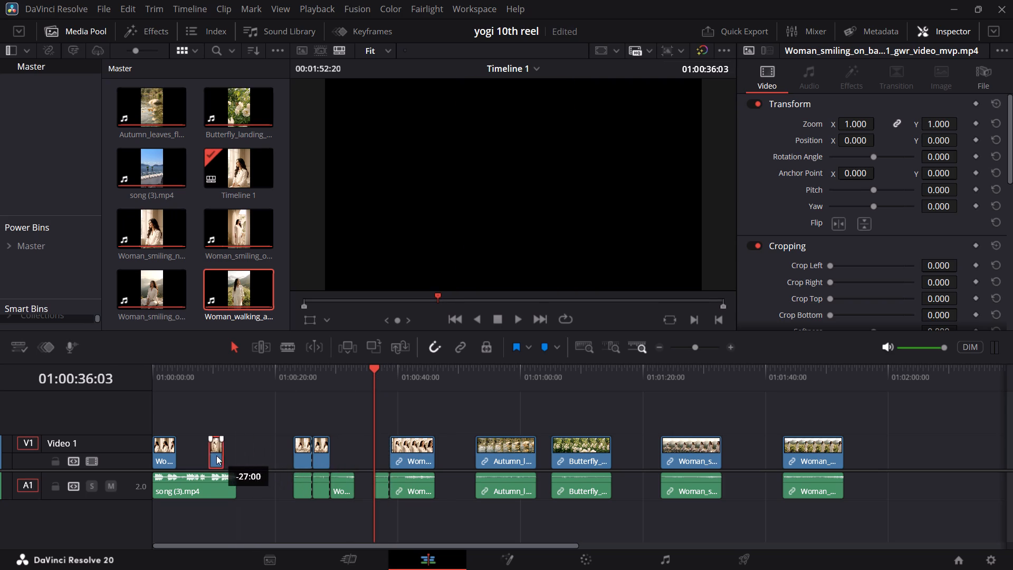
{"action": "left_click_drag", "start_coordinate": [216, 455], "coordinate": [208, 458]}
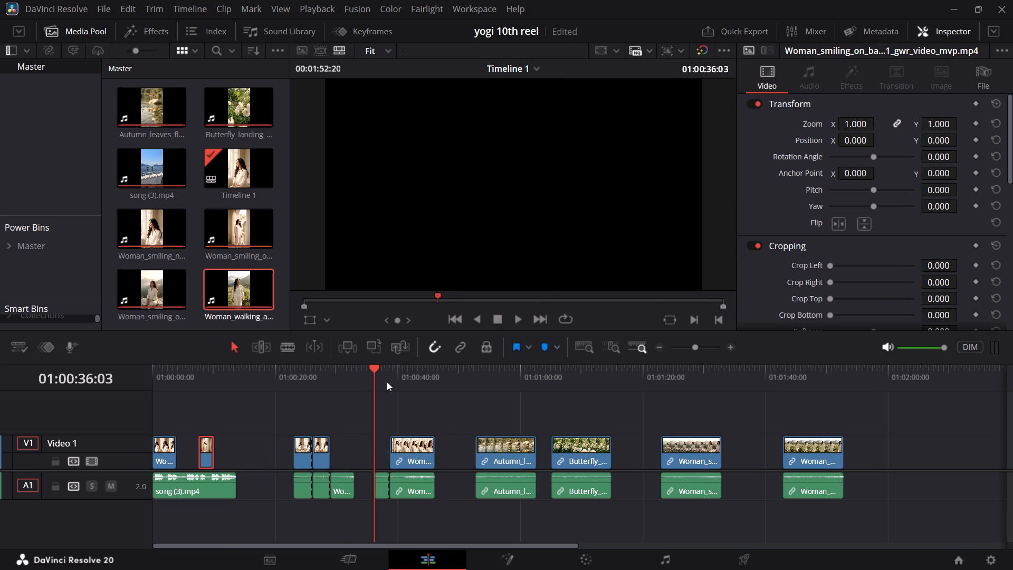
Play the opening of the autumn leaves clip and split it at 01:00:56:10.
{"action": "left_click_drag", "start_coordinate": [381, 380], "coordinate": [479, 387]}
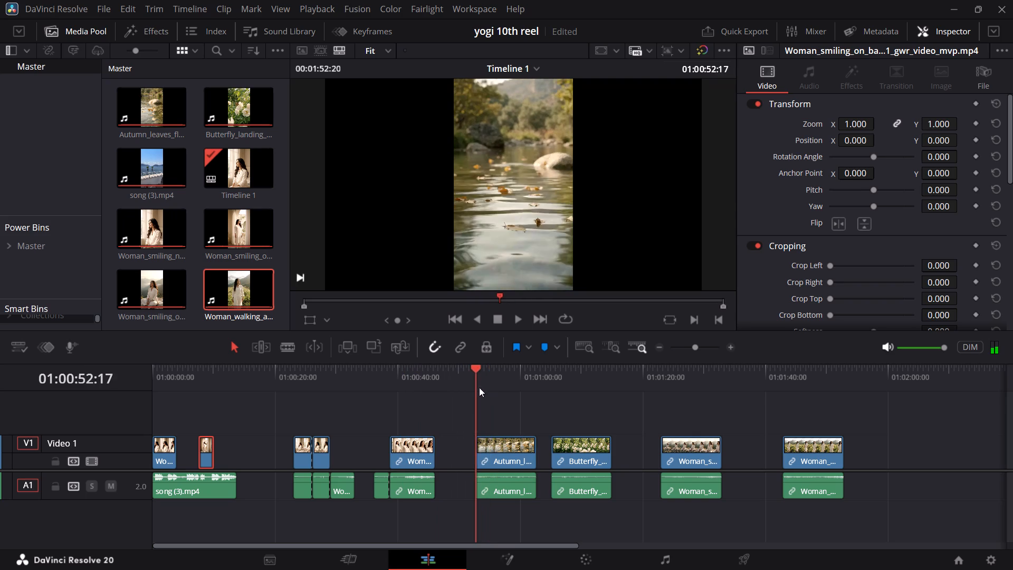
{"action": "left_click_drag", "start_coordinate": [479, 387], "coordinate": [479, 387]}
{"action": "key", "text": "space"}
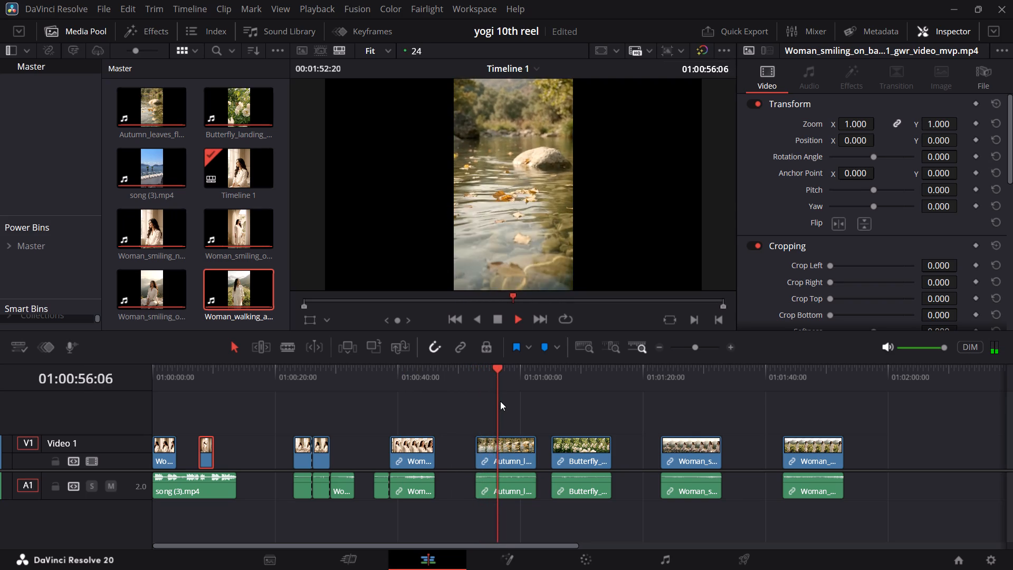
{"action": "key", "text": "space"}
{"action": "key", "text": "ctrl+b"}
Move only the video of the first autumn leaves segment up to a new Video 2 track.
{"action": "left_click_drag", "start_coordinate": [478, 452], "coordinate": [437, 426]}
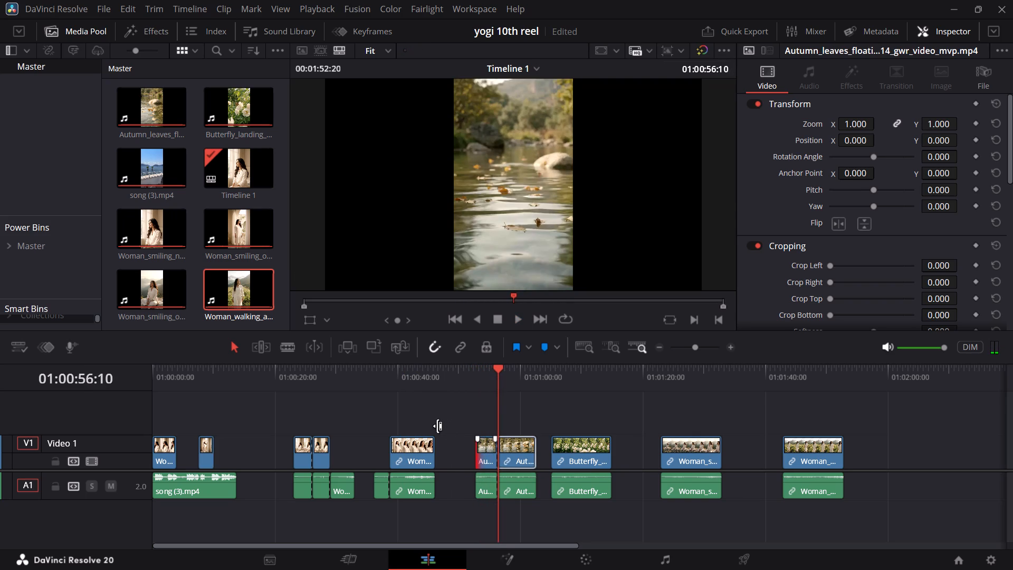
{"action": "left_click_drag", "start_coordinate": [437, 426], "coordinate": [402, 426]}
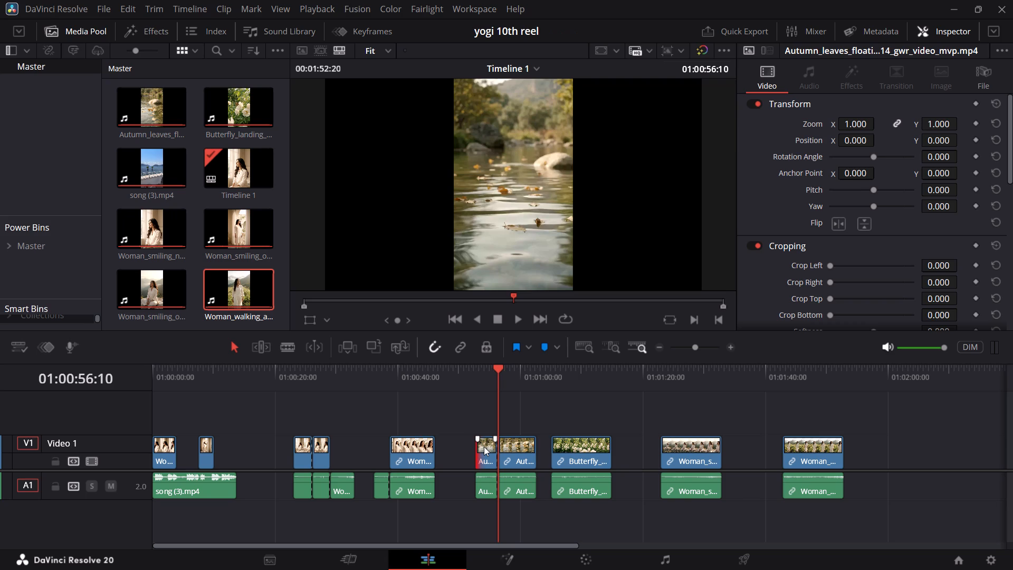
{"action": "key", "text": "alt+Up"}
{"action": "left_click", "coordinate": [484, 446]}
{"action": "key", "text": "alt+Up"}
Preview the rest of the autumn leaves clip, and move the Video 2 segment to the end of the song, at about 01:00:13:18.
{"action": "key", "text": "space"}
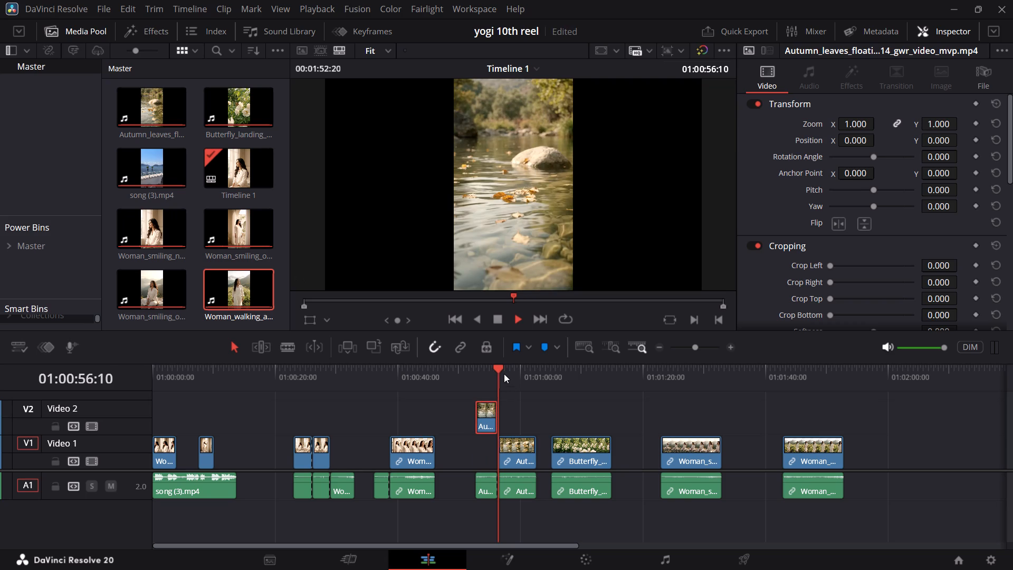
{"action": "key", "text": "space"}
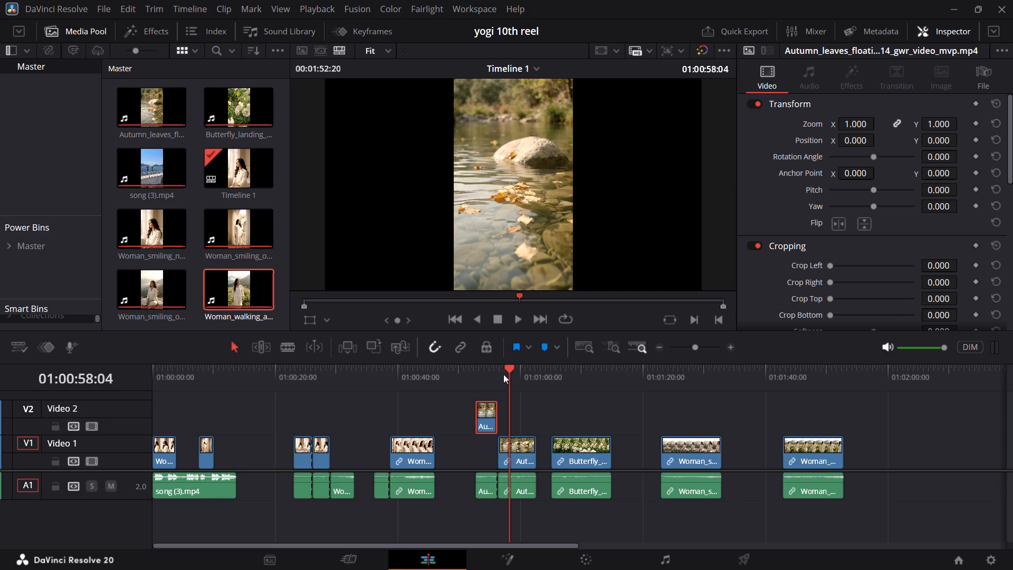
{"action": "left_click_drag", "start_coordinate": [518, 374], "coordinate": [506, 375]}
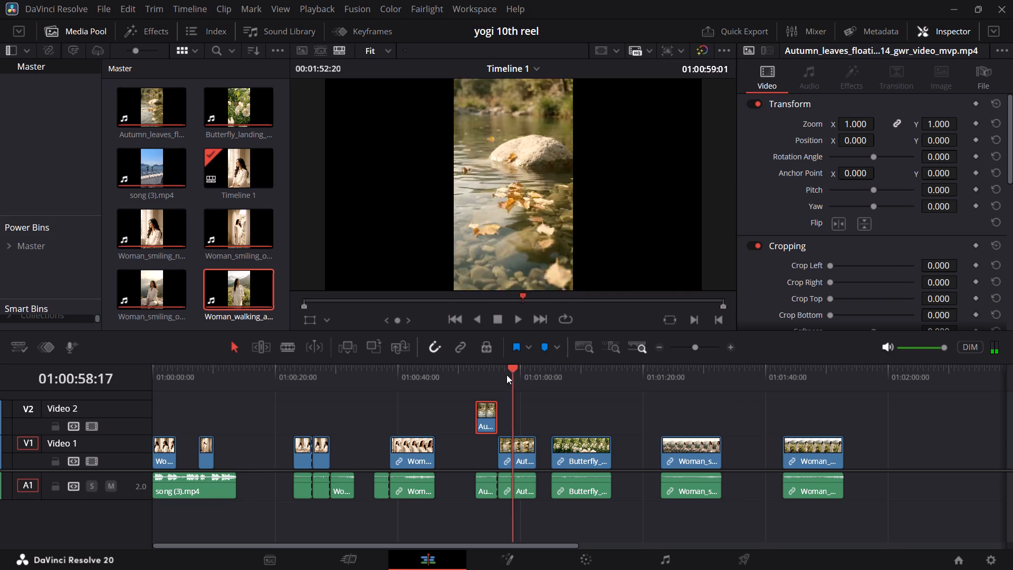
{"action": "left_click_drag", "start_coordinate": [506, 375], "coordinate": [504, 378]}
{"action": "left_click_drag", "start_coordinate": [483, 420], "coordinate": [379, 408]}
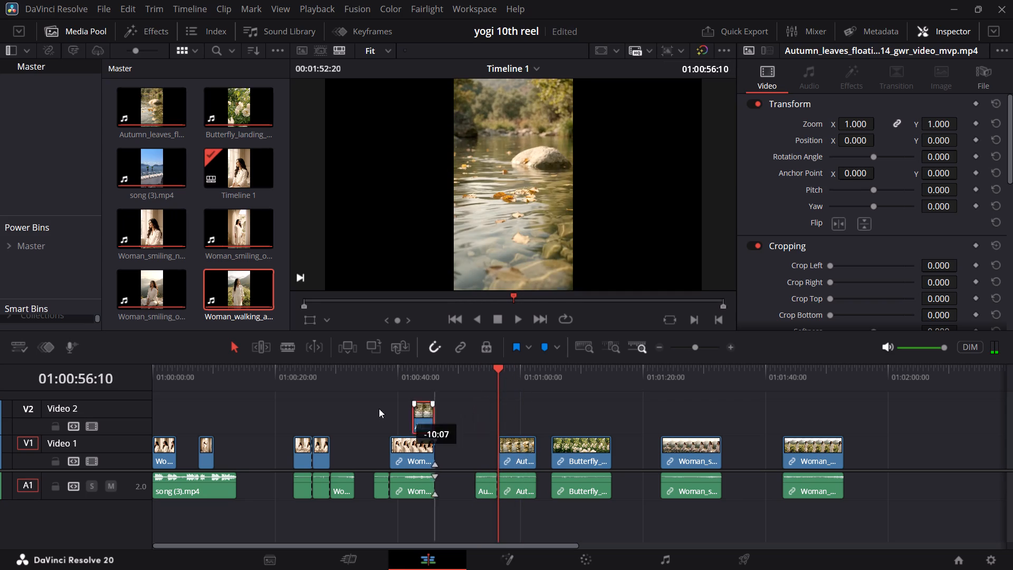
{"action": "left_click_drag", "start_coordinate": [379, 408], "coordinate": [242, 408]}
Play the opening of the butterfly clip to choose a cut point, and split it at 01:01:06:01.
{"action": "left_click_drag", "start_coordinate": [238, 375], "coordinate": [244, 373]}
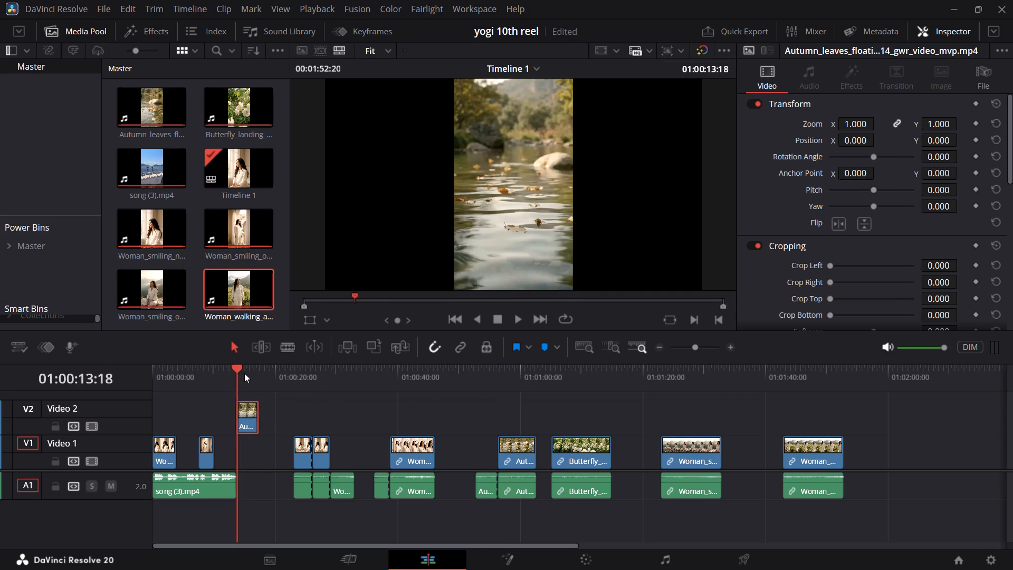
{"action": "left_click_drag", "start_coordinate": [244, 373], "coordinate": [563, 400]}
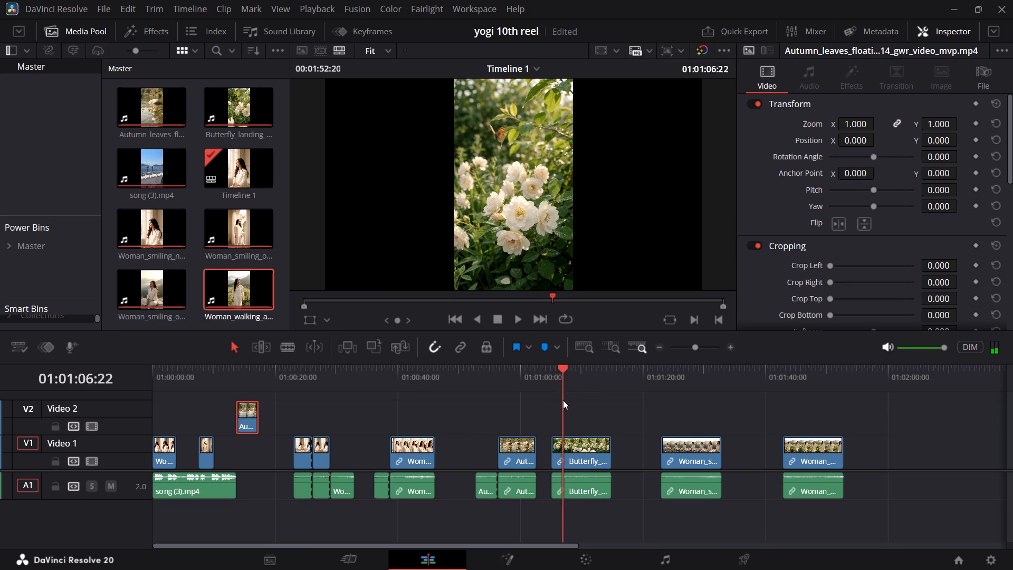
{"action": "left_click_drag", "start_coordinate": [563, 400], "coordinate": [564, 400]}
{"action": "key", "text": "space"}
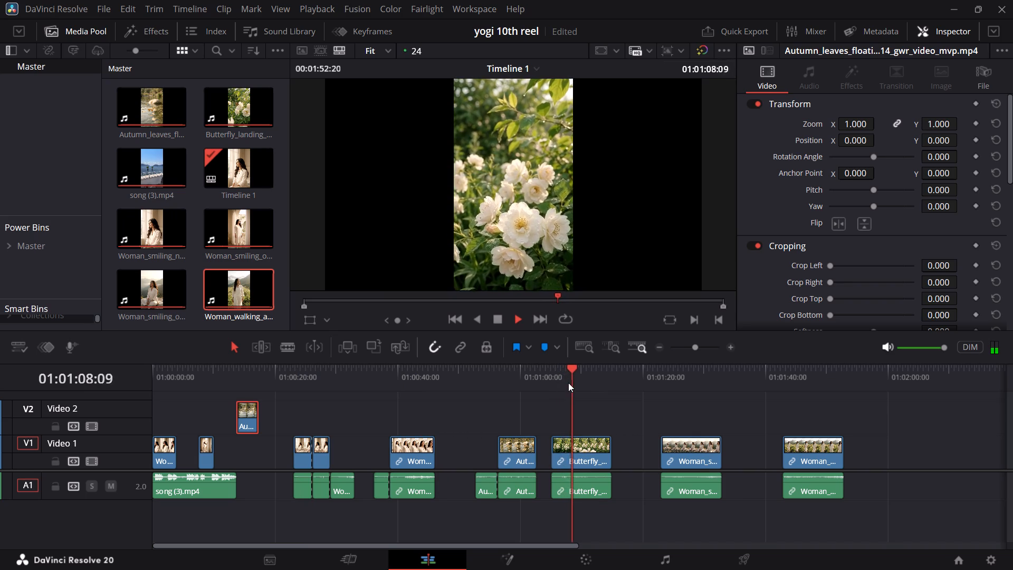
{"action": "key", "text": "space"}
{"action": "left_click", "coordinate": [570, 373]}
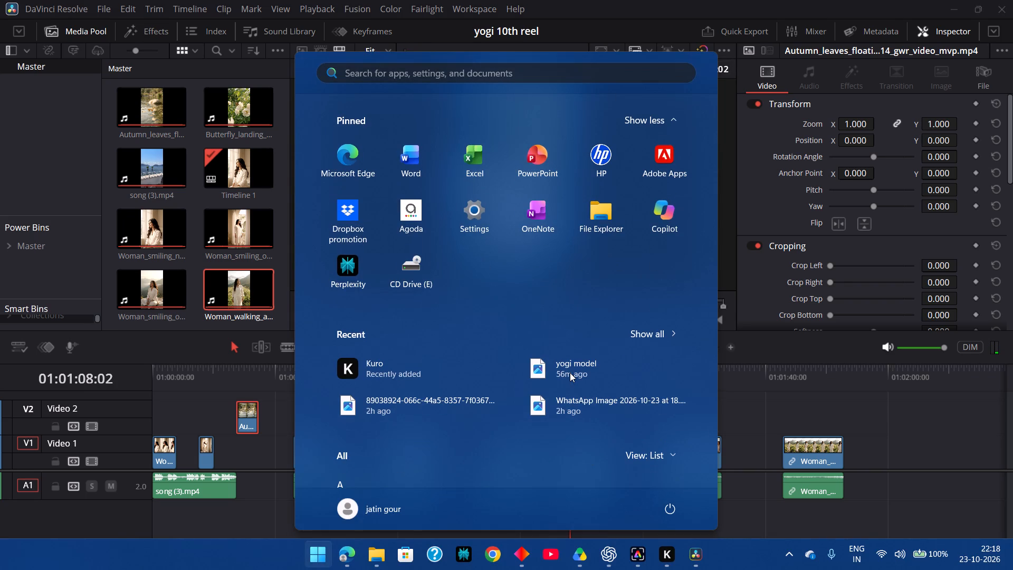
{"action": "left_click", "coordinate": [733, 414]}
{"action": "left_click", "coordinate": [558, 383]}
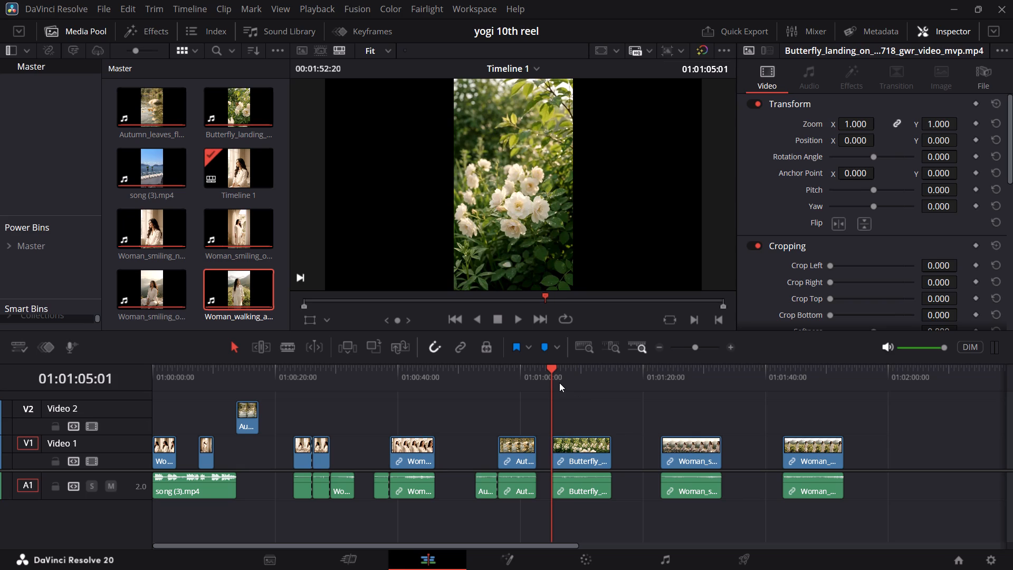
{"action": "key", "text": "space"}
{"action": "key", "text": "space"}
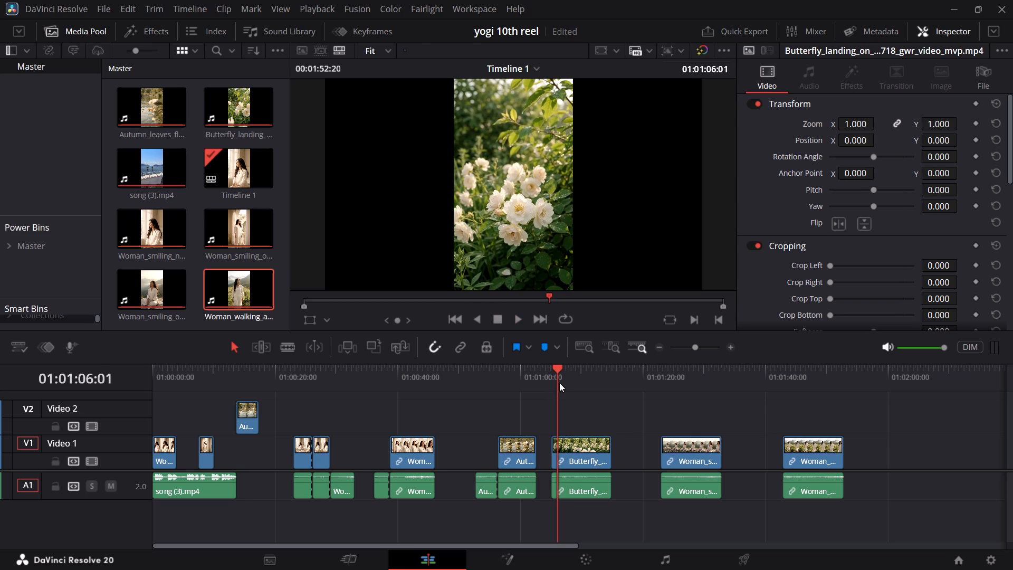
{"action": "key", "text": "ctrl+b"}
Split the butterfly clip again at about 01:01:08 and move only the middle segment's video up to Video 2.
{"action": "key", "text": "space"}
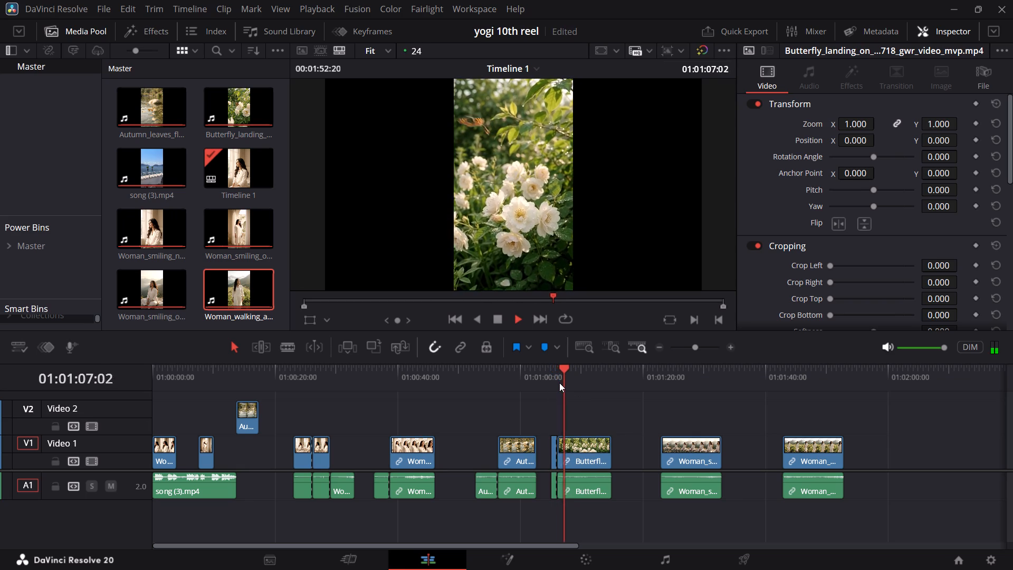
{"action": "key", "text": "ctrl+b"}
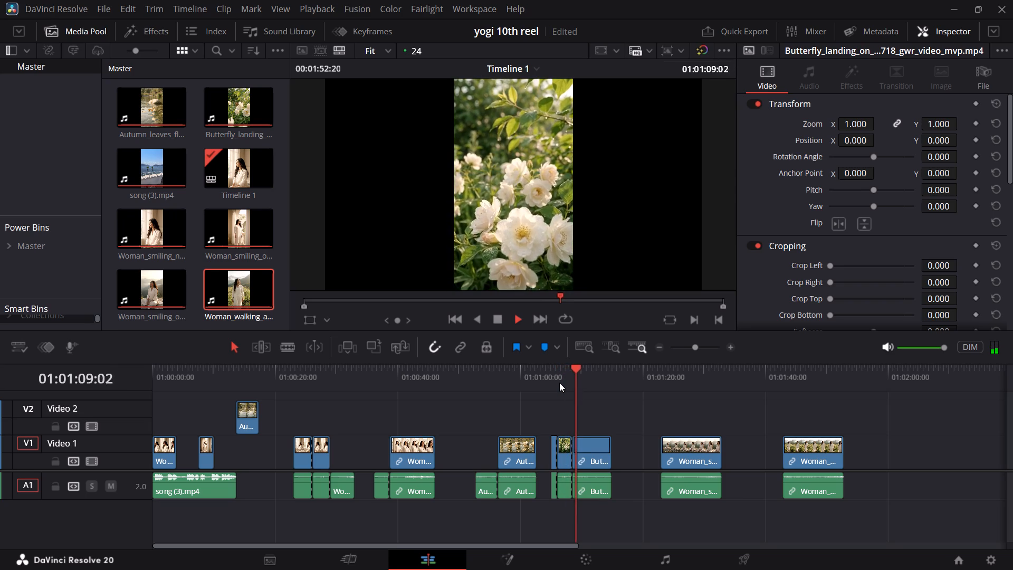
{"action": "key", "text": "space"}
{"action": "left_click", "coordinate": [561, 458]}
{"action": "key", "text": "Up"}
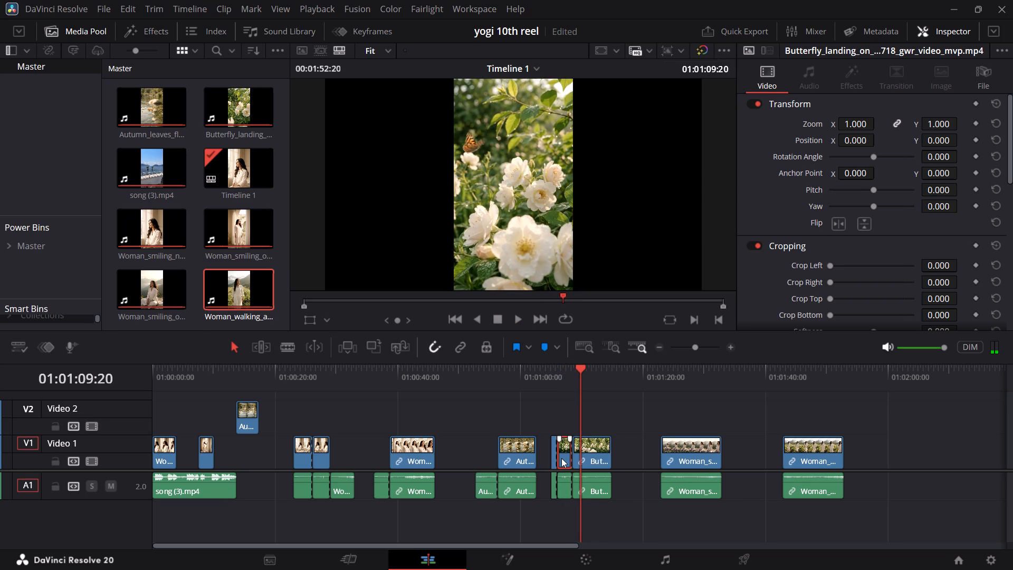
{"action": "key", "text": "alt+Up"}
Play the opening of the clip of the woman seated on the mountain rock and split it at 01:01:24:05.
{"action": "left_click_drag", "start_coordinate": [656, 383], "coordinate": [657, 383]}
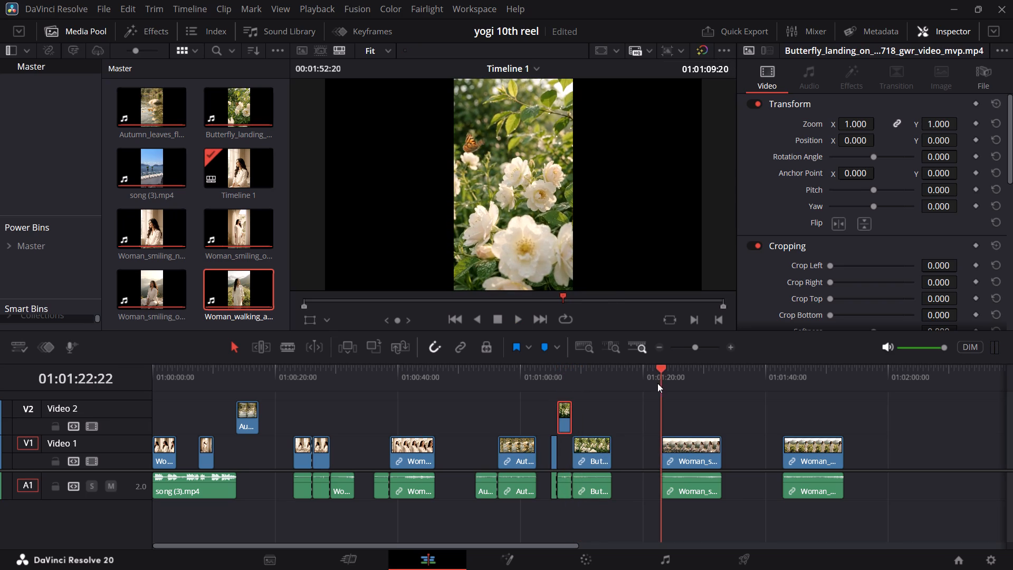
{"action": "left_click_drag", "start_coordinate": [657, 383], "coordinate": [667, 381]}
{"action": "key", "text": "space"}
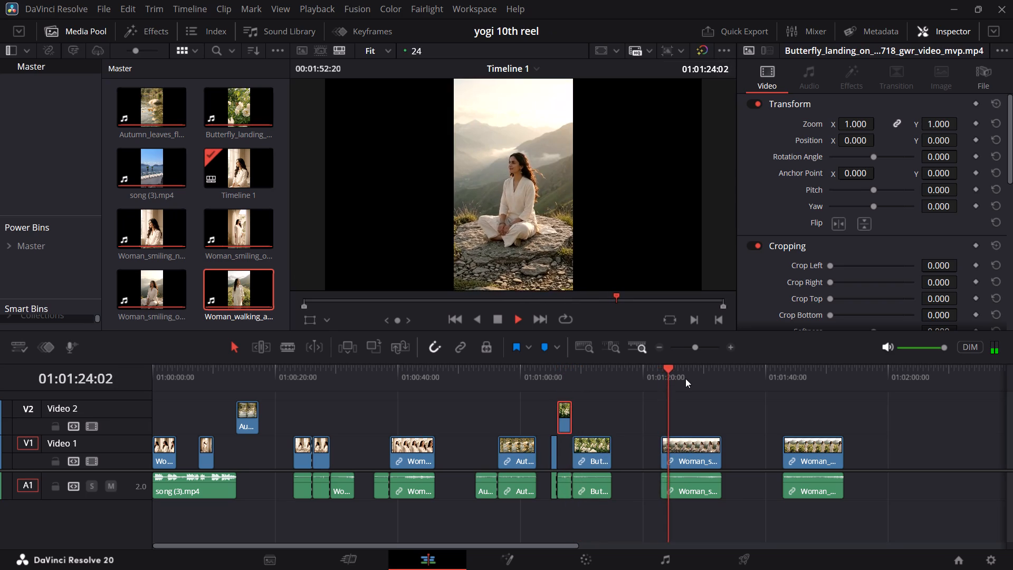
{"action": "key", "text": "space"}
{"action": "key", "text": "ctrl+b"}
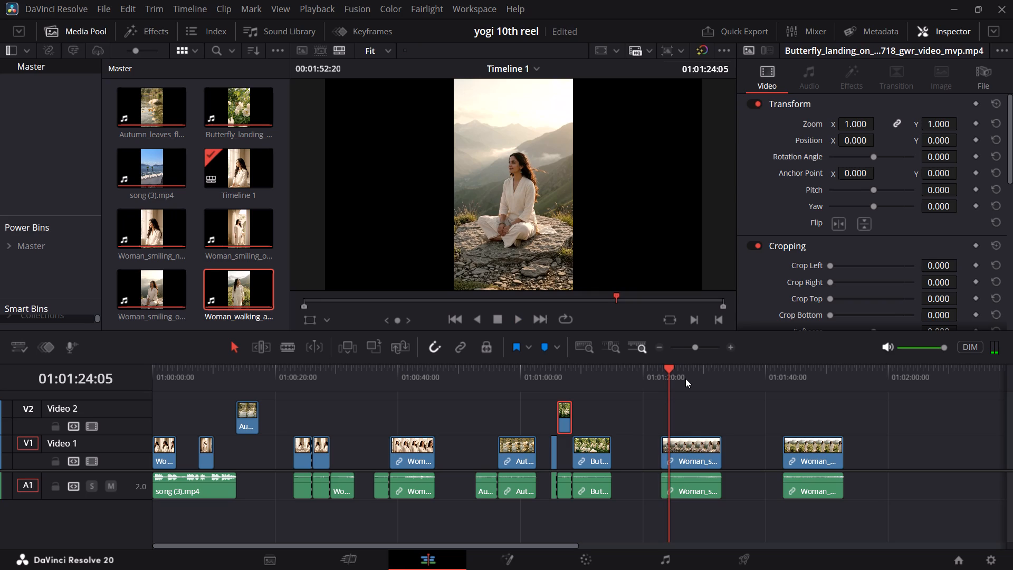
Split the mountain clip again at 01:01:26:13 and preview the middle segment.
{"action": "key", "text": "space"}
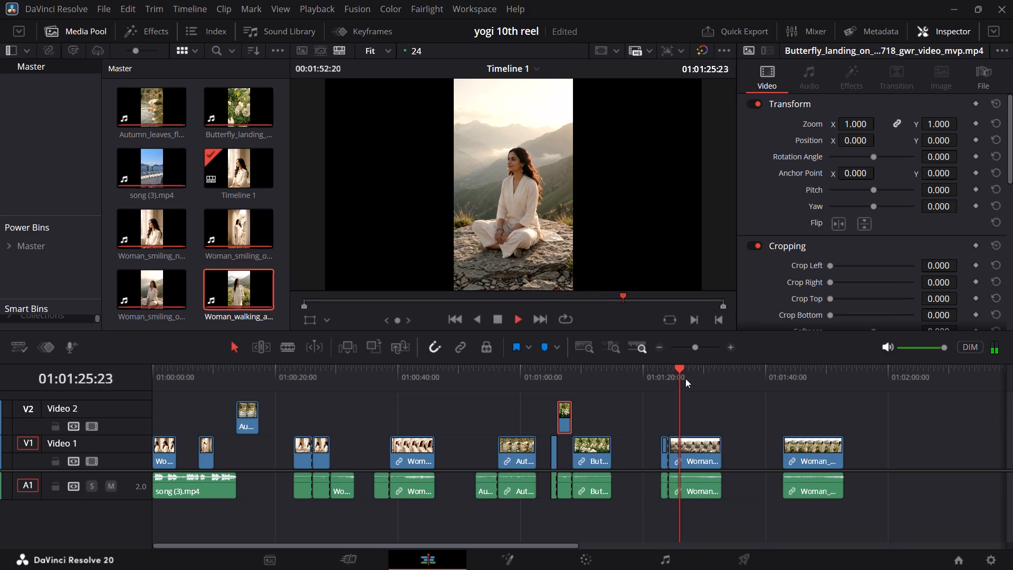
{"action": "key", "text": "space"}
{"action": "key", "text": "ctrl+b"}
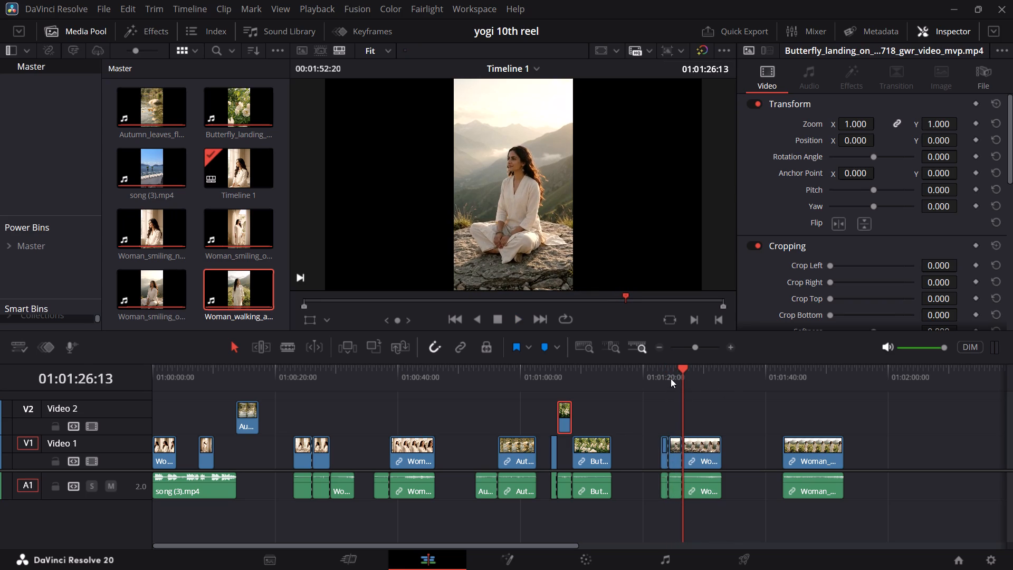
{"action": "left_click_drag", "start_coordinate": [671, 378], "coordinate": [675, 378]}
{"action": "key", "text": "space"}
{"action": "key", "text": "space"}
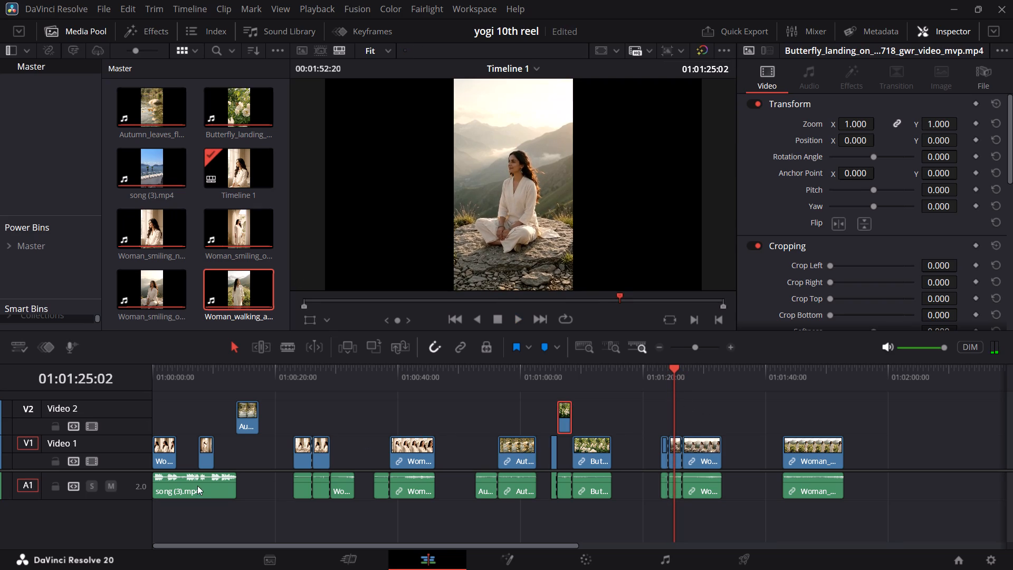
Listen to the song's ending and try to extend the end of the song clip.
{"action": "left_click", "coordinate": [221, 379]}
{"action": "key", "text": "space"}
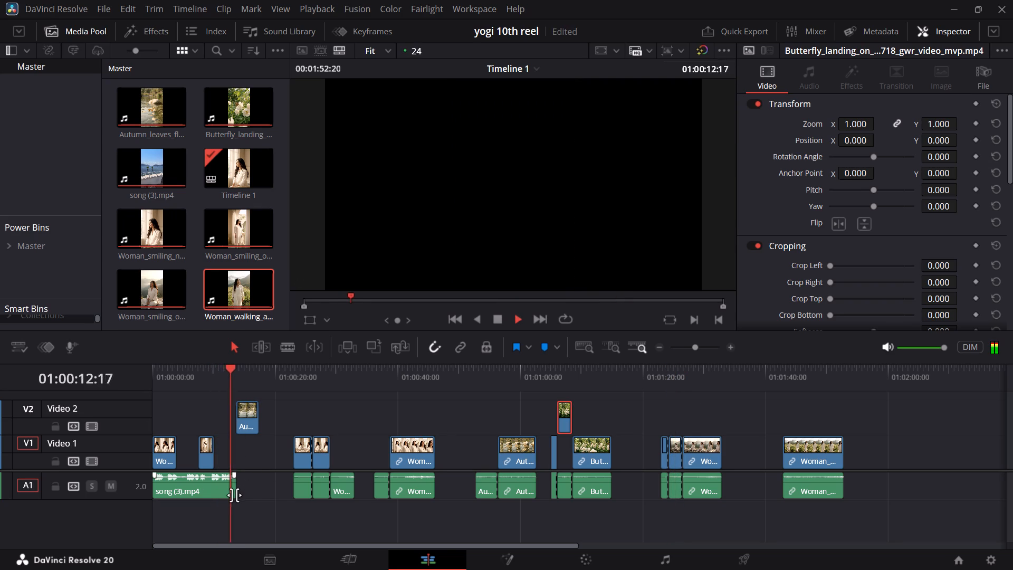
{"action": "key", "text": "space"}
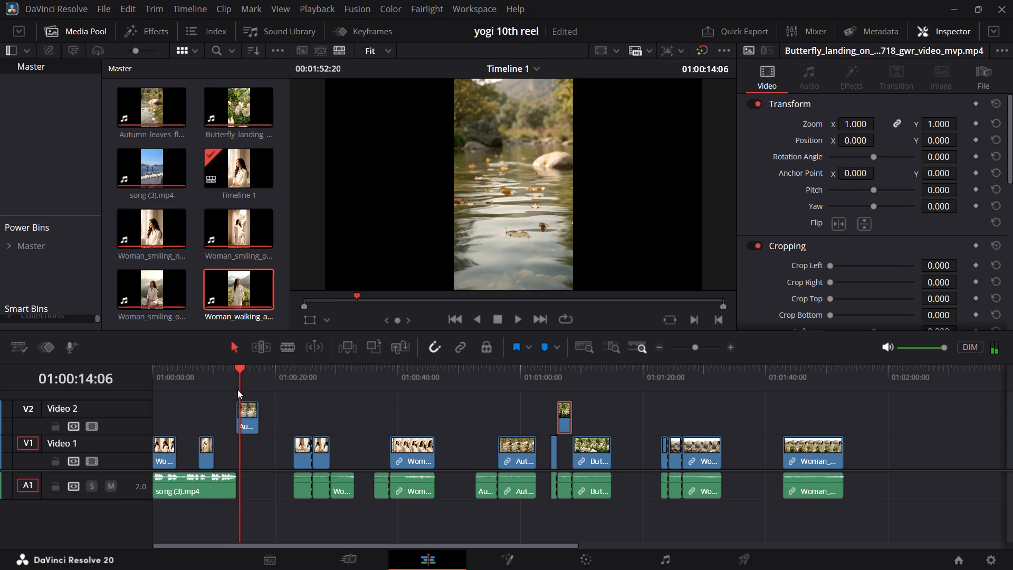
{"action": "left_click", "coordinate": [236, 372]}
{"action": "key", "text": "space"}
{"action": "left_click", "coordinate": [221, 375]}
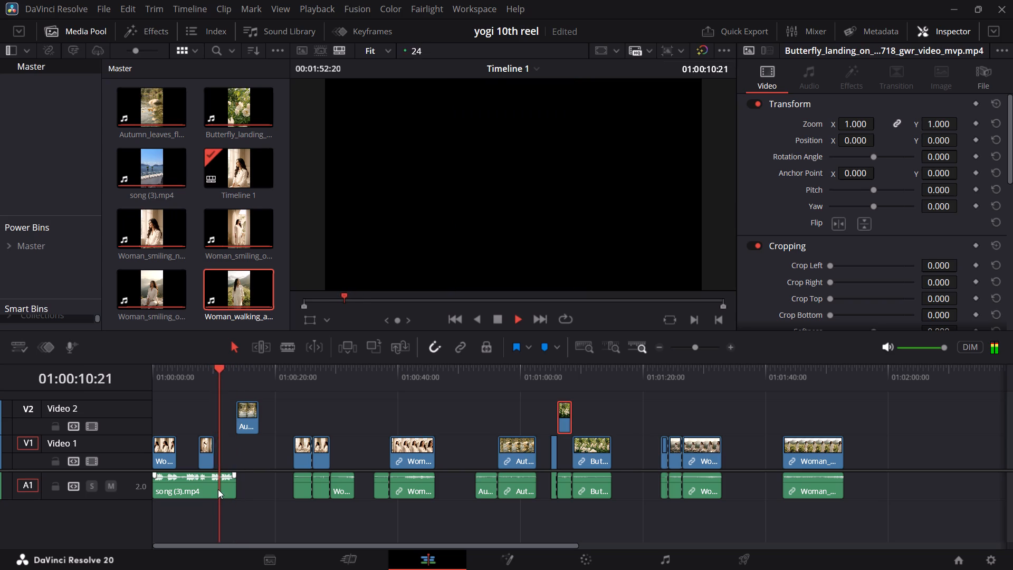
{"action": "key", "text": "space"}
{"action": "left_click_drag", "start_coordinate": [232, 490], "coordinate": [244, 490]}
{"action": "key", "text": "space"}
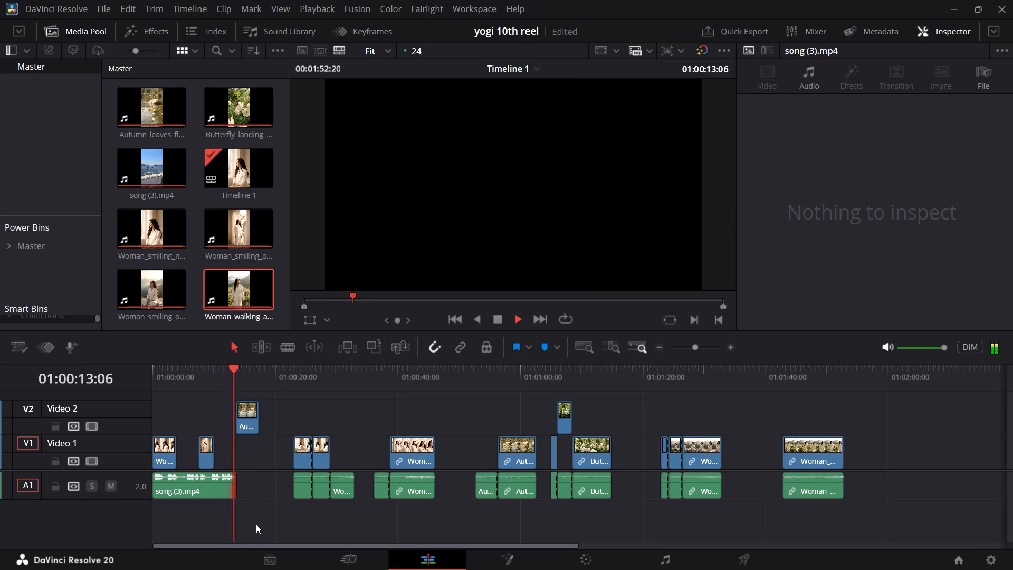
{"action": "key", "text": "space"}
Play the reel's opening and move the butterfly segment earlier on Video 2, ending where the leftover Video 1 segments start at about 01:00:23.
{"action": "left_click_drag", "start_coordinate": [169, 384], "coordinate": [152, 387]}
{"action": "key", "text": "space"}
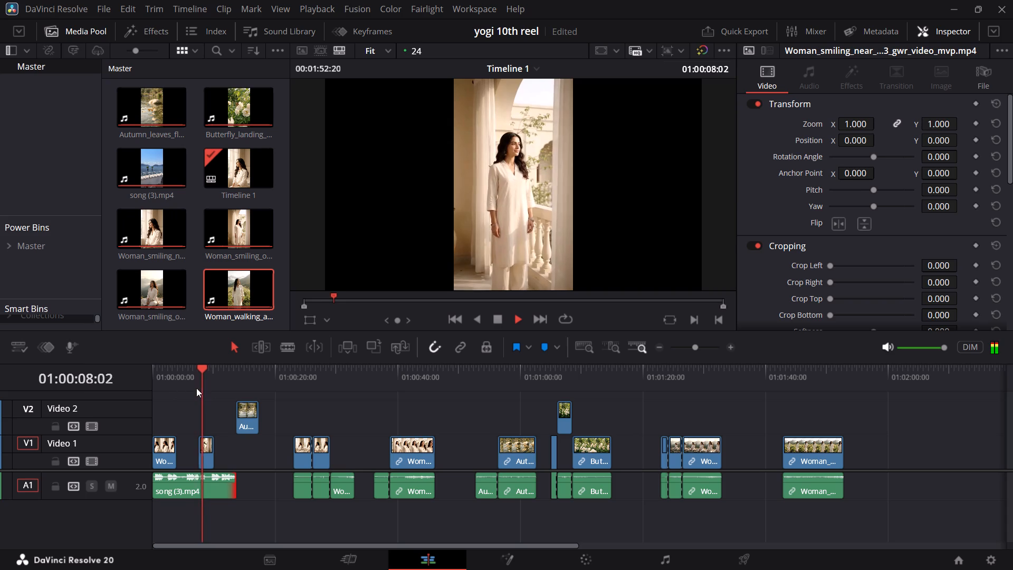
{"action": "key", "text": "space"}
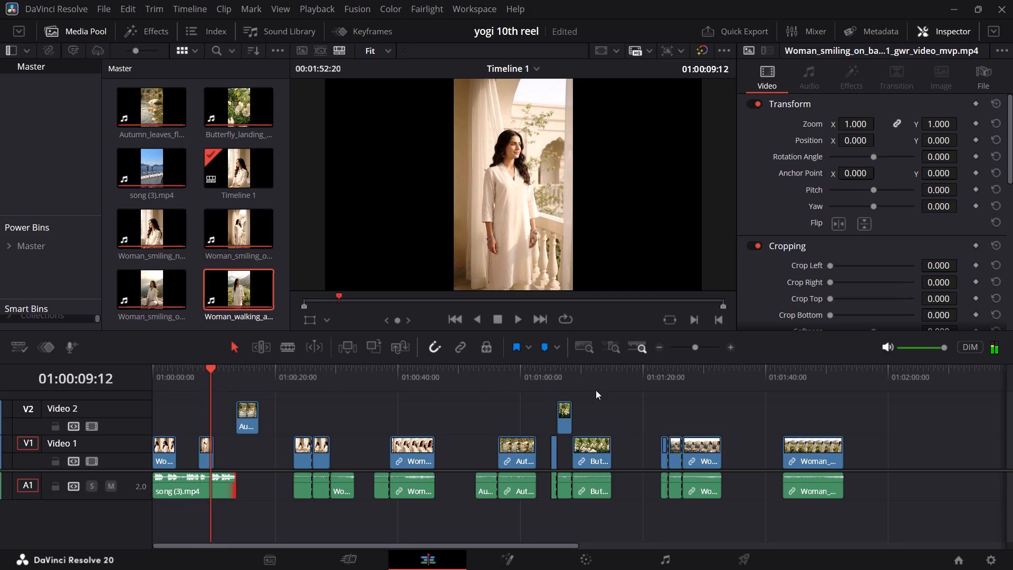
{"action": "left_click_drag", "start_coordinate": [566, 419], "coordinate": [342, 412]}
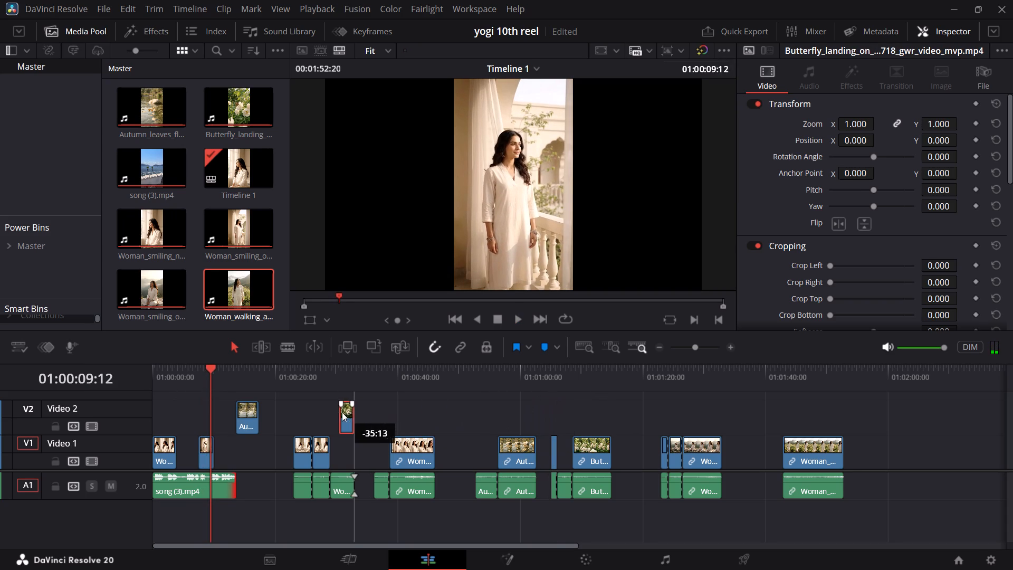
{"action": "left_click_drag", "start_coordinate": [342, 412], "coordinate": [288, 413]}
Preview the clip of the woman seated on the mountain rock and move only its middle segment's video up to Video 2.
{"action": "left_click_drag", "start_coordinate": [613, 386], "coordinate": [628, 382]}
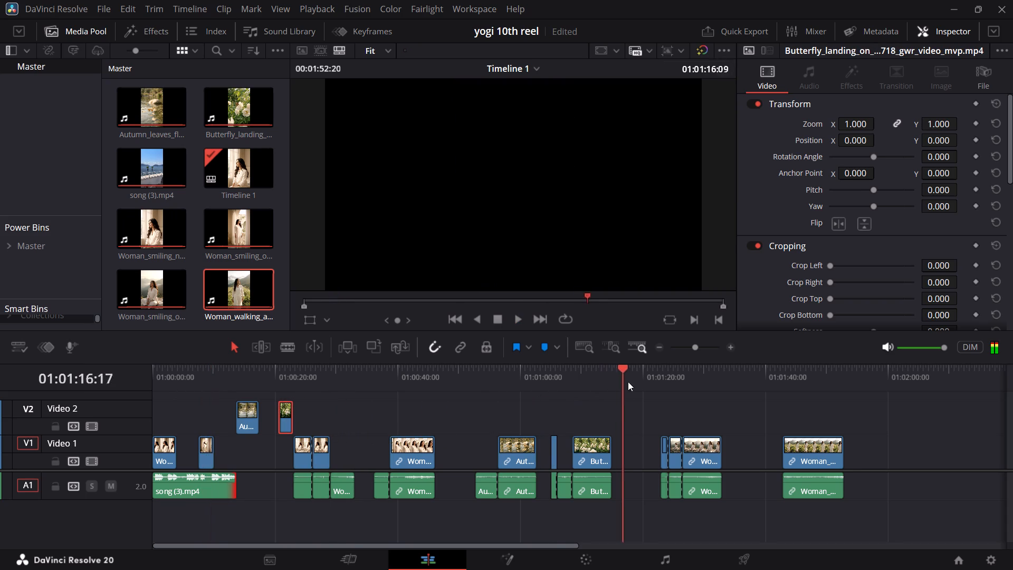
{"action": "left_click_drag", "start_coordinate": [628, 382], "coordinate": [670, 382]}
{"action": "key", "text": "space"}
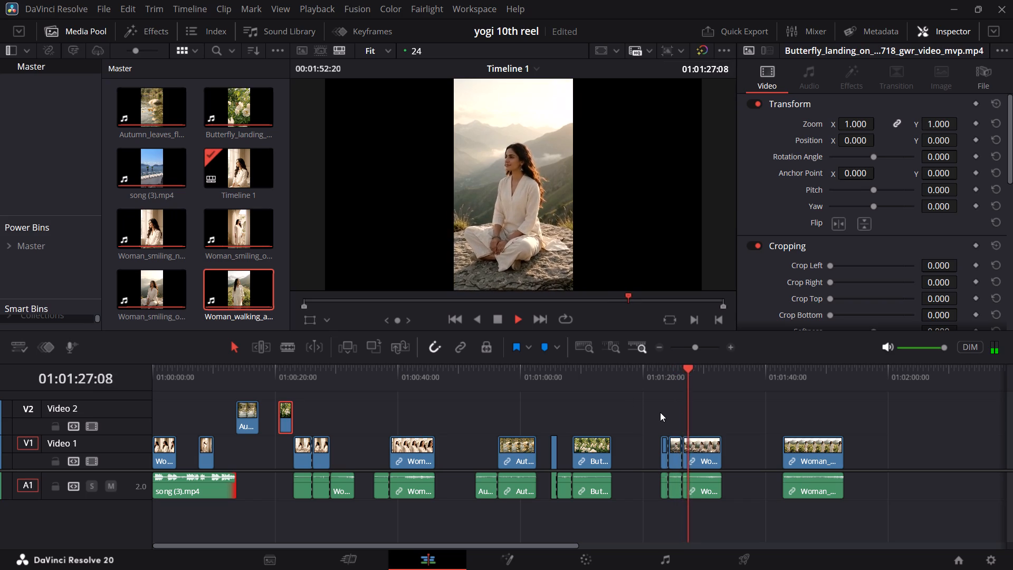
{"action": "left_click", "coordinate": [797, 386]}
{"action": "key", "text": "space"}
{"action": "left_click", "coordinate": [672, 461]}
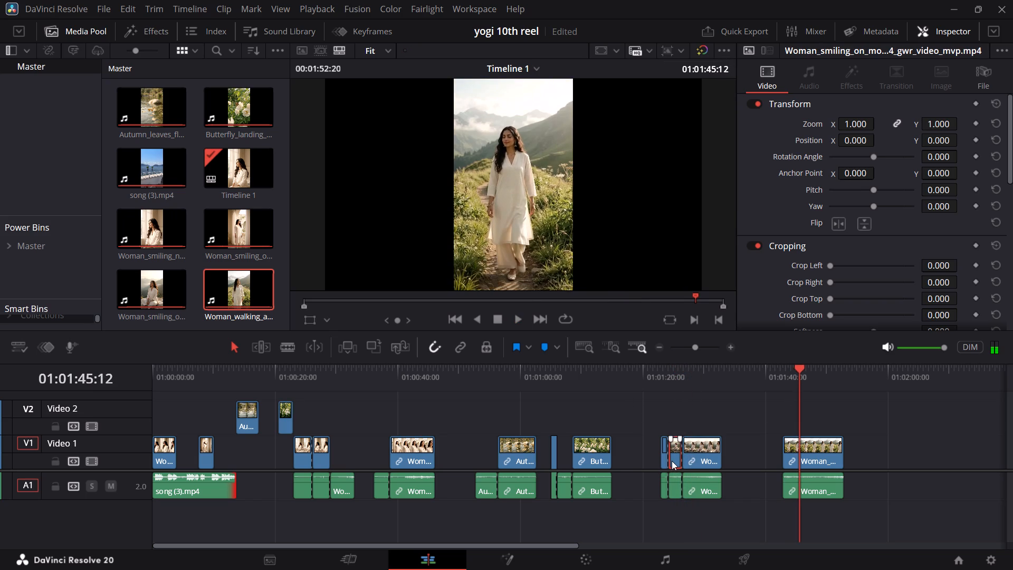
{"action": "key", "text": "alt+Up"}
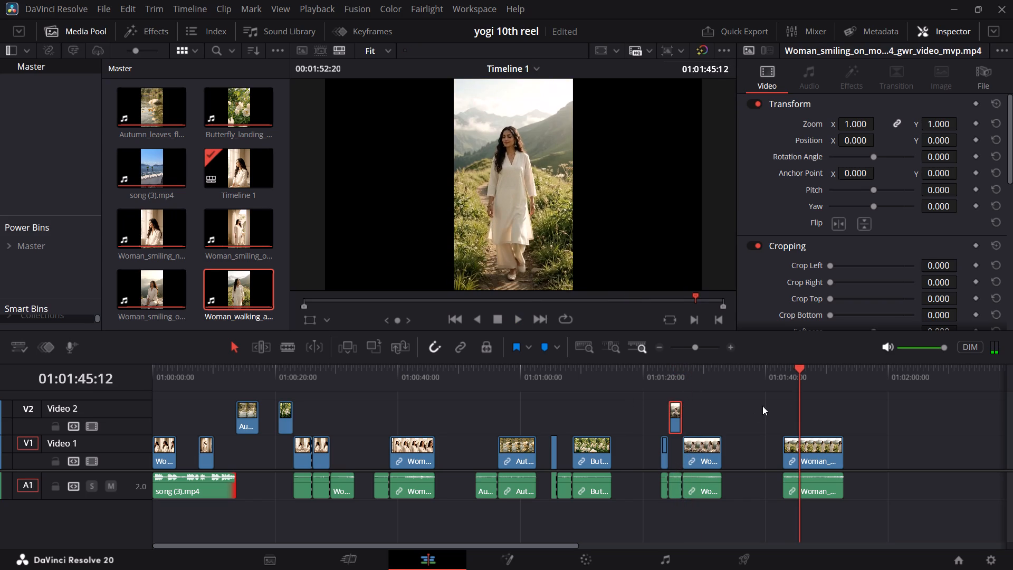
Play the clip of the woman walking along the mountain path and split it at 01:01:46:10 and about 01:01:48:20.
{"action": "left_click_drag", "start_coordinate": [783, 383], "coordinate": [797, 383]}
{"action": "key", "text": "space"}
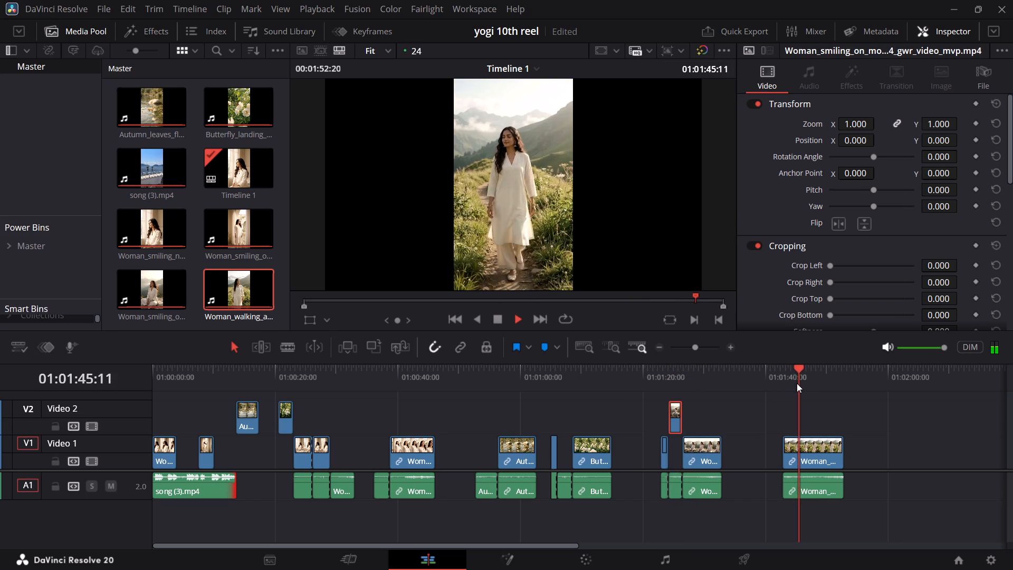
{"action": "key", "text": "space"}
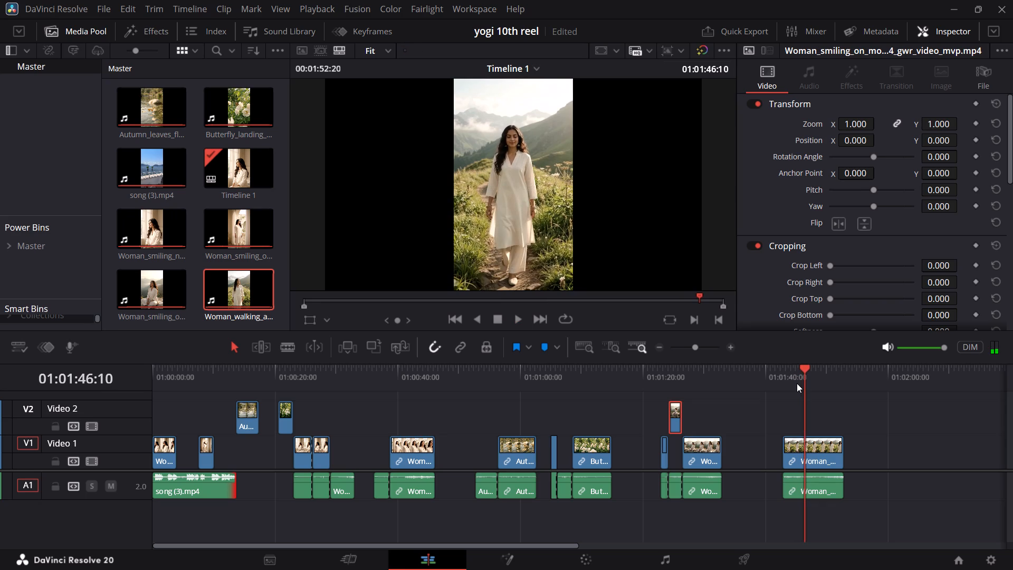
{"action": "key", "text": "ctrl+b"}
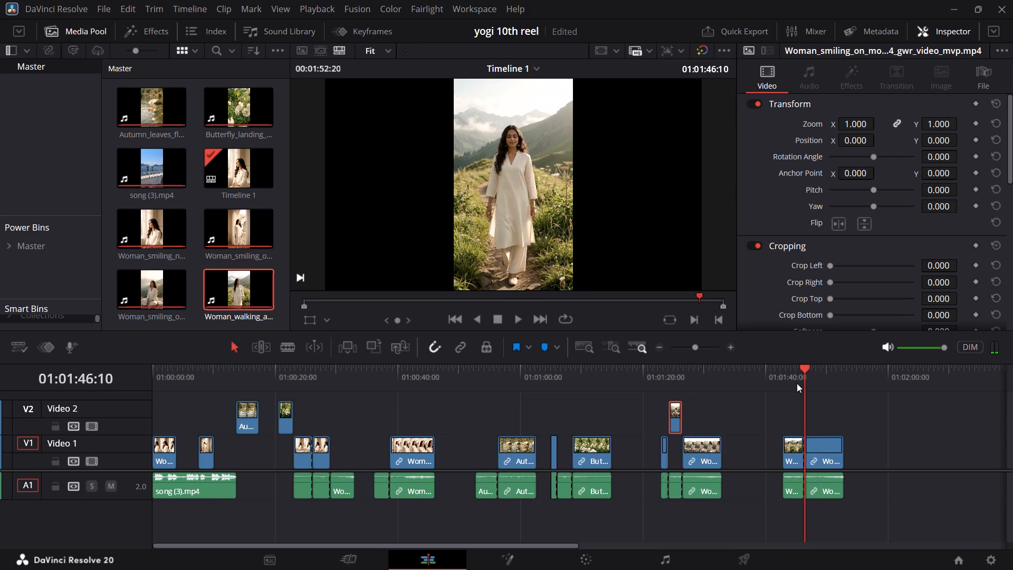
{"action": "key", "text": "space"}
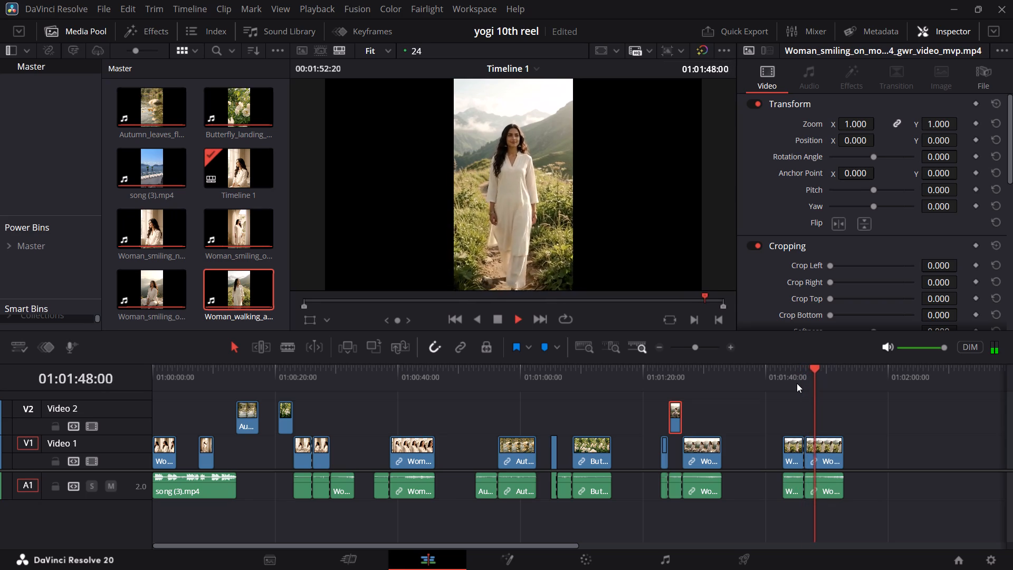
{"action": "key", "text": "space"}
{"action": "key", "text": "ctrl+b"}
Split the walking clip at 01:01:50:23 and move the preceding segment's video to Video 2, ending at about 01:01:32.
{"action": "key", "text": "space"}
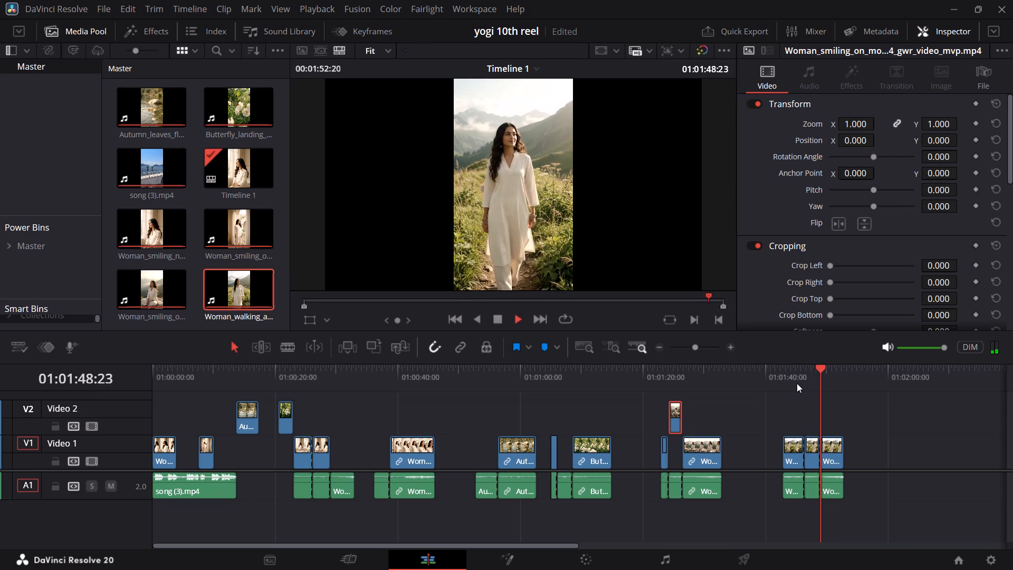
{"action": "key", "text": "space"}
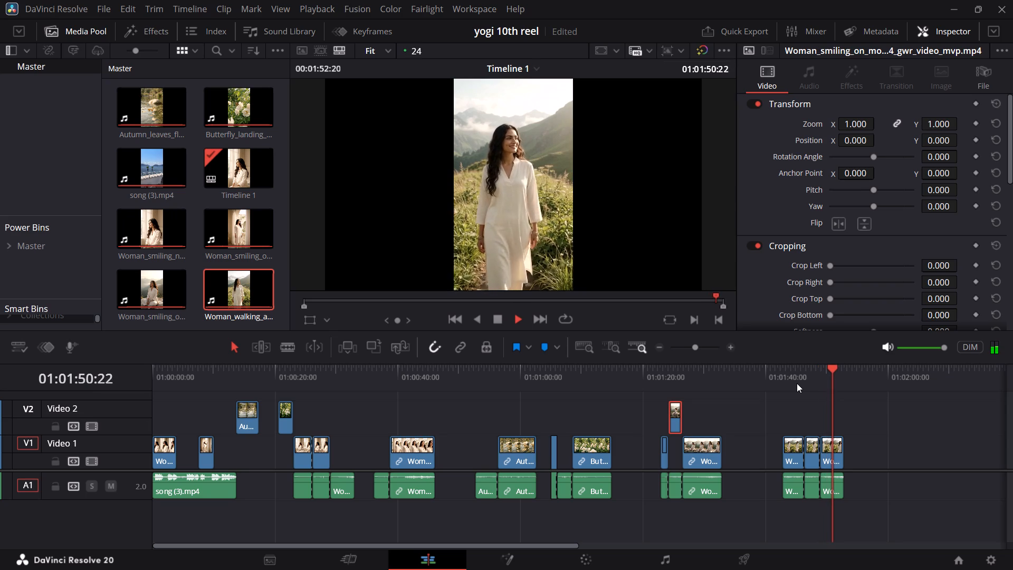
{"action": "key", "text": "ctrl+b"}
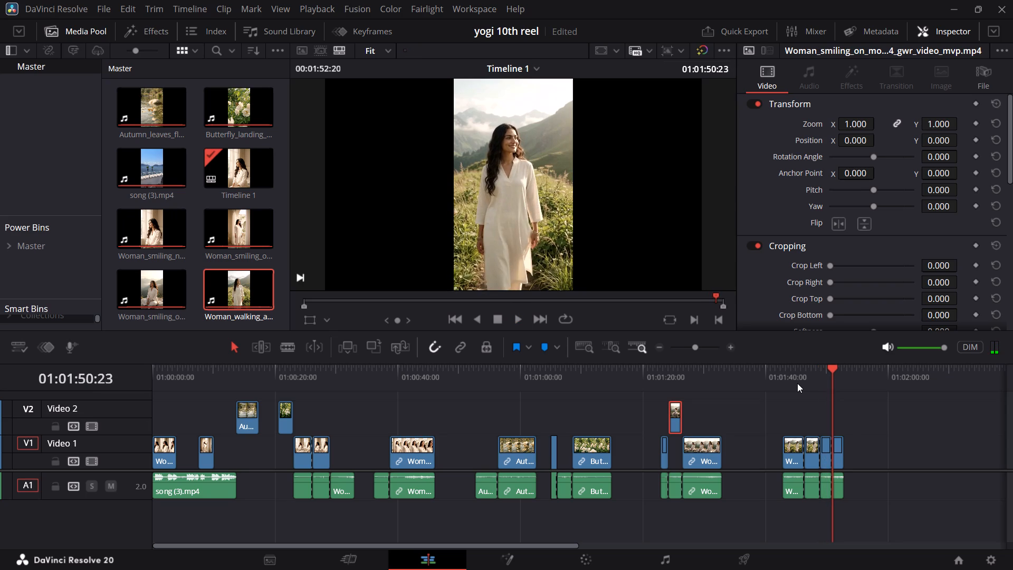
{"action": "left_click_drag", "start_coordinate": [826, 453], "coordinate": [744, 427]}
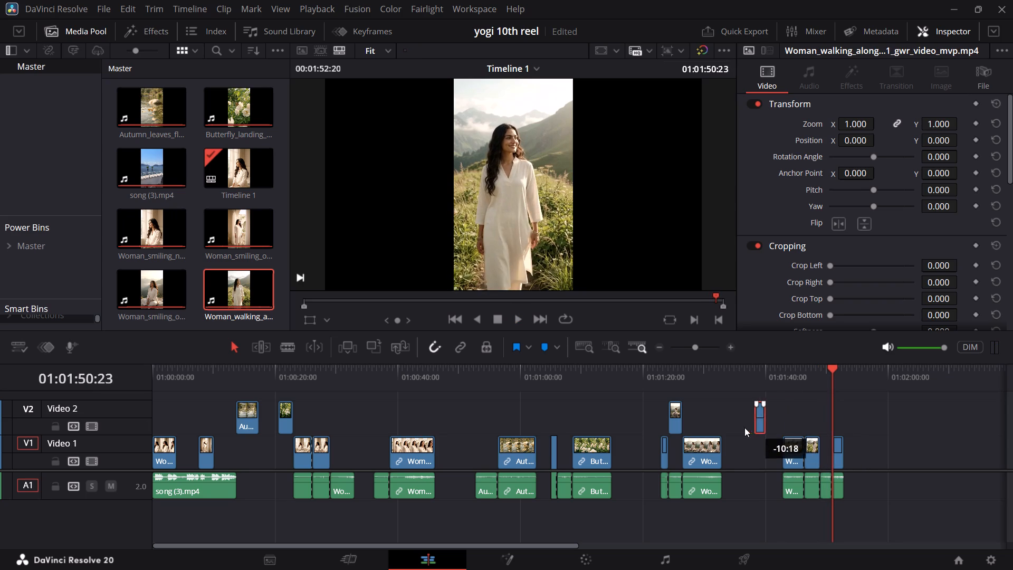
{"action": "left_click_drag", "start_coordinate": [744, 427], "coordinate": [717, 428]}
Scrub through the leftover clips between about 01:00:29 and 01:00:51 to review them.
{"action": "left_click_drag", "start_coordinate": [644, 387], "coordinate": [355, 396]}
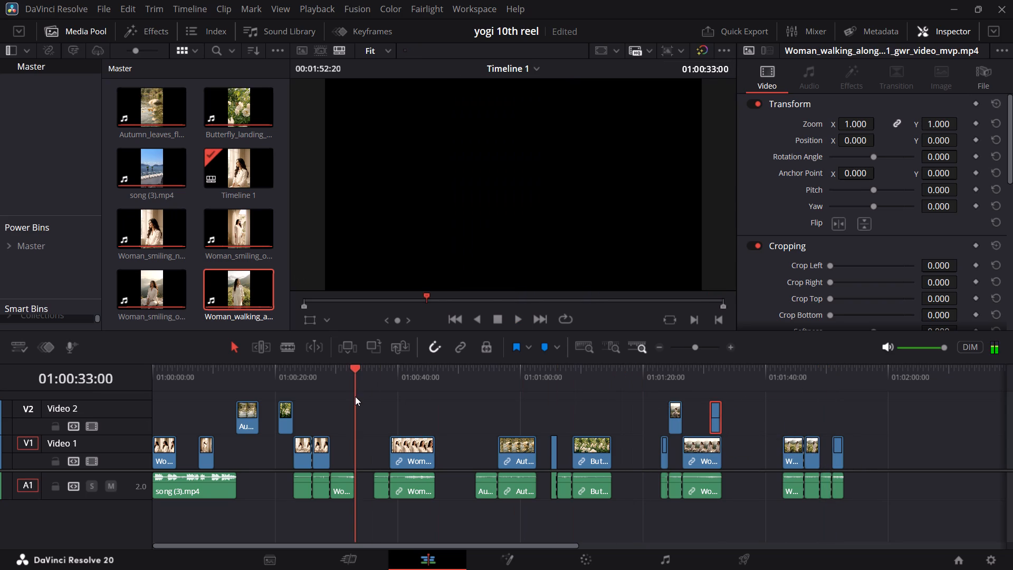
{"action": "left_click_drag", "start_coordinate": [355, 396], "coordinate": [410, 375]}
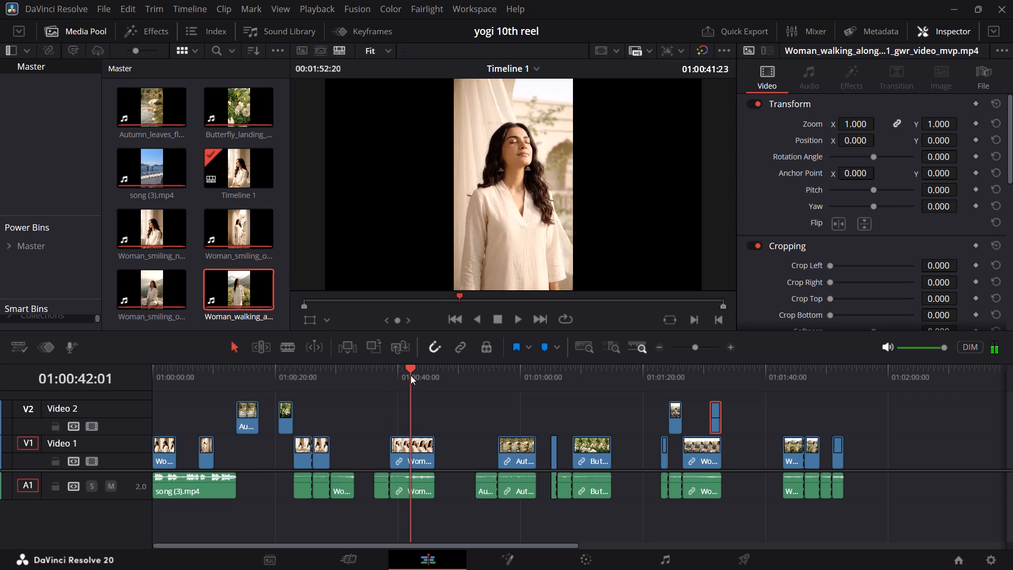
{"action": "left_click_drag", "start_coordinate": [410, 375], "coordinate": [389, 384]}
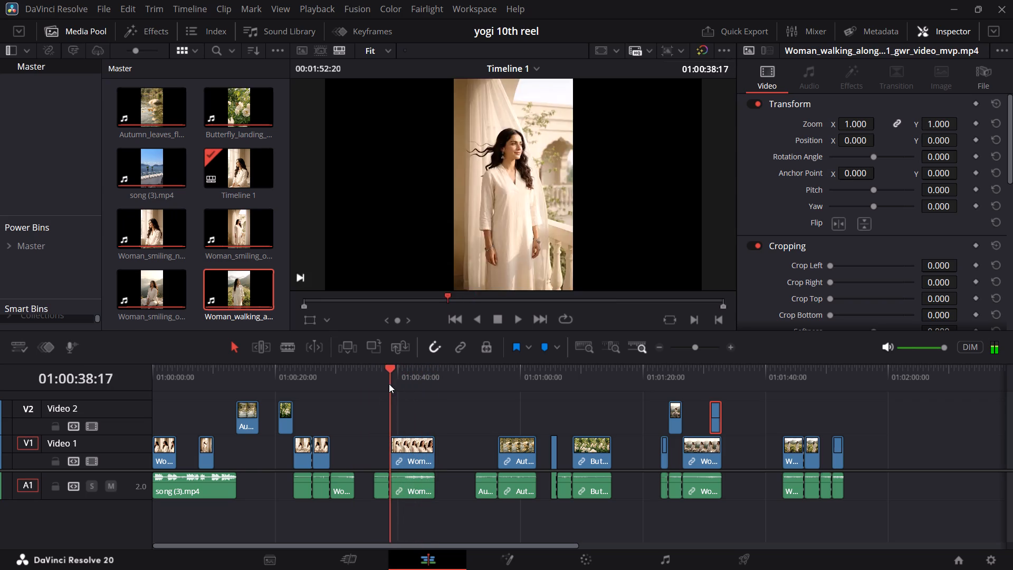
{"action": "left_click_drag", "start_coordinate": [389, 384], "coordinate": [371, 401]}
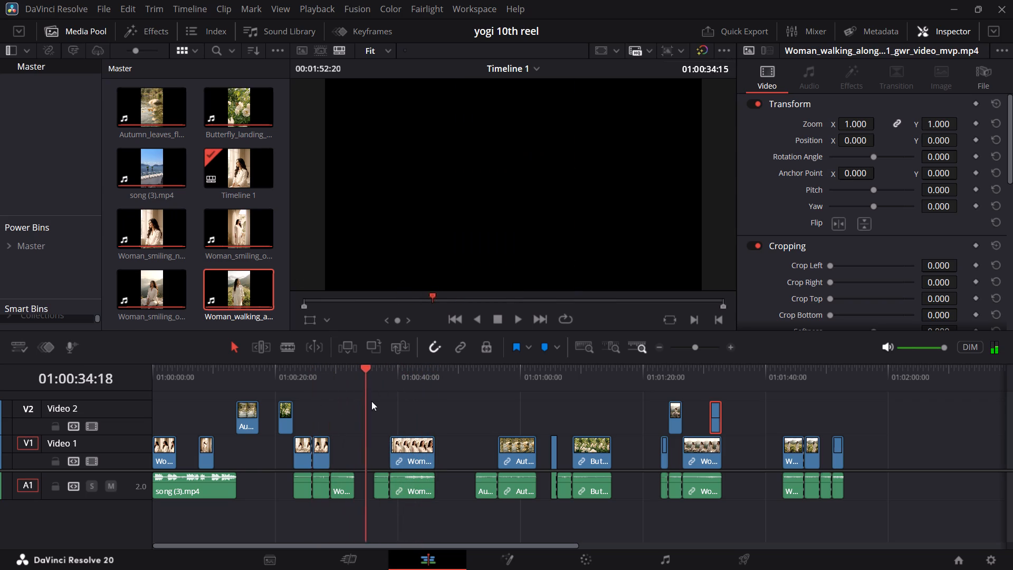
{"action": "left_click_drag", "start_coordinate": [371, 401], "coordinate": [466, 381]}
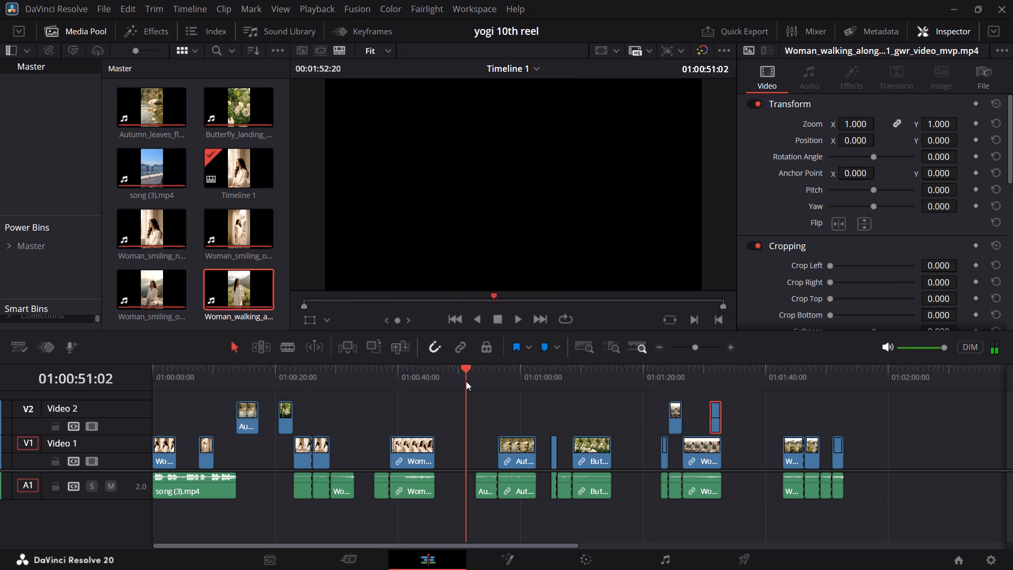
{"action": "left_click_drag", "start_coordinate": [466, 381], "coordinate": [367, 407]}
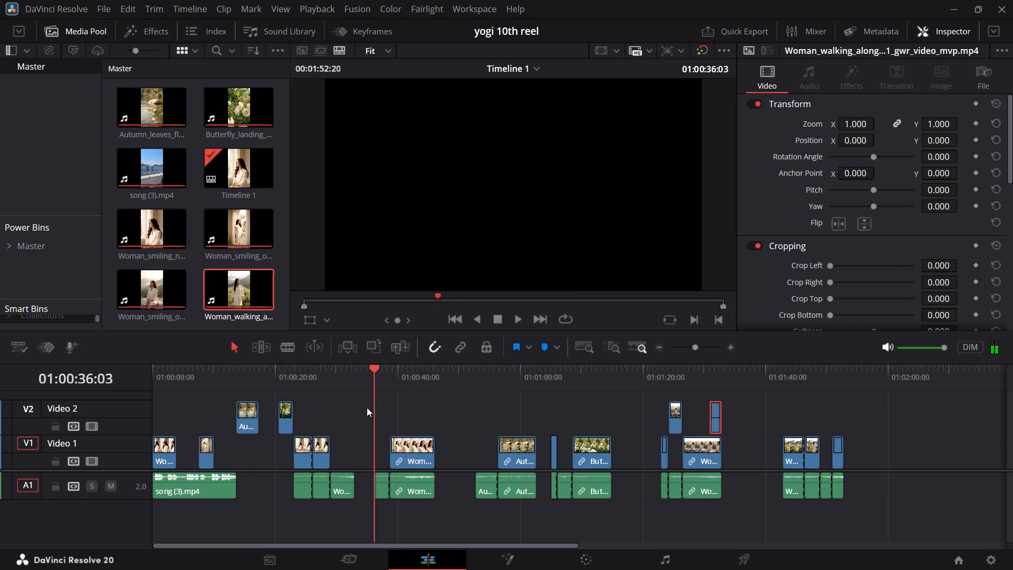
{"action": "left_click_drag", "start_coordinate": [367, 407], "coordinate": [334, 416]}
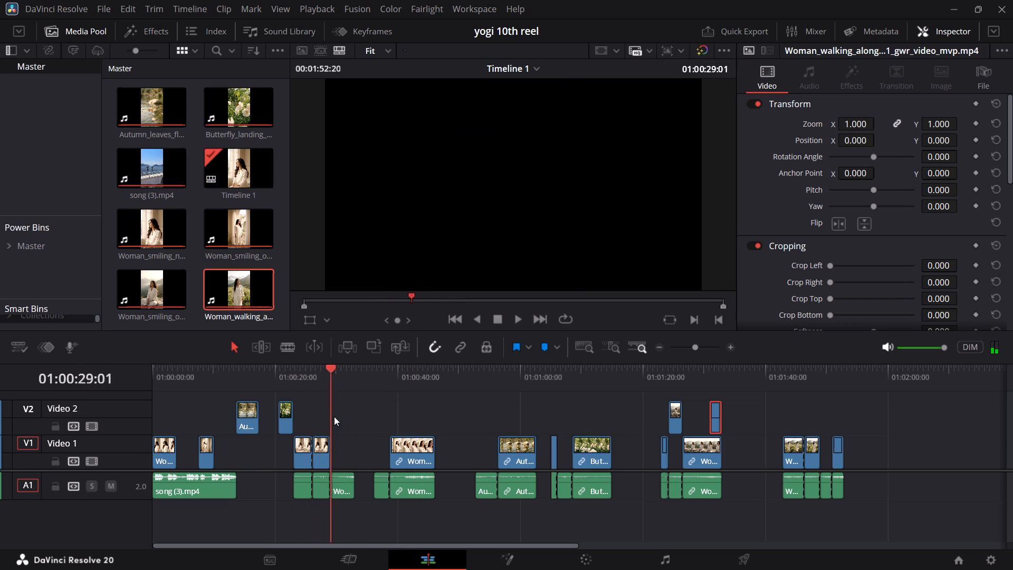
{"action": "left_click_drag", "start_coordinate": [334, 416], "coordinate": [451, 430]}
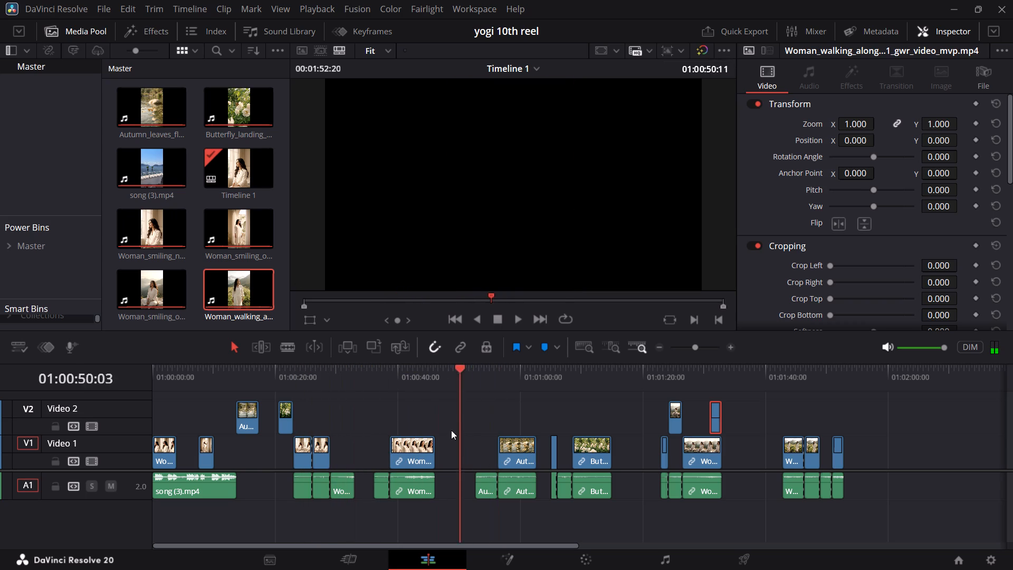
{"action": "left_click_drag", "start_coordinate": [451, 430], "coordinate": [444, 431]}
{"action": "left_click_drag", "start_coordinate": [271, 458], "coordinate": [891, 486]}
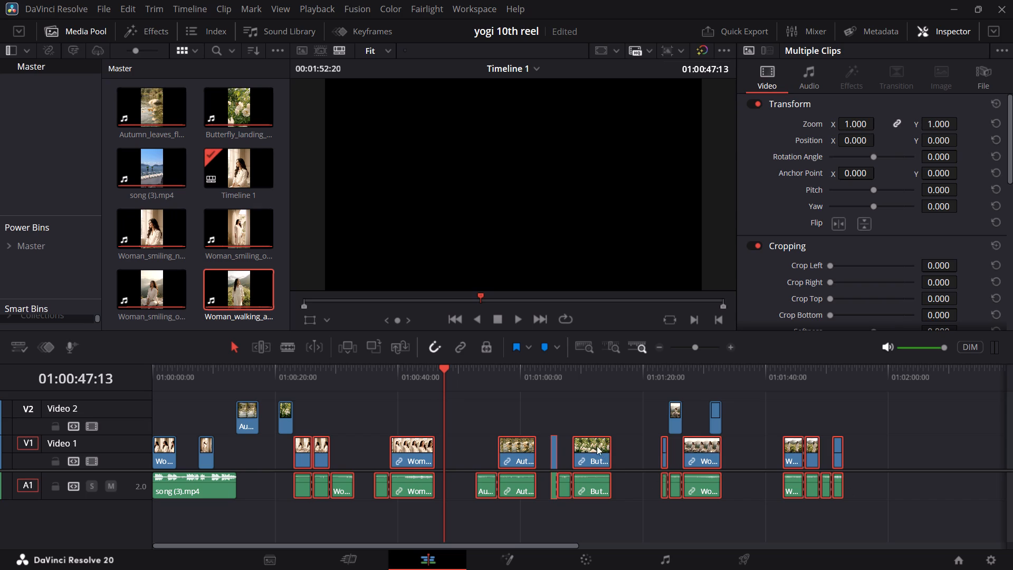
{"action": "left_click", "coordinate": [464, 410]}
Step frame by frame back into the balcony clip and examine its frames around 01:00:41.
{"action": "key", "text": "Right"}
{"action": "key", "text": "Right"}
{"action": "key", "text": "Right"}
{"action": "key", "text": "Right"}
{"action": "key", "text": "Right"}
{"action": "key", "text": "Right"}
{"action": "key", "text": "Right"}
{"action": "key", "text": "Right"}
{"action": "key", "text": "Right"}
{"action": "key", "text": "Right"}
{"action": "key", "text": "Right"}
{"action": "key", "text": "Right"}
{"action": "key", "text": "Right"}
{"action": "key", "text": "Right"}
{"action": "key", "text": "Right"}
{"action": "key", "text": "Right"}
{"action": "key", "text": "Right"}
{"action": "key", "text": "Right"}
{"action": "key", "text": "Right"}
{"action": "key", "text": "Right"}
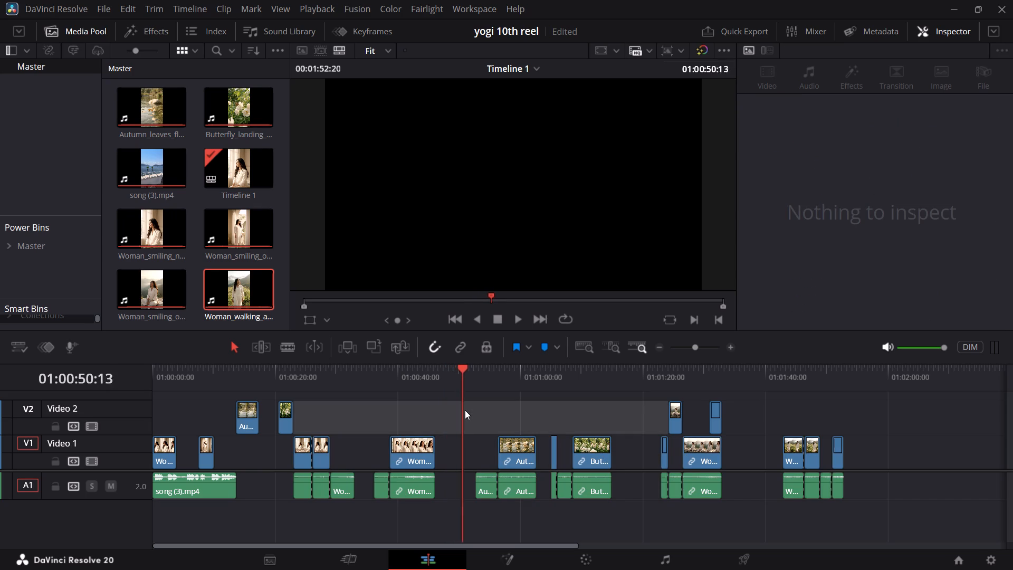
{"action": "key", "text": "Left"}
{"action": "key", "text": "Left"}
{"action": "key", "text": "Left"}
{"action": "key", "text": "Left"}
{"action": "key", "text": "Left"}
{"action": "key", "text": "Left"}
{"action": "key", "text": "Left"}
{"action": "key", "text": "Left"}
{"action": "key", "text": "Left"}
{"action": "key", "text": "Left"}
{"action": "key", "text": "Left"}
{"action": "key", "text": "Left"}
{"action": "key", "text": "Left"}
{"action": "key", "text": "Left"}
{"action": "key", "text": "Left"}
{"action": "key", "text": "Left"}
{"action": "key", "text": "Left"}
{"action": "key", "text": "Left"}
{"action": "key", "text": "Left"}
{"action": "key", "text": "Left"}
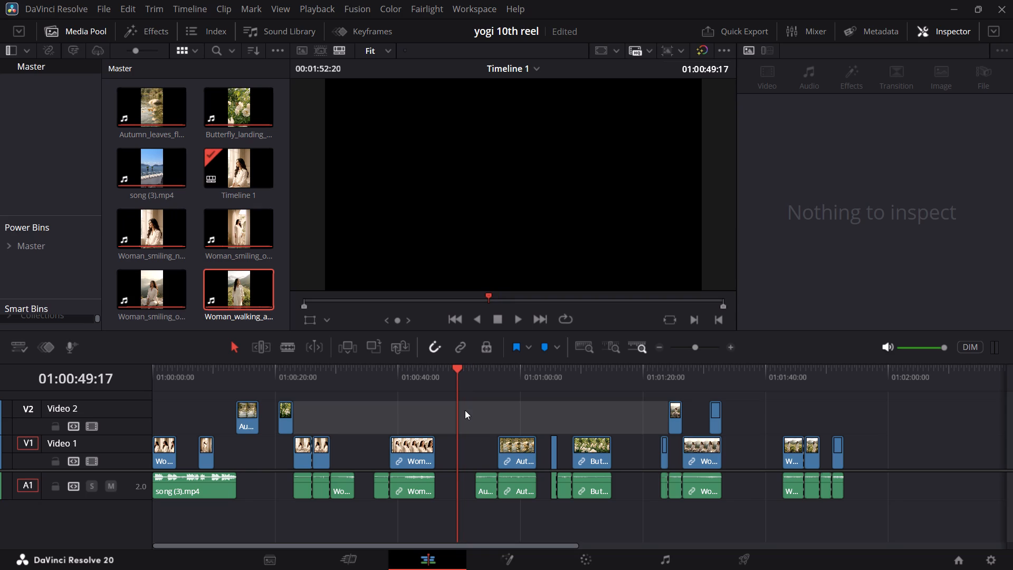
{"action": "key", "text": "Left"}
{"action": "key", "text": "Left"}
{"action": "key", "text": "Left"}
{"action": "key", "text": "Left"}
{"action": "key", "text": "Left"}
{"action": "key", "text": "Left"}
{"action": "key", "text": "Left"}
{"action": "key", "text": "Left"}
{"action": "key", "text": "Left"}
{"action": "key", "text": "Left"}
{"action": "key", "text": "Left"}
{"action": "key", "text": "Left"}
{"action": "key", "text": "Left"}
{"action": "key", "text": "Left"}
{"action": "key", "text": "Left"}
{"action": "key", "text": "Left"}
{"action": "key", "text": "Left"}
{"action": "key", "text": "Left"}
{"action": "key", "text": "Left"}
{"action": "key", "text": "Left"}
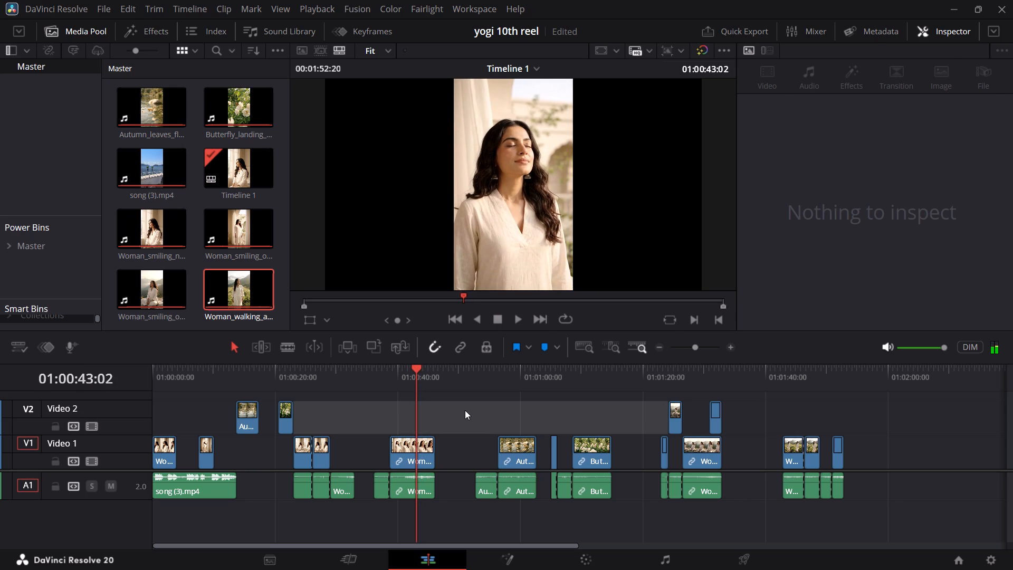
{"action": "key", "text": "Left"}
{"action": "key", "text": "Left"}
{"action": "key", "text": "Left"}
{"action": "key", "text": "Left"}
{"action": "key", "text": "Left"}
{"action": "key", "text": "Left"}
{"action": "key", "text": "Left"}
{"action": "key", "text": "Left"}
{"action": "key", "text": "Left"}
{"action": "key", "text": "Left"}
{"action": "key", "text": "Left"}
{"action": "key", "text": "Left"}
{"action": "key", "text": "Left"}
{"action": "key", "text": "Left"}
{"action": "key", "text": "Left"}
{"action": "key", "text": "Left"}
{"action": "key", "text": "Left"}
{"action": "key", "text": "Left"}
{"action": "key", "text": "Left"}
{"action": "key", "text": "Left"}
{"action": "key", "text": "Right"}
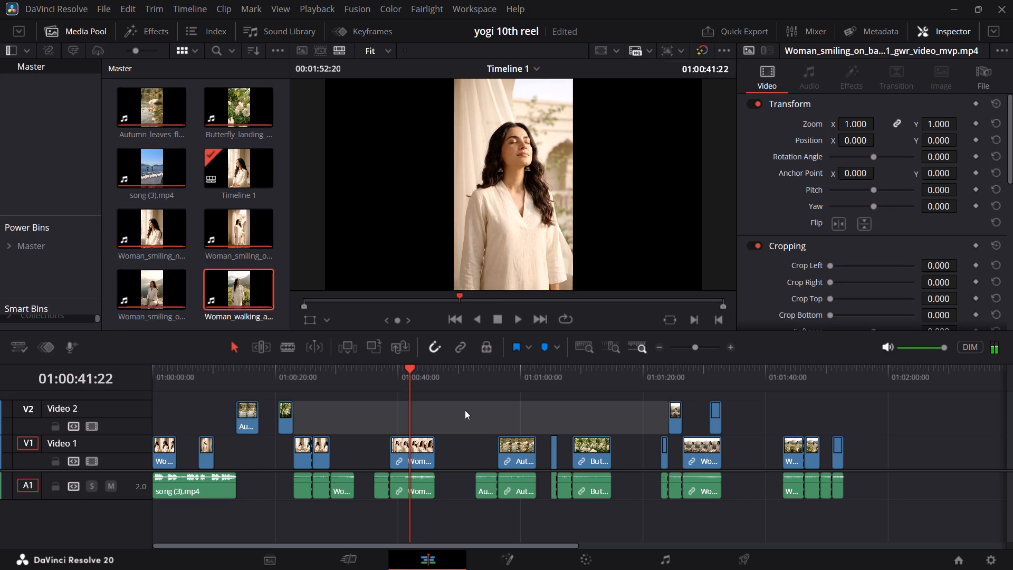
{"action": "key", "text": "Right"}
{"action": "key", "text": "Right"}
{"action": "key", "text": "Left"}
{"action": "key", "text": "Left"}
{"action": "key", "text": "Left"}
{"action": "key", "text": "Left"}
{"action": "key", "text": "Left"}
{"action": "key", "text": "Left"}
{"action": "key", "text": "Left"}
{"action": "key", "text": "Left"}
{"action": "key", "text": "Left"}
{"action": "key", "text": "Left"}
{"action": "key", "text": "Left"}
{"action": "key", "text": "Left"}
{"action": "key", "text": "Left"}
{"action": "key", "text": "Right"}
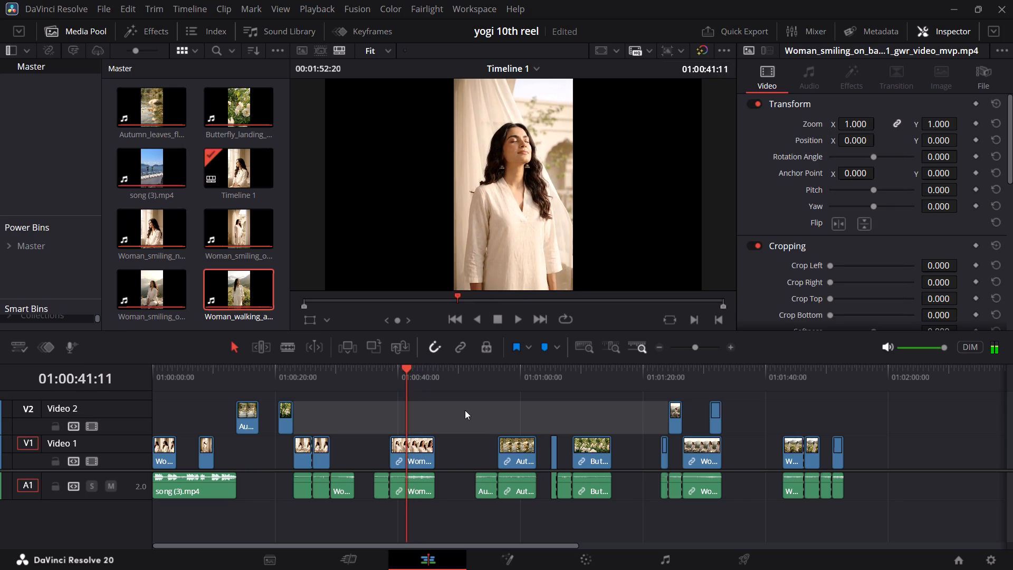
{"action": "key", "text": "Left"}
{"action": "key", "text": "Right"}
{"action": "key", "text": "Left"}
{"action": "key", "text": "Right"}
{"action": "key", "text": "Left"}
{"action": "key", "text": "Left"}
{"action": "key", "text": "Left"}
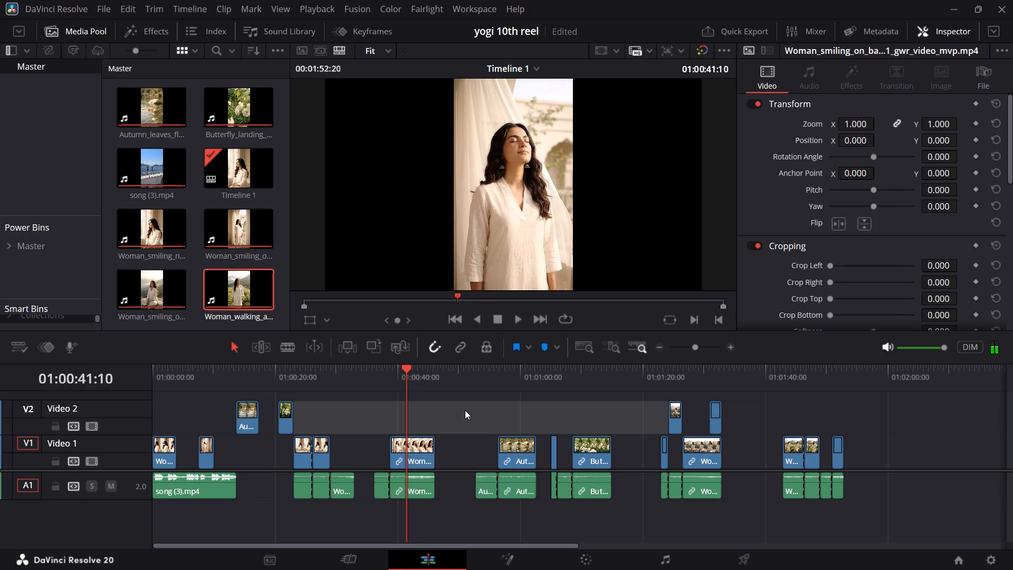
{"action": "key", "text": "Right"}
{"action": "key", "text": "Left"}
{"action": "key", "text": "Left"}
{"action": "key", "text": "Left"}
{"action": "key", "text": "Right"}
{"action": "key", "text": "Left"}
{"action": "key", "text": "Left"}
{"action": "key", "text": "Right"}
{"action": "key", "text": "Left"}
{"action": "key", "text": "Right"}
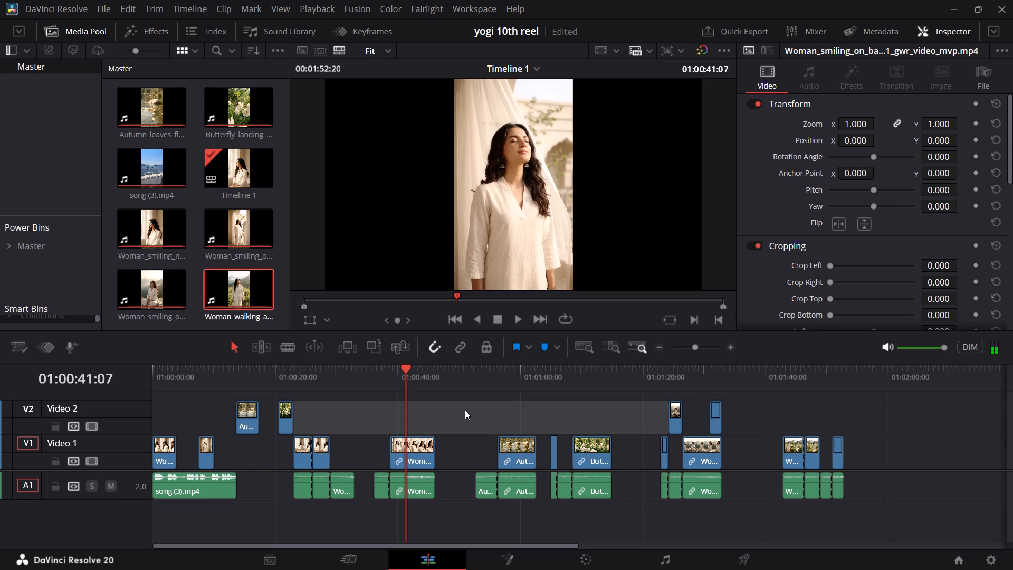
{"action": "key", "text": "Left"}
{"action": "key", "text": "Right"}
{"action": "key", "text": "Left"}
{"action": "key", "text": "Left"}
{"action": "key", "text": "Right"}
{"action": "key", "text": "Left"}
{"action": "key", "text": "Right"}
{"action": "key", "text": "Left"}
{"action": "key", "text": "Left"}
{"action": "key", "text": "Right"}
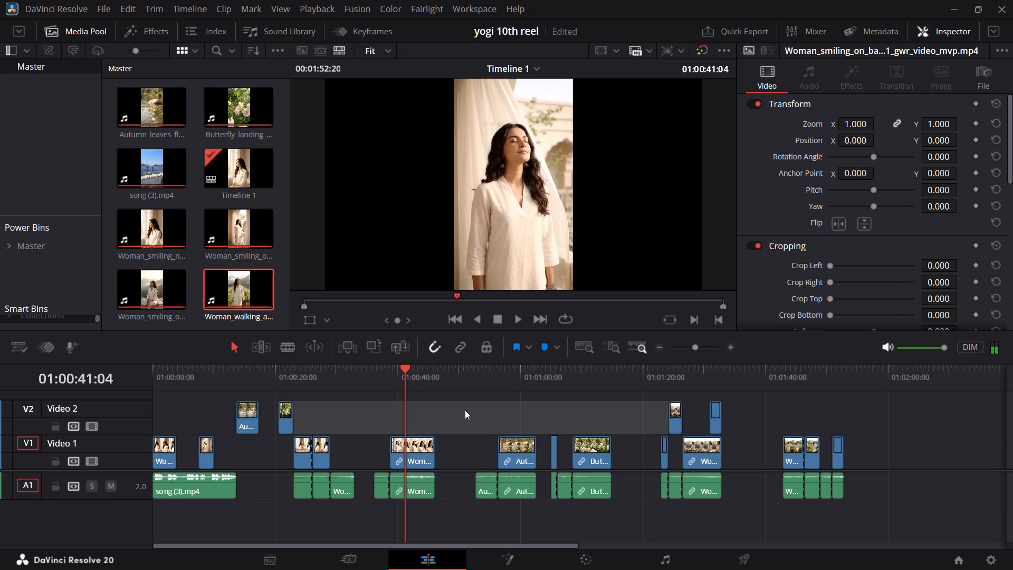
Examine the balcony clip frame by frame between about 01:00:40:22 and 01:00:41:04, and play on from there.
{"action": "key", "text": "Left"}
{"action": "key", "text": "Left"}
{"action": "key", "text": "Right"}
{"action": "key", "text": "Left"}
{"action": "key", "text": "Right"}
{"action": "key", "text": "Left"}
{"action": "key", "text": "Right"}
{"action": "key", "text": "Left"}
{"action": "key", "text": "Left"}
{"action": "key", "text": "Right"}
{"action": "key", "text": "Left"}
{"action": "key", "text": "Right"}
{"action": "key", "text": "Left"}
{"action": "key", "text": "Right"}
{"action": "key", "text": "Left"}
{"action": "key", "text": "Right"}
{"action": "key", "text": "Left"}
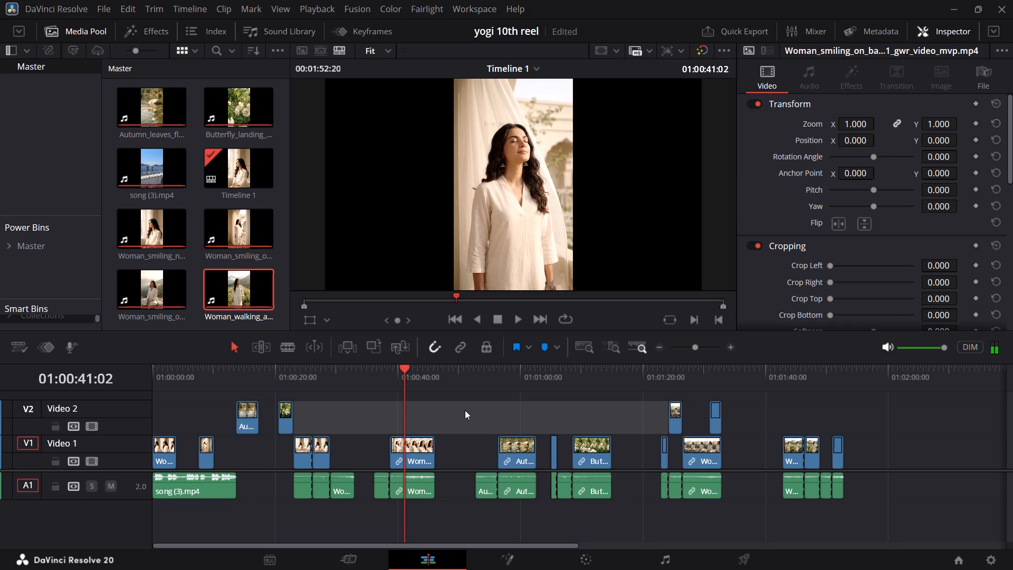
{"action": "key", "text": "Left"}
{"action": "key", "text": "Right"}
{"action": "key", "text": "Left"}
{"action": "key", "text": "Right"}
{"action": "key", "text": "Left"}
{"action": "key", "text": "Left"}
{"action": "key", "text": "Right"}
{"action": "key", "text": "Left"}
{"action": "key", "text": "Right"}
{"action": "key", "text": "Left"}
{"action": "key", "text": "Right"}
{"action": "key", "text": "Left"}
{"action": "key", "text": "Right"}
{"action": "key", "text": "Left"}
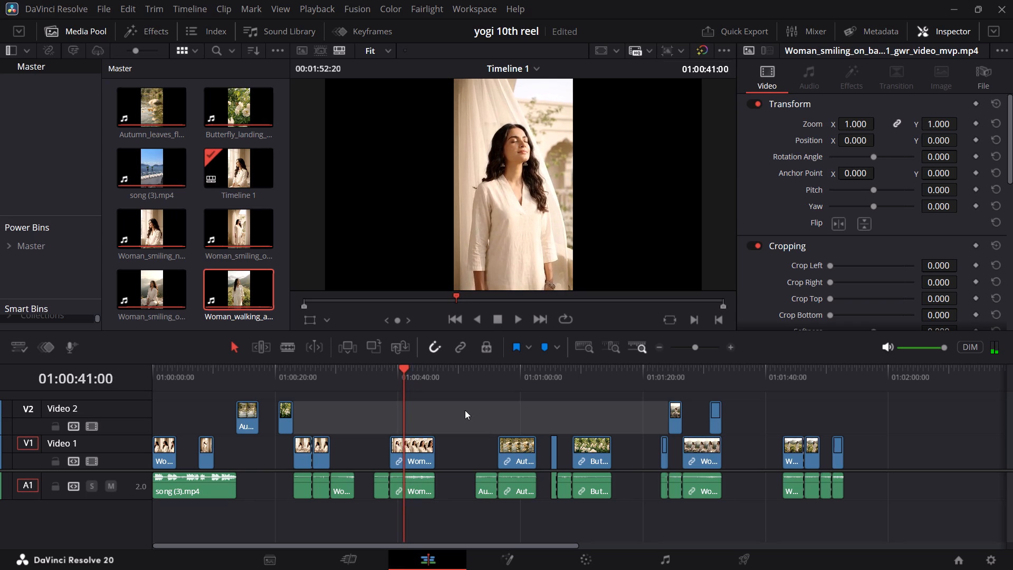
{"action": "key", "text": "Right"}
{"action": "key", "text": "Right"}
{"action": "key", "text": "Left"}
{"action": "key", "text": "Left"}
{"action": "key", "text": "Left"}
{"action": "key", "text": "Right"}
{"action": "key", "text": "Left"}
{"action": "key", "text": "Right"}
{"action": "key", "text": "Left"}
{"action": "key", "text": "Right"}
{"action": "key", "text": "Left"}
{"action": "key", "text": "Left"}
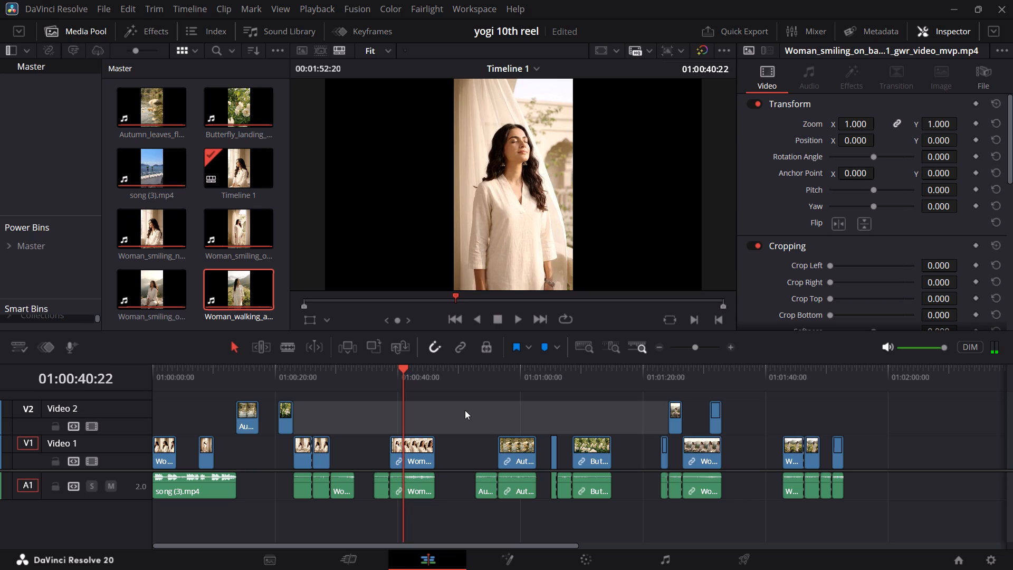
{"action": "key", "text": "space"}
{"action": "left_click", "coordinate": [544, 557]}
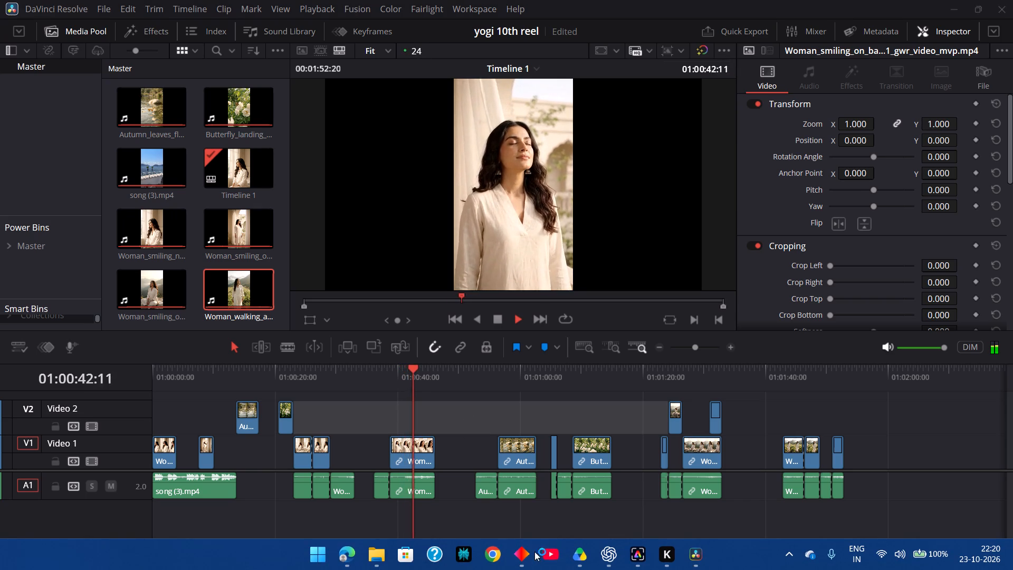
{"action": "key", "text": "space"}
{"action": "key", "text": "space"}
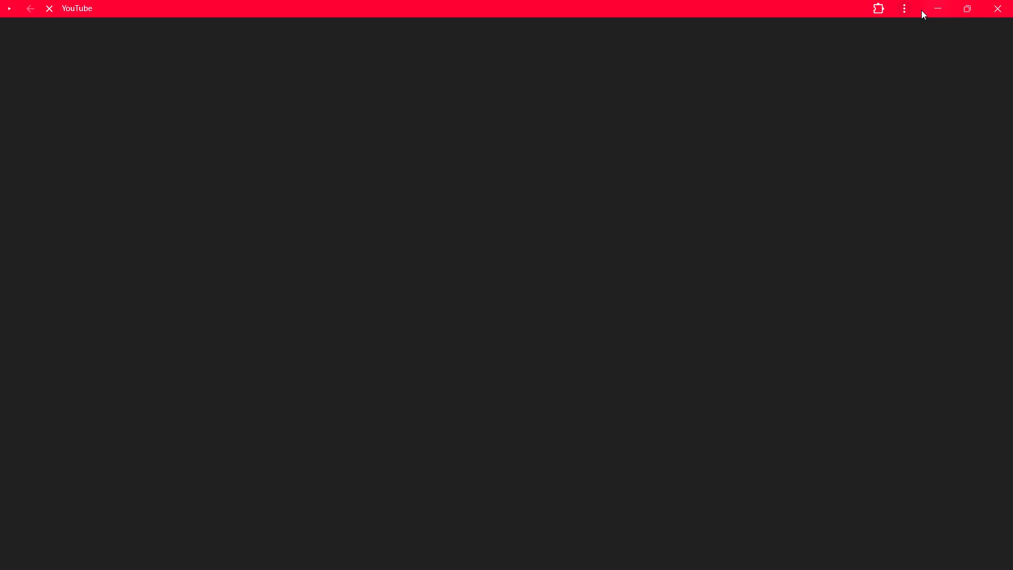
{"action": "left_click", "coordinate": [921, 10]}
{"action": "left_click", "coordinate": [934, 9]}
Replay the balcony clip from its start at about 01:00:39 and again from about 01:00:41.
{"action": "key", "text": "space"}
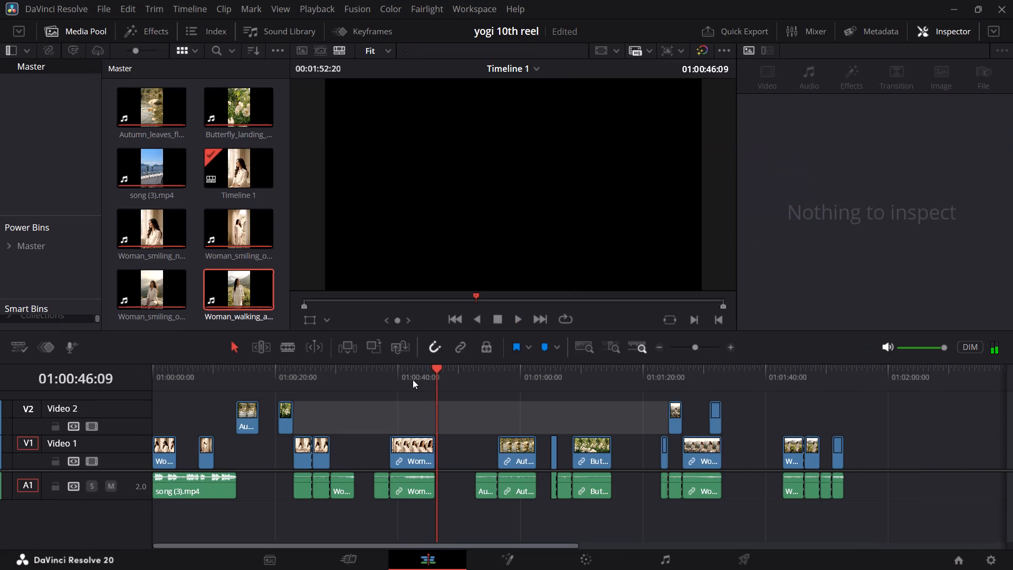
{"action": "left_click_drag", "start_coordinate": [413, 378], "coordinate": [394, 384]}
{"action": "key", "text": "space"}
{"action": "left_click", "coordinate": [405, 381]}
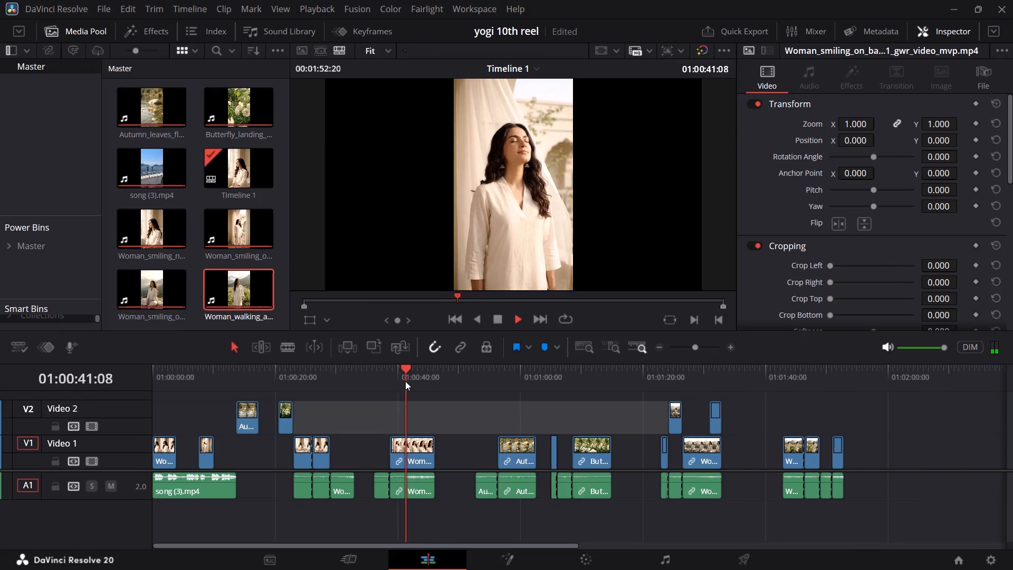
{"action": "key", "text": "space"}
Play the song's ending from 01:00:10:03 and move the balcony clip's audio to a new Audio 2 track, starting at about 01:00:10.
{"action": "left_click", "coordinate": [214, 373]}
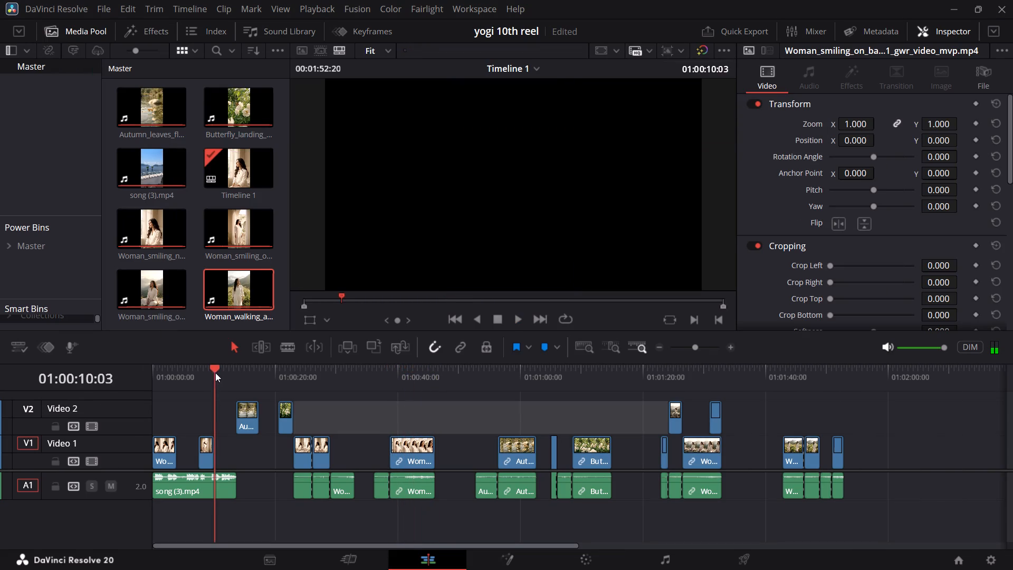
{"action": "key", "text": "space"}
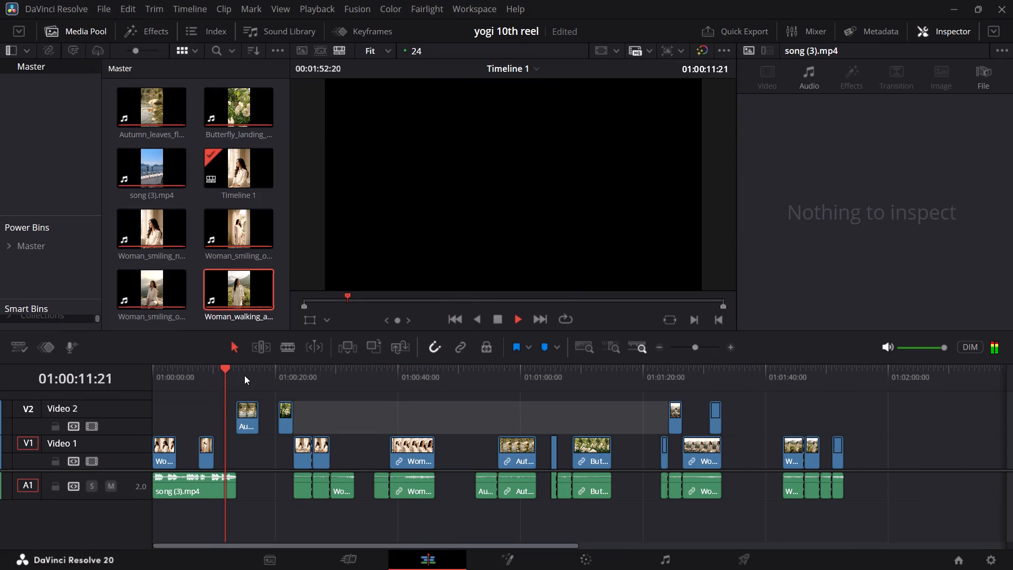
{"action": "key", "text": "space"}
{"action": "left_click_drag", "start_coordinate": [403, 488], "coordinate": [276, 517]}
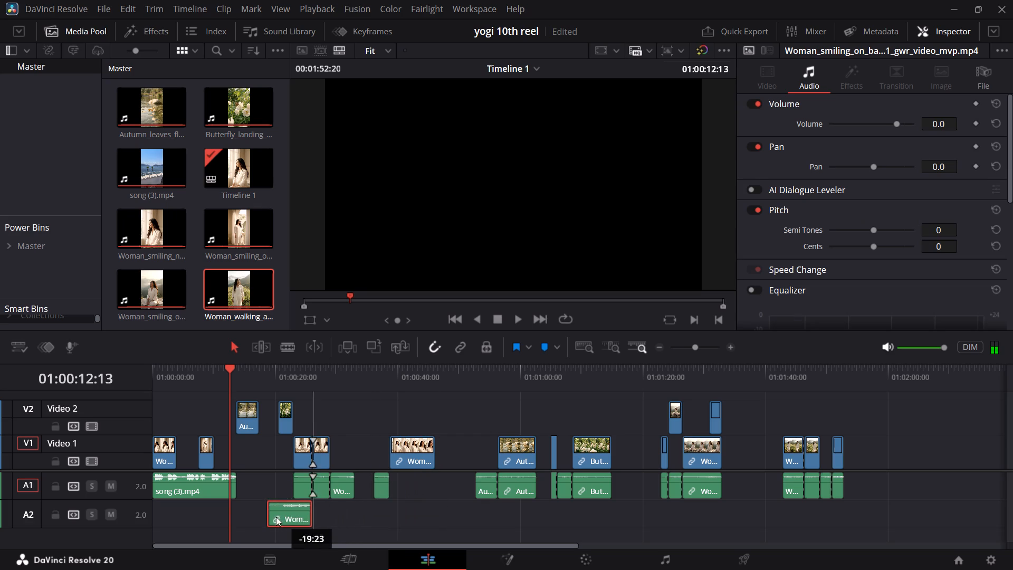
{"action": "left_click_drag", "start_coordinate": [276, 517], "coordinate": [231, 519]}
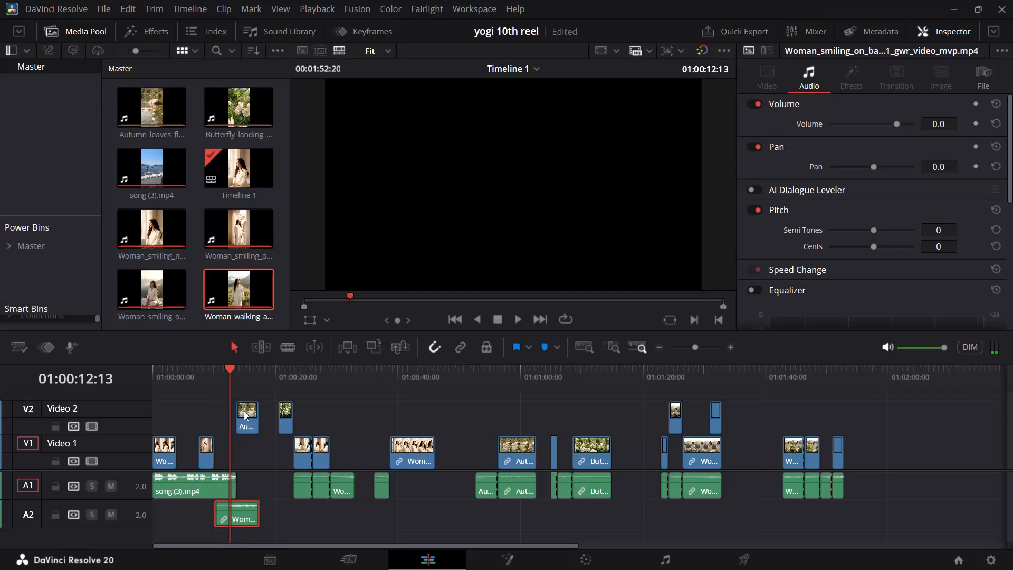
Play the song's ending together with the balcony audio beneath it, from about 01:00:09 through 01:00:17.
{"action": "key", "text": "space"}
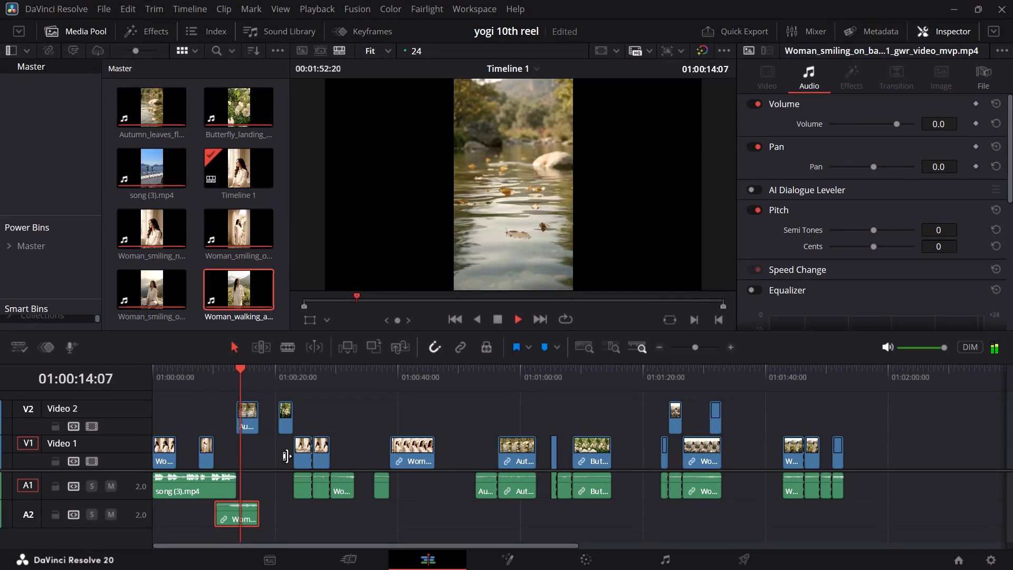
{"action": "left_click", "coordinate": [224, 370]}
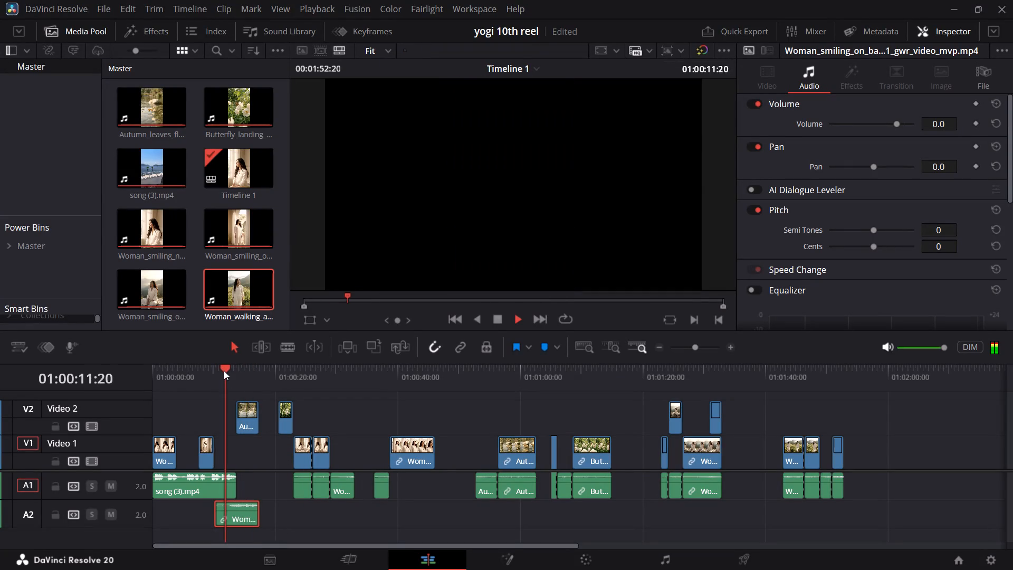
{"action": "left_click", "coordinate": [208, 370]}
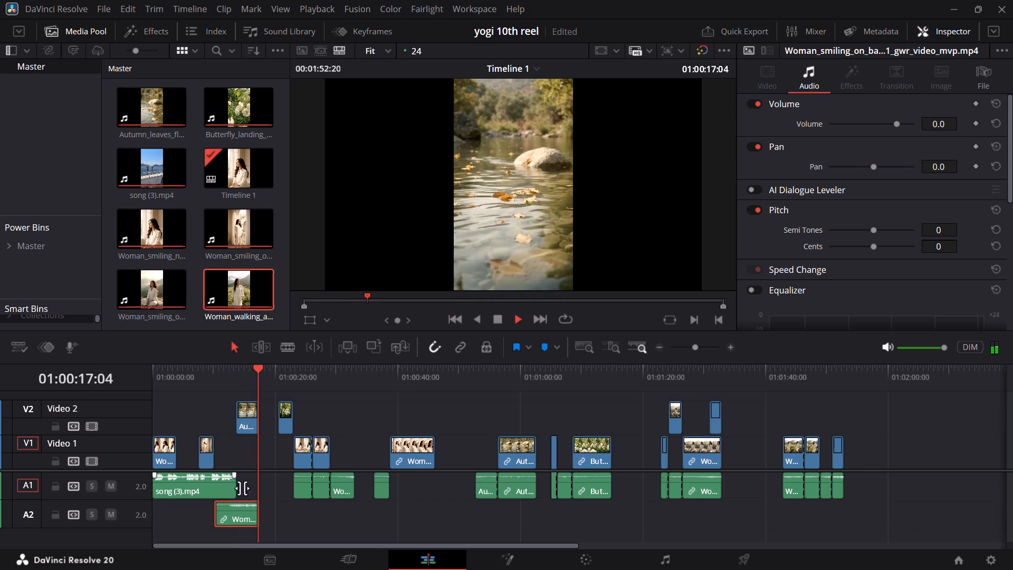
{"action": "key", "text": "space"}
{"action": "left_click", "coordinate": [236, 379]}
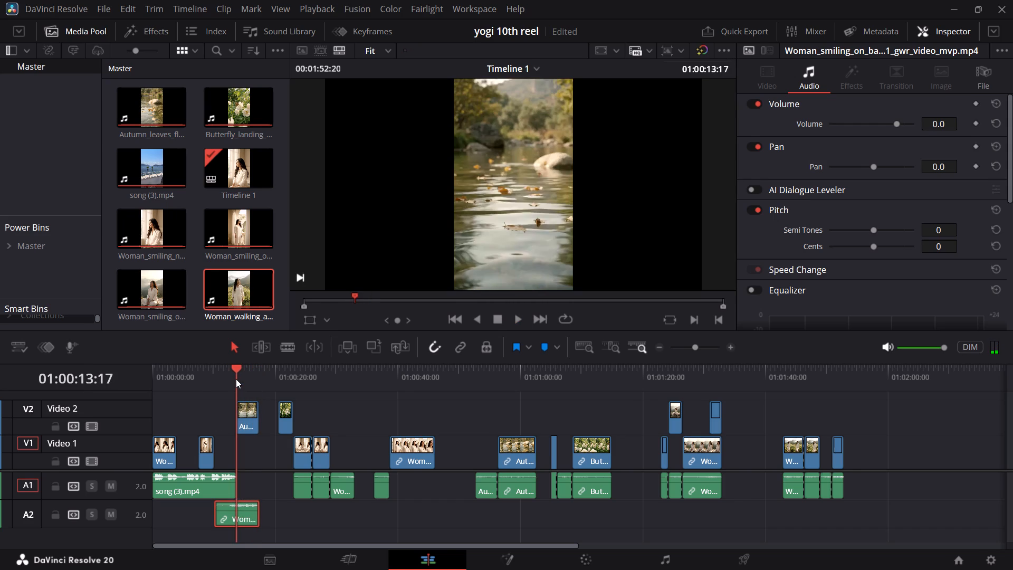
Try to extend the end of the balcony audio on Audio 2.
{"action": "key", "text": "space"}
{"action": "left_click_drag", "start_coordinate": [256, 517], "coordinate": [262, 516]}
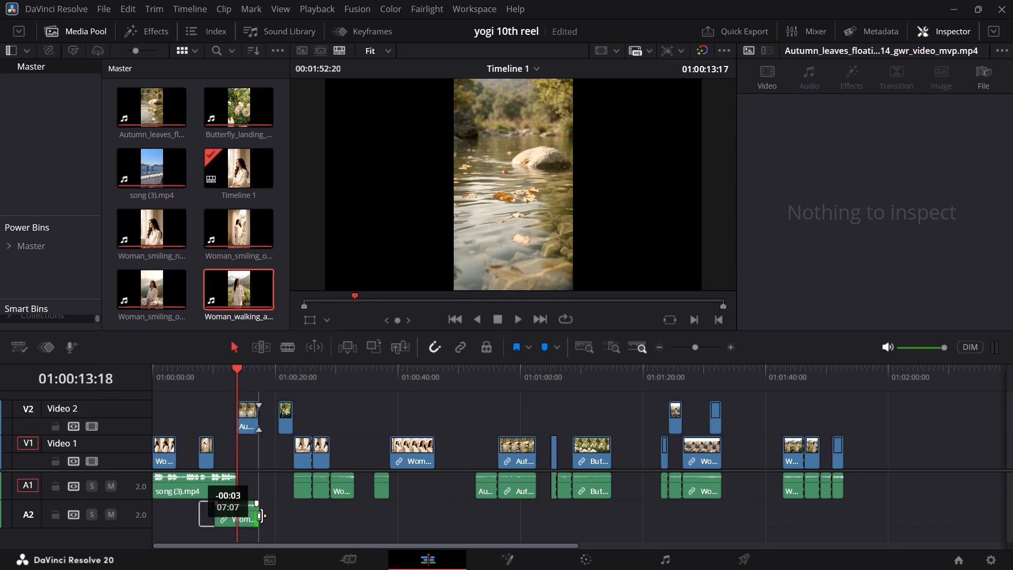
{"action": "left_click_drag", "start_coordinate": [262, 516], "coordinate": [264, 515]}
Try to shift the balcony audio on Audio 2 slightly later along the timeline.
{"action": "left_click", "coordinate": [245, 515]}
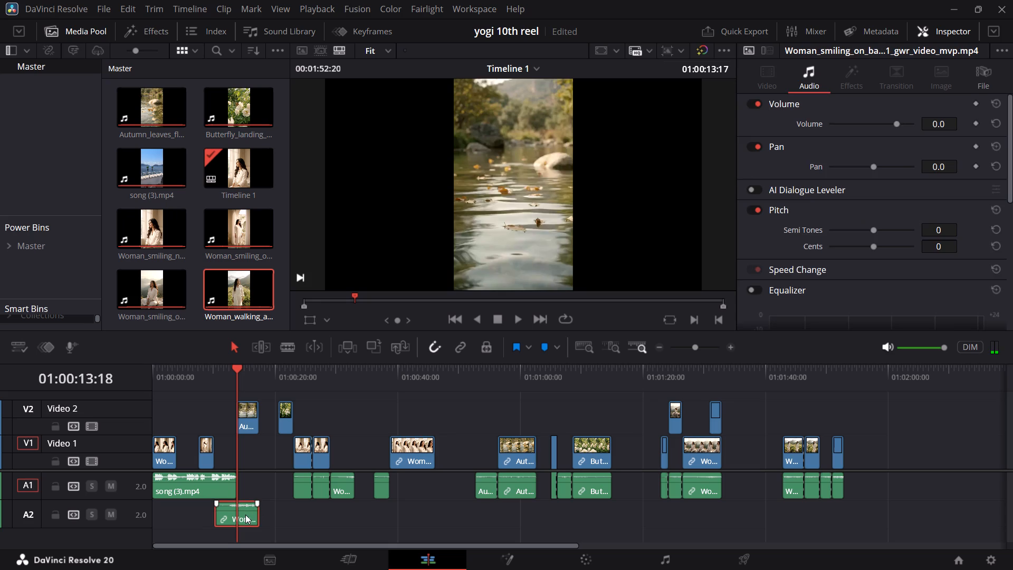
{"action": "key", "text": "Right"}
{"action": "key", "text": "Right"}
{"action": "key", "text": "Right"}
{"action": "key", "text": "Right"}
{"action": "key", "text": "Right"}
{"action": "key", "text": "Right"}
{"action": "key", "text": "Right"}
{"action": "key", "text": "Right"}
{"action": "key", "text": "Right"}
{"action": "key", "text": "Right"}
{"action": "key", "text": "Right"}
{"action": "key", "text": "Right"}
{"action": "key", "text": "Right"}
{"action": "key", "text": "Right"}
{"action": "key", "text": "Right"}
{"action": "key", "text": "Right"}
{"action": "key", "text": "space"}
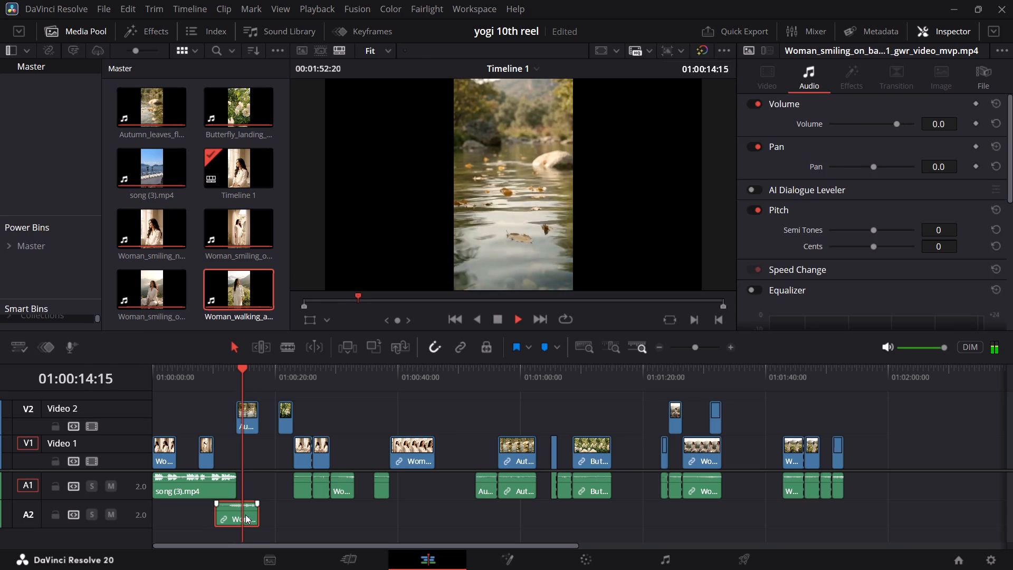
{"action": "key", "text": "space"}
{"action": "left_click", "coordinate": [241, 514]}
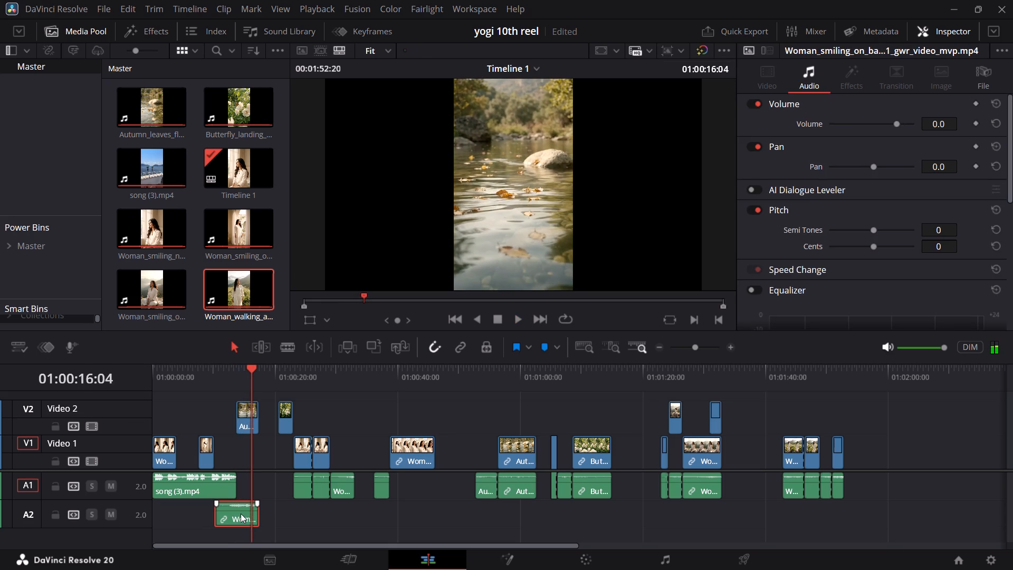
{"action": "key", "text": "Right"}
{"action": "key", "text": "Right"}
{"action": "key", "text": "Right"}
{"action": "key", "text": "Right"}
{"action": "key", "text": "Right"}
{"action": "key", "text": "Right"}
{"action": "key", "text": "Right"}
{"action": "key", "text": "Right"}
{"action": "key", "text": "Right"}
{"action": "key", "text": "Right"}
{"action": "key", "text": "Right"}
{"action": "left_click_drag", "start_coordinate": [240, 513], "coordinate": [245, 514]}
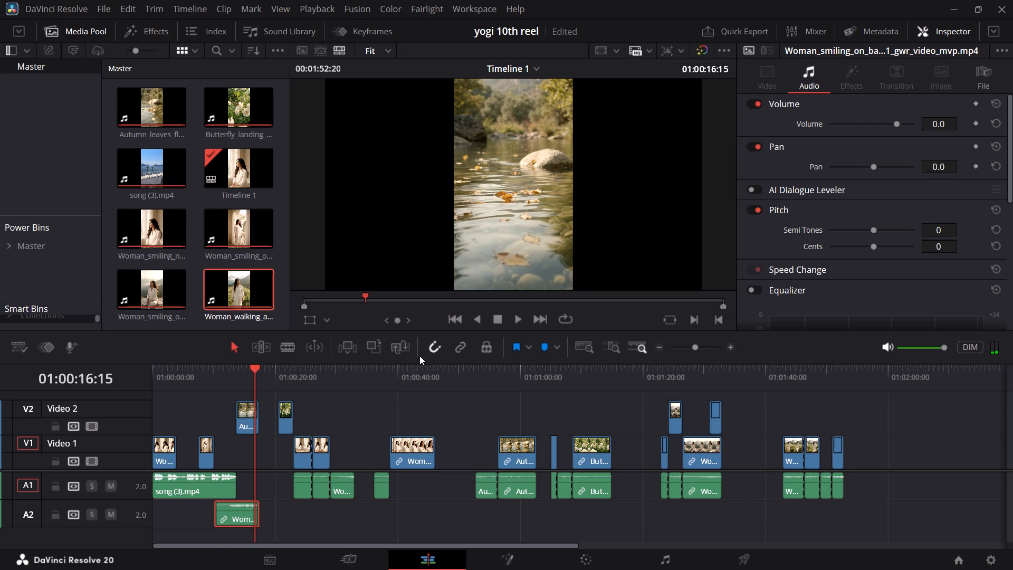
Turn off timeline snapping.
{"action": "left_click", "coordinate": [433, 351]}
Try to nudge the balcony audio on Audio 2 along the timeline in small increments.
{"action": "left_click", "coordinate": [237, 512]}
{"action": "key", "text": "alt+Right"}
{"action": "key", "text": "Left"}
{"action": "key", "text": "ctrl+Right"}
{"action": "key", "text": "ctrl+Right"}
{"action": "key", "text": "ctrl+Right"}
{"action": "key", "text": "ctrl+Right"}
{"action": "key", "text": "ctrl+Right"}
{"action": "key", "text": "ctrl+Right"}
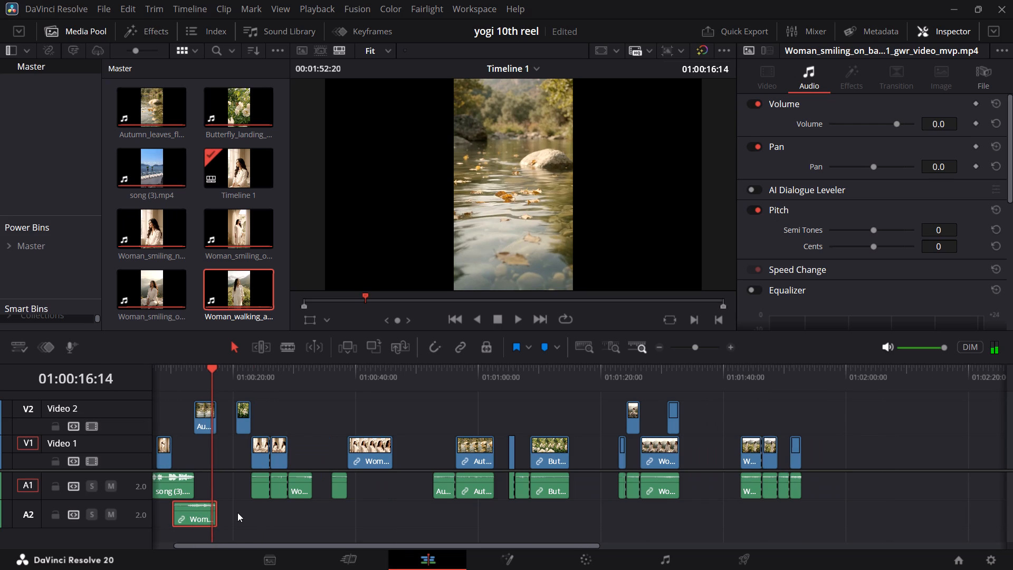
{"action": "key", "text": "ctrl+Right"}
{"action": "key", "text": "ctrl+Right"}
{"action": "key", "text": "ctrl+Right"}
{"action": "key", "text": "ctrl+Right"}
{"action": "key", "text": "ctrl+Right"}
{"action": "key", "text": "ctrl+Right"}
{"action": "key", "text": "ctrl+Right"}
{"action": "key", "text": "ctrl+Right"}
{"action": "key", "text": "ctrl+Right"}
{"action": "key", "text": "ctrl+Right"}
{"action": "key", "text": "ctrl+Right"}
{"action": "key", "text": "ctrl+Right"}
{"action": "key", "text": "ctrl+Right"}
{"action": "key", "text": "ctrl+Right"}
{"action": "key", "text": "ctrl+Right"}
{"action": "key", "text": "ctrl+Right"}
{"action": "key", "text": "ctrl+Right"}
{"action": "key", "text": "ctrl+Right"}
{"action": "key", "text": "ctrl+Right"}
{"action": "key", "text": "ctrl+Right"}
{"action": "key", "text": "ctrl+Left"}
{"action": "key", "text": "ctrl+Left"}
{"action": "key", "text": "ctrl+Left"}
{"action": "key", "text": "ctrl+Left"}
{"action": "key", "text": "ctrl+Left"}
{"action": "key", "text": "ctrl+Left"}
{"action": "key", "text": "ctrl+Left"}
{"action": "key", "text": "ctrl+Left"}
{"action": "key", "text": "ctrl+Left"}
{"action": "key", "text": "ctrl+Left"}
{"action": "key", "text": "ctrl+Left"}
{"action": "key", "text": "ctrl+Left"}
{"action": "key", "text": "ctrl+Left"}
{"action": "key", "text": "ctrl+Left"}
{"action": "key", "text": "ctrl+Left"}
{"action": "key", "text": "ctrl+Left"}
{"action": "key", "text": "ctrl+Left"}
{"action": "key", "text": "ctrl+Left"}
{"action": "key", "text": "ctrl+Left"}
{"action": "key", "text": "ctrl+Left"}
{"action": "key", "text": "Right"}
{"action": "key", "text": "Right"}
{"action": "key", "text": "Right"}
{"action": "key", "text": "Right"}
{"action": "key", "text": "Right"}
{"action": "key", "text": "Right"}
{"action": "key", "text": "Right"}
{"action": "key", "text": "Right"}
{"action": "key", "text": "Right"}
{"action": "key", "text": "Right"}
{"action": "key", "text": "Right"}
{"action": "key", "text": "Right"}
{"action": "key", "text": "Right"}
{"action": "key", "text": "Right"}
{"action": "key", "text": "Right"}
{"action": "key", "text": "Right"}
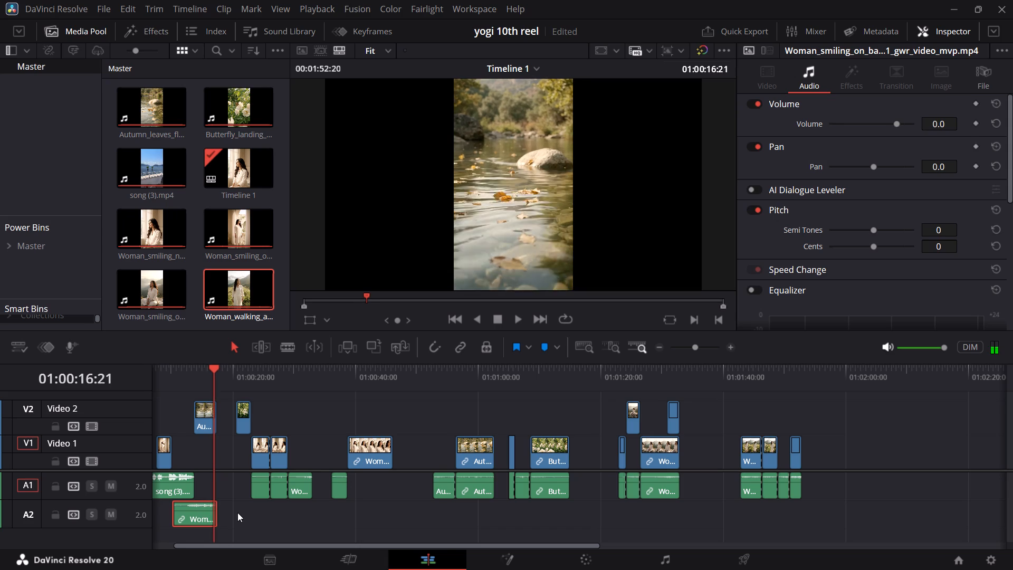
Play the song's ending together with the balcony audio on Audio 2.
{"action": "left_click_drag", "start_coordinate": [199, 379], "coordinate": [183, 385]}
{"action": "key", "text": "space"}
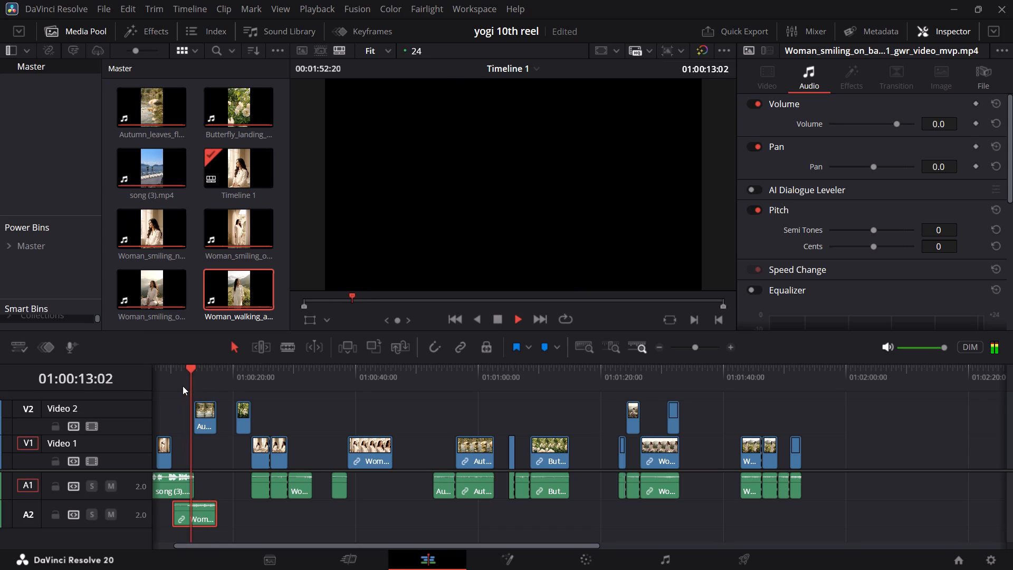
{"action": "left_click", "coordinate": [183, 385]}
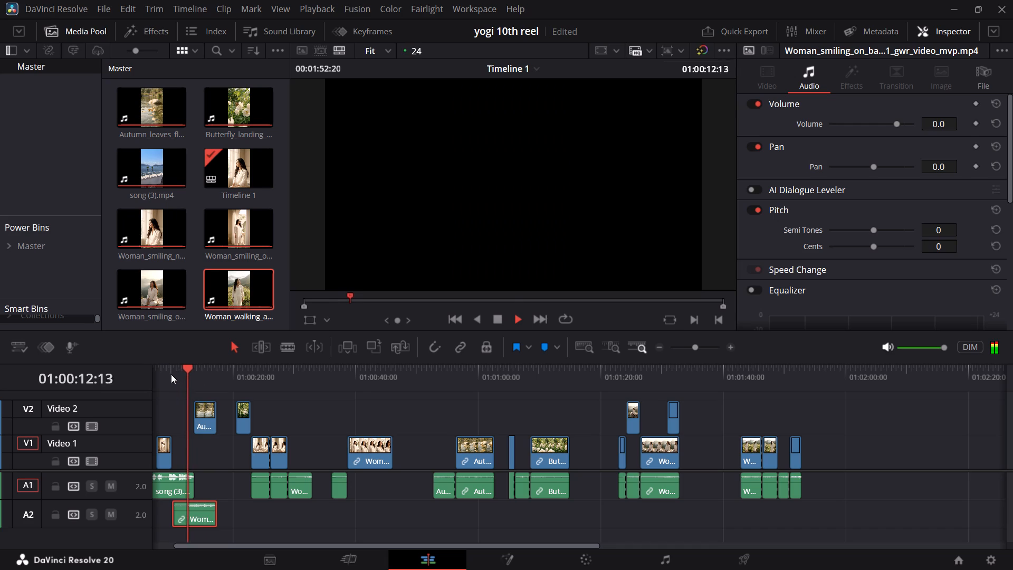
{"action": "left_click", "coordinate": [164, 369]}
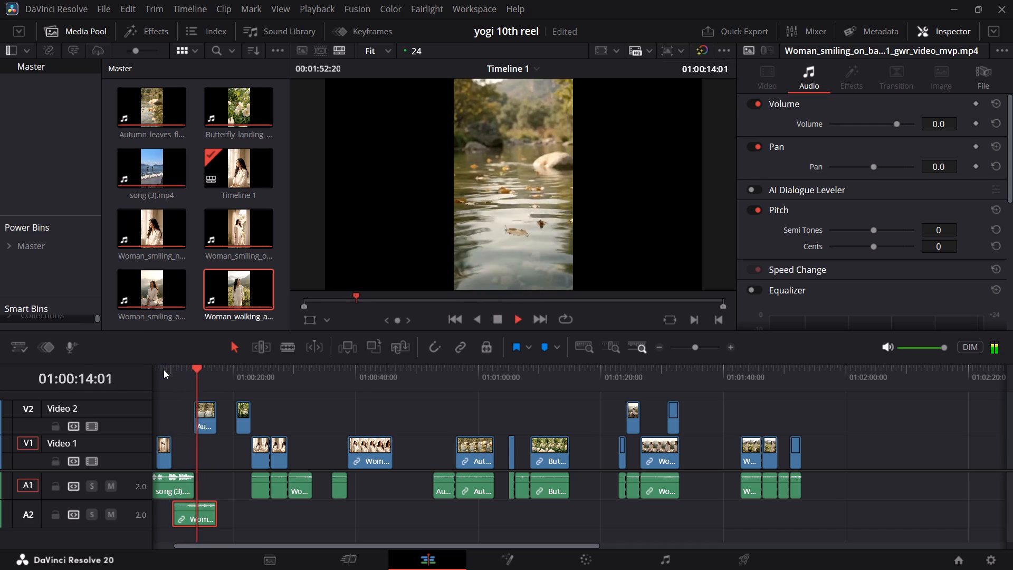
{"action": "left_click", "coordinate": [192, 372]}
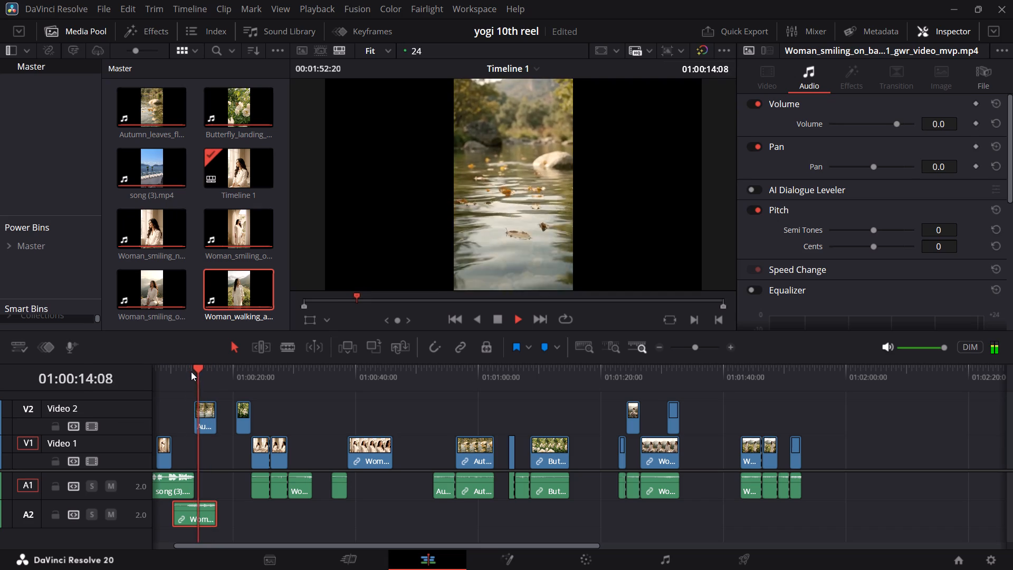
{"action": "key", "text": "space"}
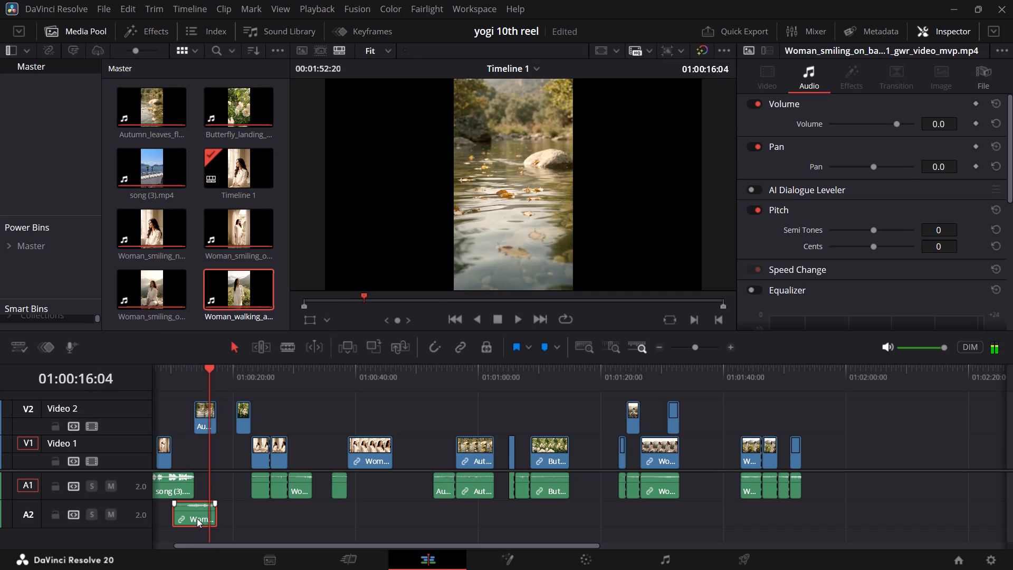
Lower the clip speed of the balcony audio on Audio 2, keeping pitch correction on.
{"action": "left_click", "coordinate": [197, 518]}
{"action": "right_click", "coordinate": [197, 516]}
{"action": "left_click", "coordinate": [268, 359]}
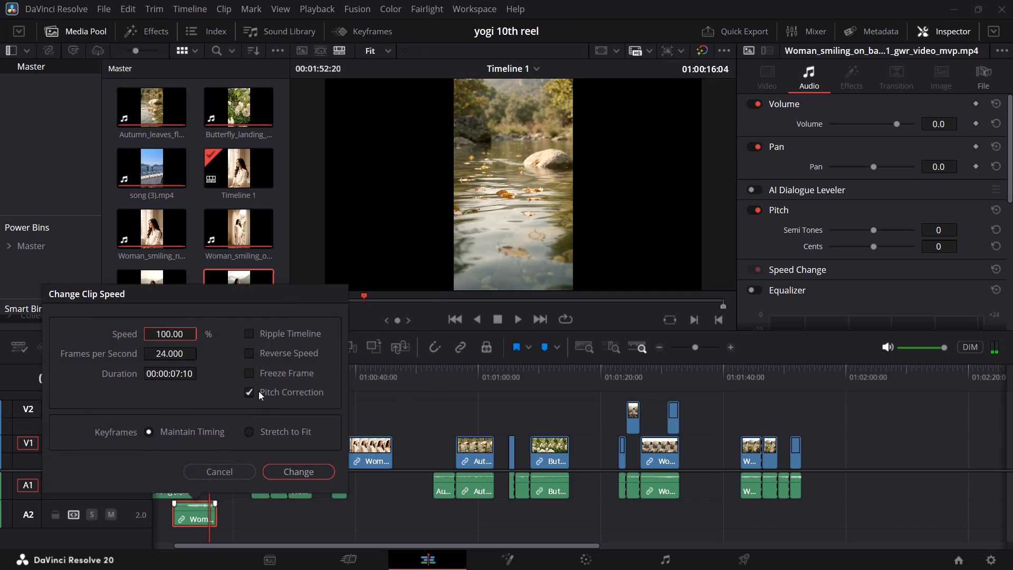
{"action": "left_click_drag", "start_coordinate": [177, 335], "coordinate": [163, 339]}
{"action": "left_click", "coordinate": [271, 473]}
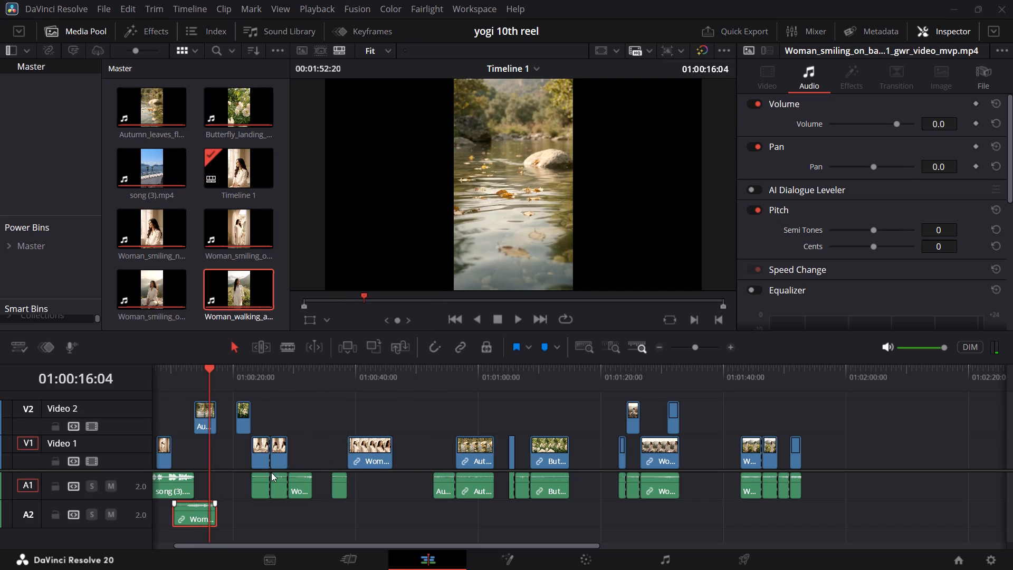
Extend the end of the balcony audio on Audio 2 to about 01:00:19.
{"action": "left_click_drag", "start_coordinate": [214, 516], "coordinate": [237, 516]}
Play the song's ending with the extended balcony audio from about 01:00:13 to 01:00:15.
{"action": "key", "text": "space"}
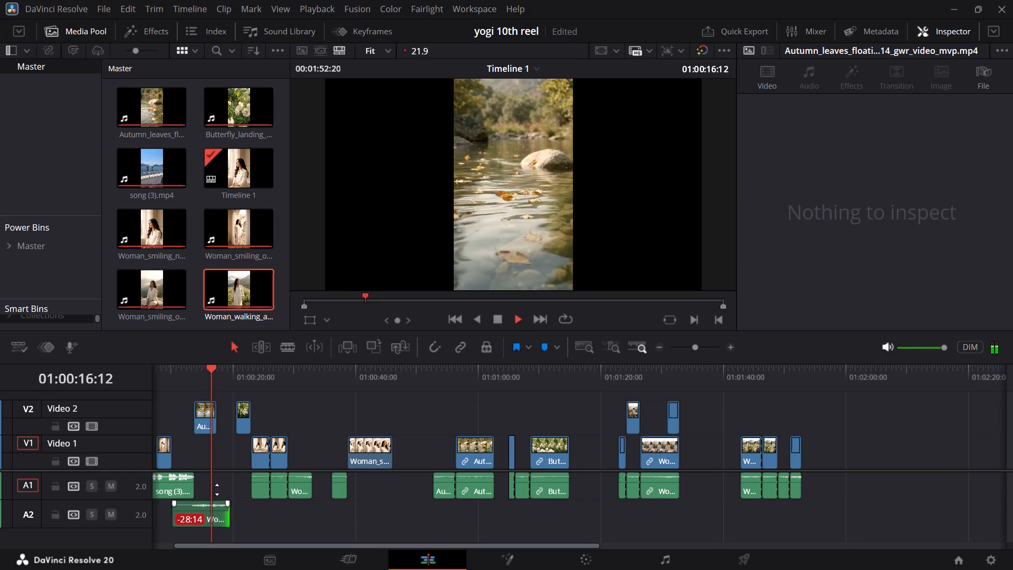
{"action": "left_click", "coordinate": [190, 383]}
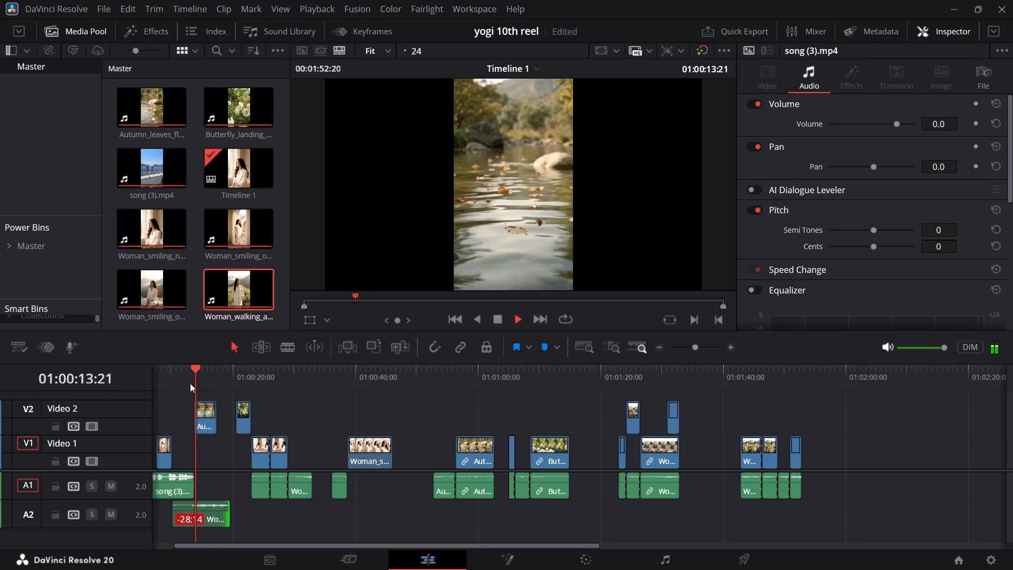
{"action": "key", "text": "space"}
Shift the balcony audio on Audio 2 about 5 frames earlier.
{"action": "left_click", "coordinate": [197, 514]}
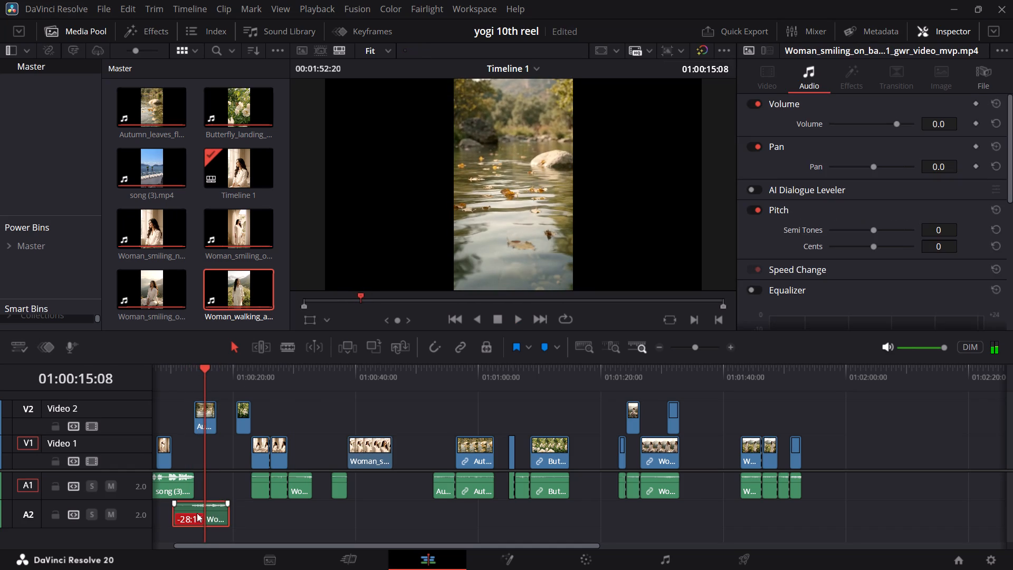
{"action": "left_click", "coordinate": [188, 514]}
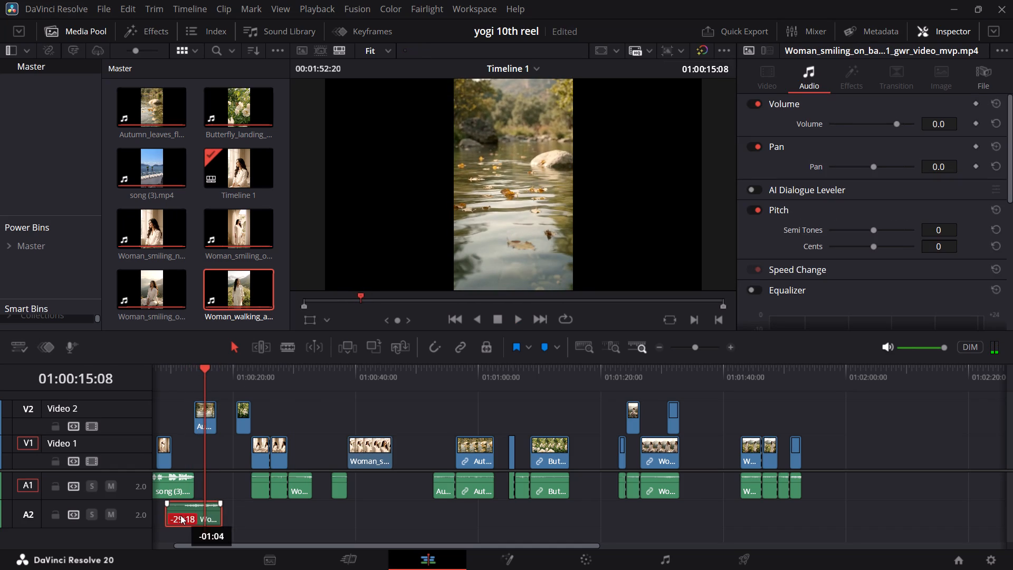
Play the transition from the song into the repositioned balcony audio, from about 01:00:12 to past 01:00:17.
{"action": "left_click", "coordinate": [183, 387]}
{"action": "key", "text": "space"}
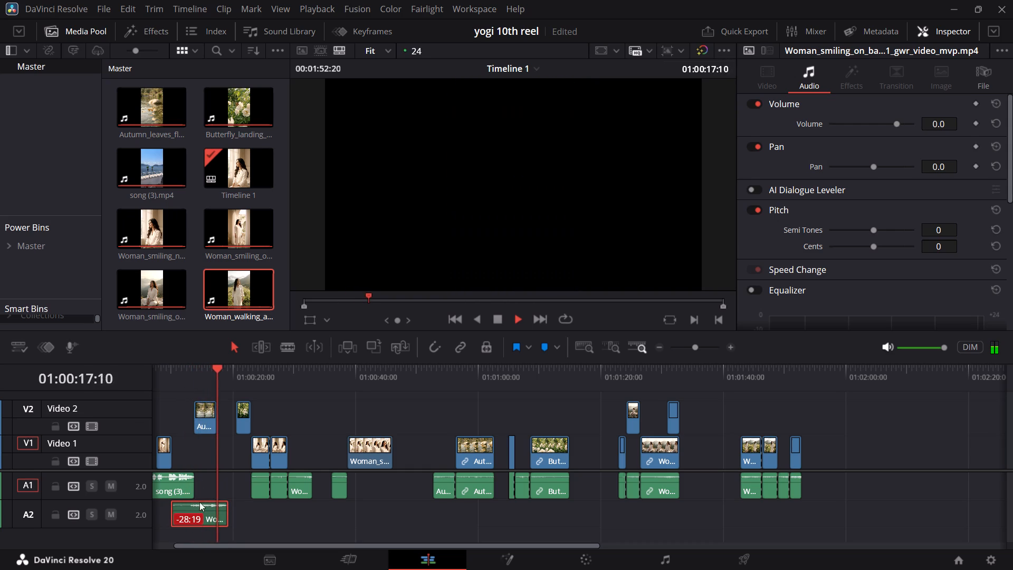
Audition the leftover clips between about 01:01:08 and 01:01:47 as possible ending audio, stopping at the walking clip near 01:01:45.
{"action": "left_click_drag", "start_coordinate": [508, 403], "coordinate": [511, 397]}
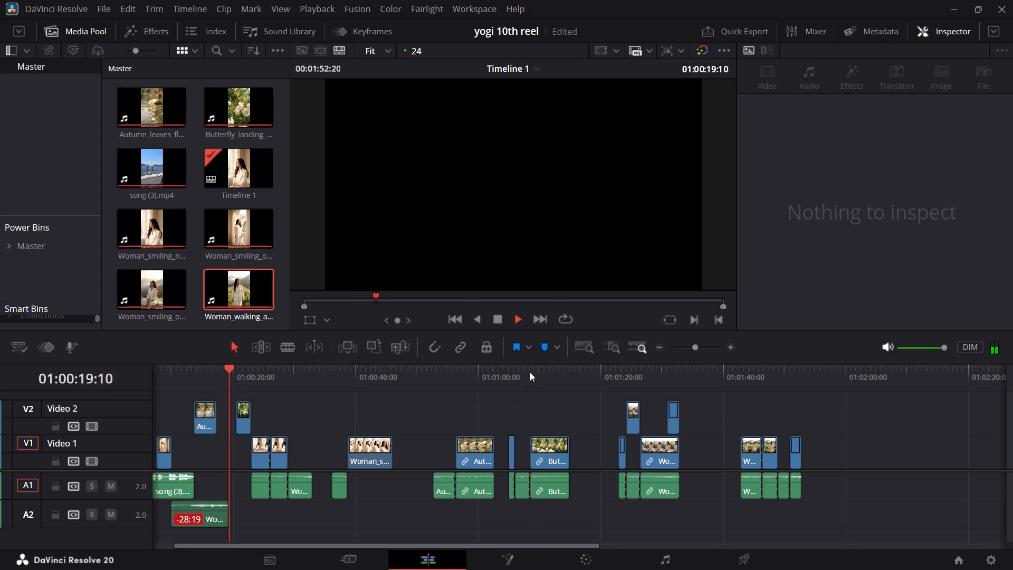
{"action": "left_click", "coordinate": [530, 372]}
{"action": "key", "text": "space"}
{"action": "key", "text": "space"}
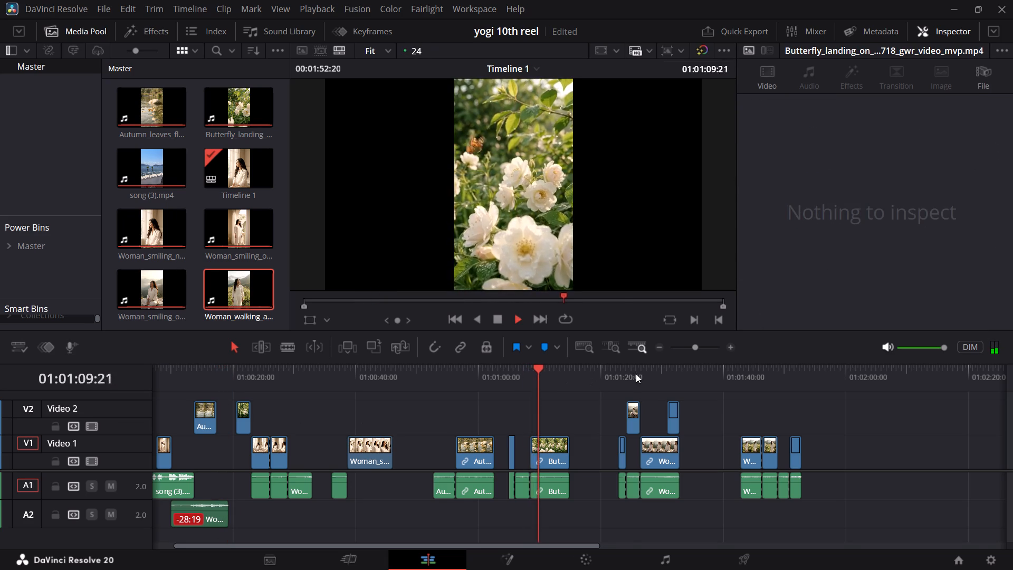
{"action": "left_click", "coordinate": [634, 368]}
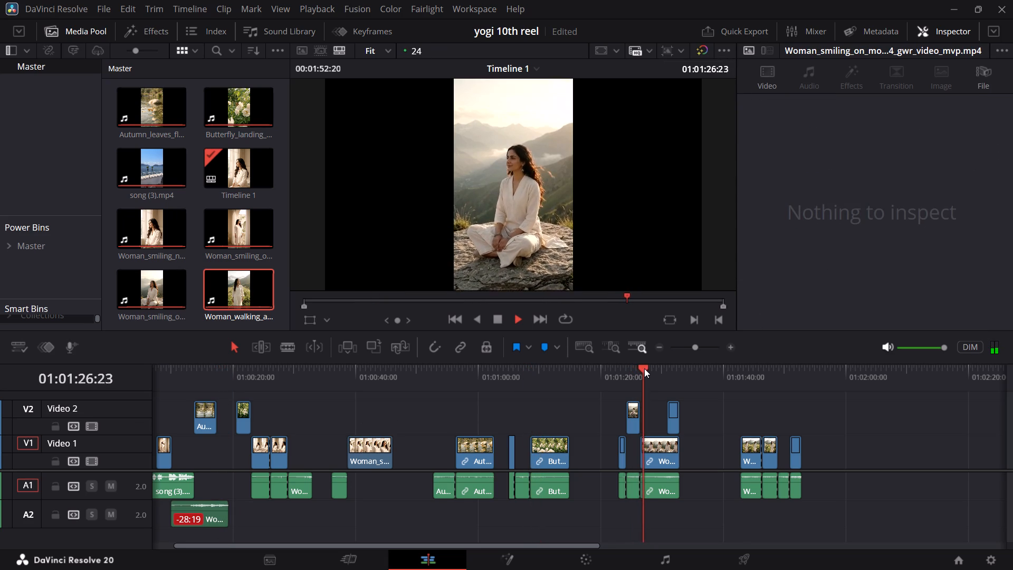
{"action": "left_click", "coordinate": [731, 384]}
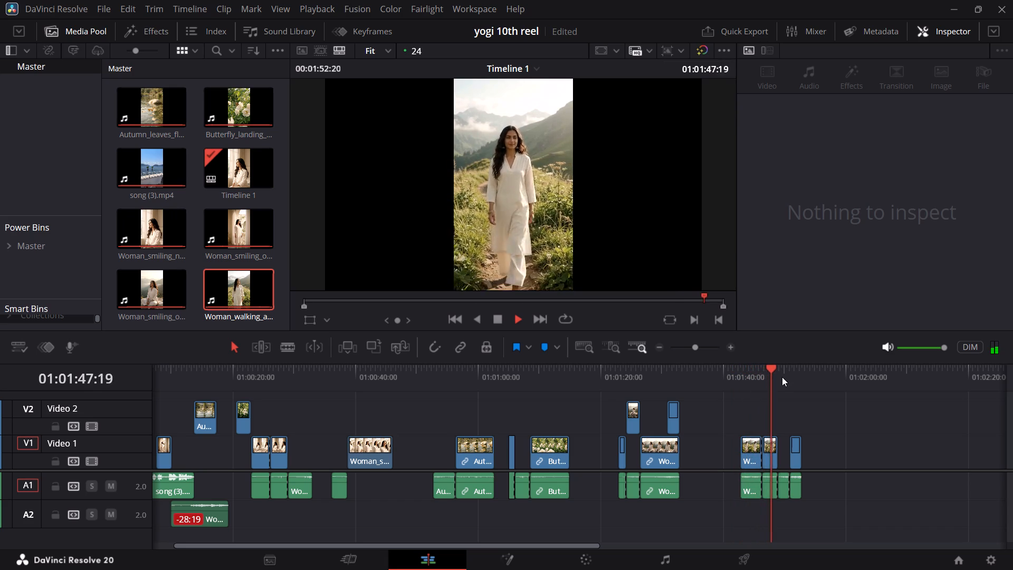
{"action": "left_click", "coordinate": [671, 375]}
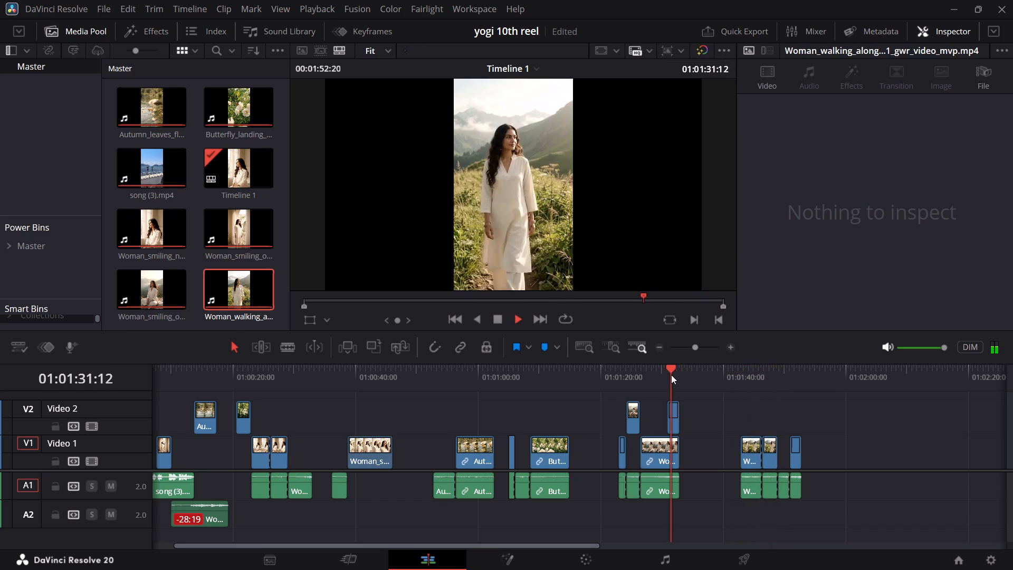
{"action": "left_click", "coordinate": [748, 381]}
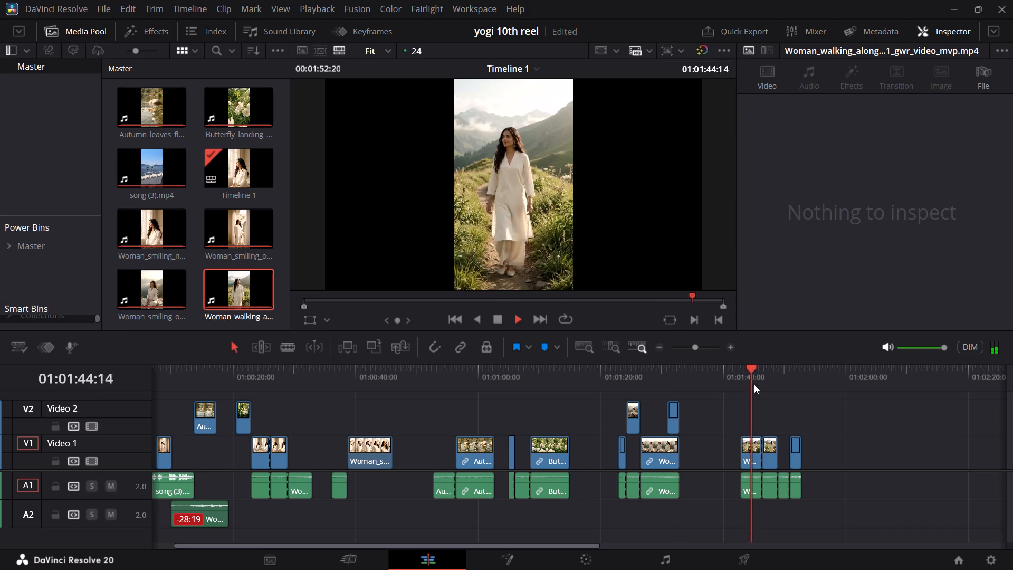
{"action": "key", "text": "space"}
Replace the balcony audio on Audio 2 with the walking clip's audio from near 01:01:45, starting at about 01:00:13 under the song's end.
{"action": "left_click_drag", "start_coordinate": [755, 484], "coordinate": [372, 515]}
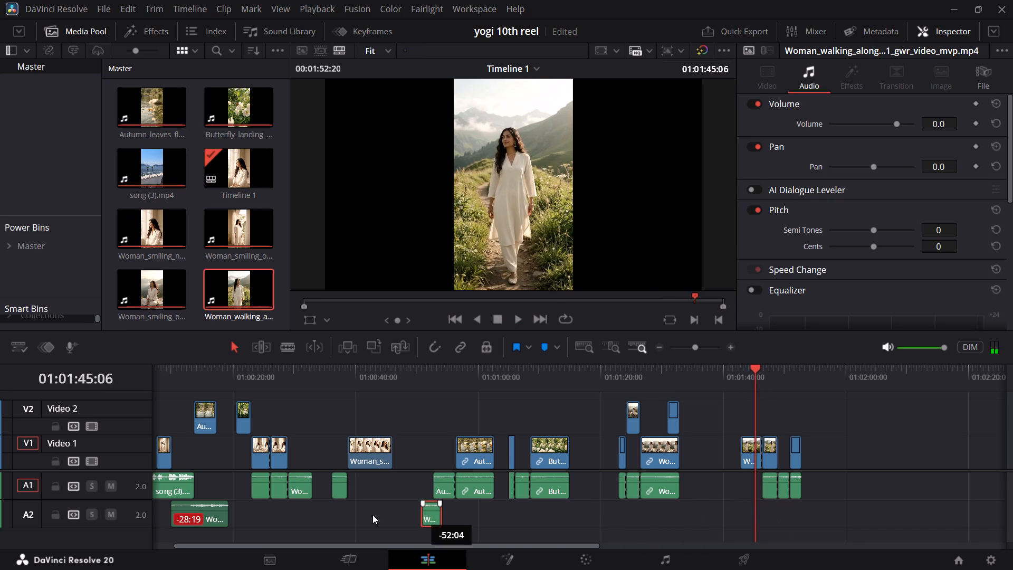
{"action": "left_click_drag", "start_coordinate": [372, 515], "coordinate": [261, 517]}
{"action": "left_click", "coordinate": [214, 514]}
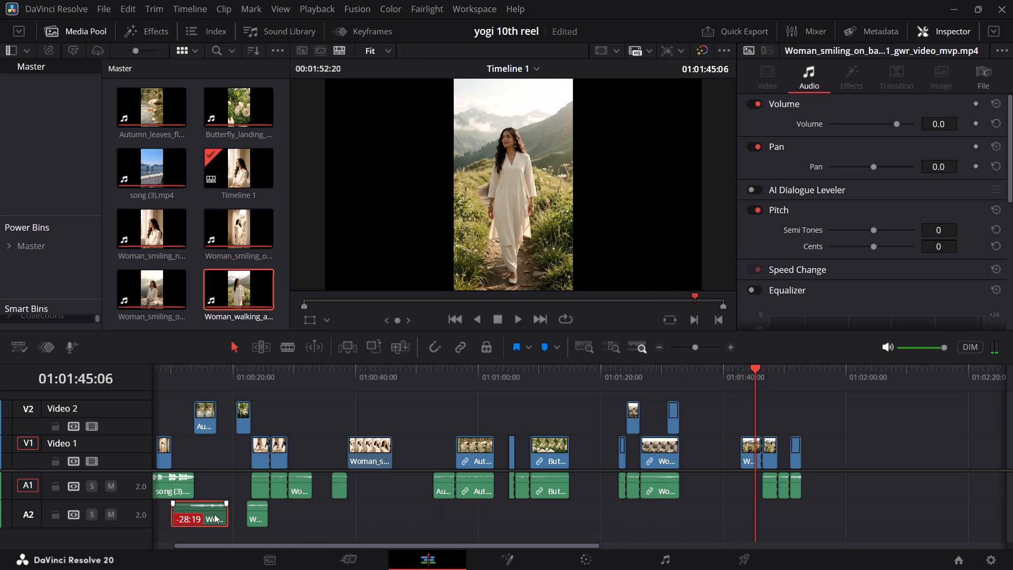
{"action": "key", "text": "BackSpace"}
{"action": "left_click_drag", "start_coordinate": [255, 511], "coordinate": [197, 515]}
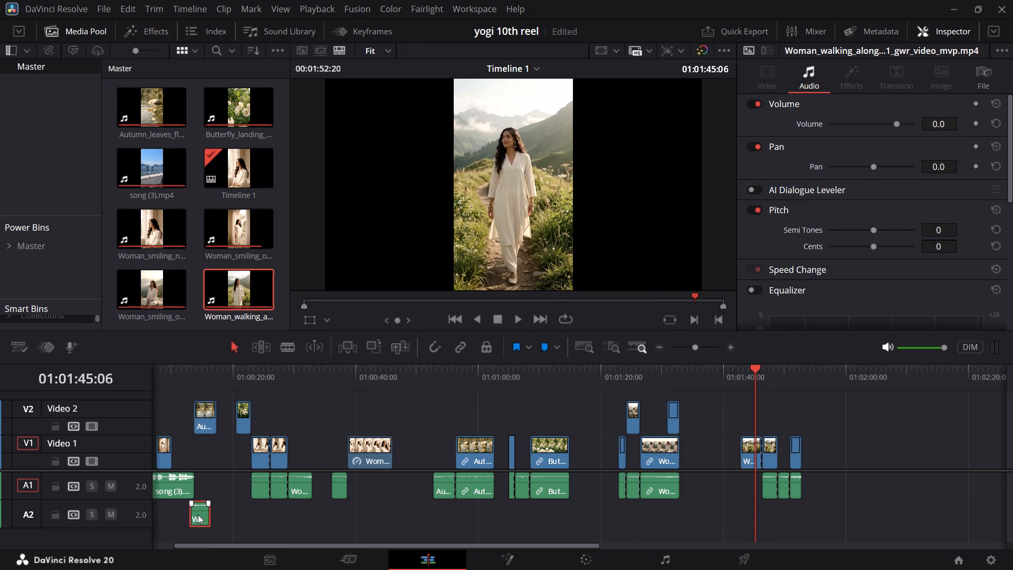
Extend the end of the walking audio on Audio 2 to about 01:00:18.
{"action": "left_click_drag", "start_coordinate": [211, 514], "coordinate": [223, 511]}
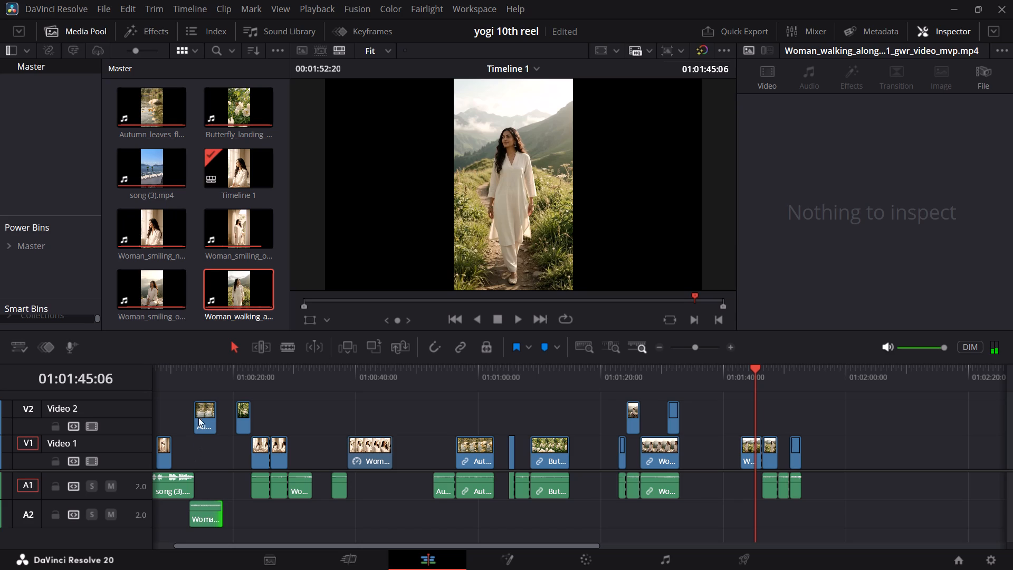
Play the transition from the song into the walking audio repeatedly, from about 01:00:12 to 01:00:17.
{"action": "left_click", "coordinate": [207, 360]}
{"action": "left_click", "coordinate": [190, 375]}
{"action": "key", "text": "space"}
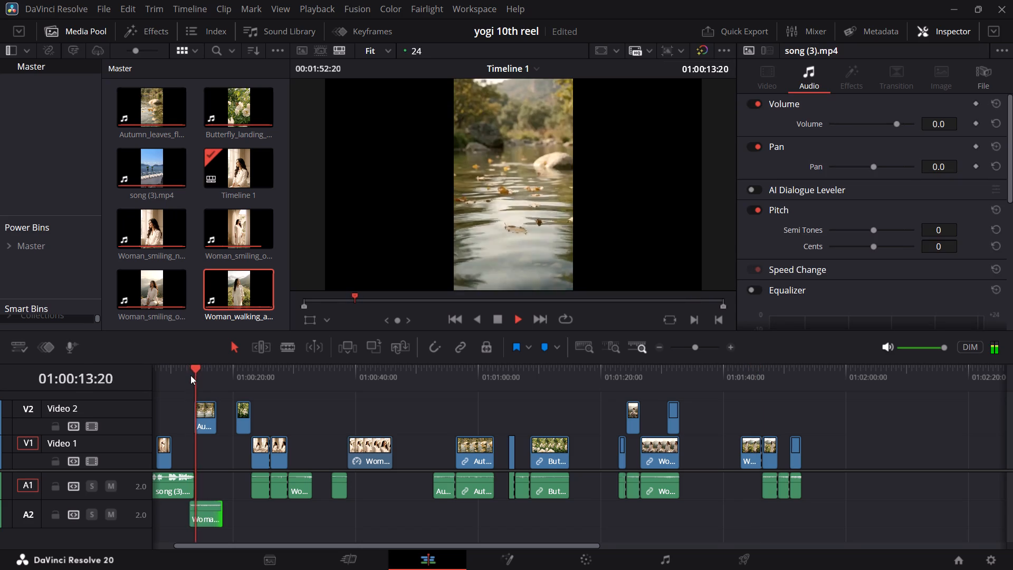
{"action": "key", "text": "space"}
{"action": "left_click", "coordinate": [184, 372]}
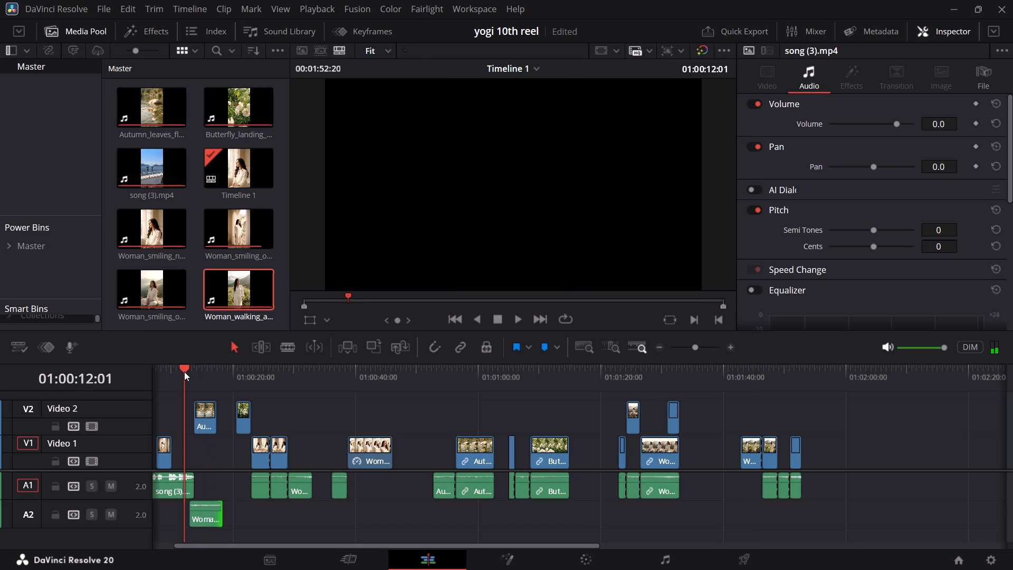
{"action": "key", "text": "space"}
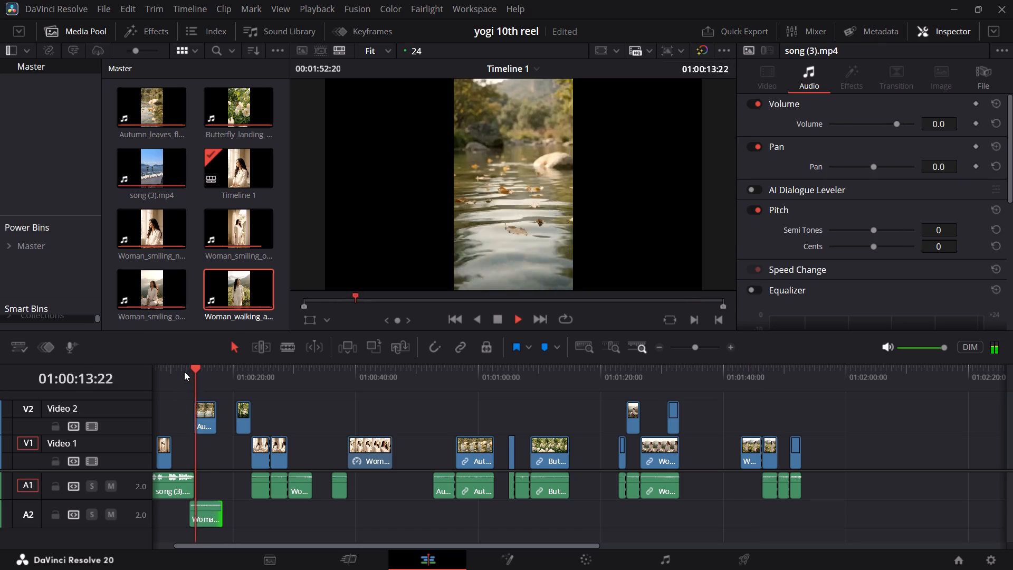
{"action": "left_click", "coordinate": [210, 517]}
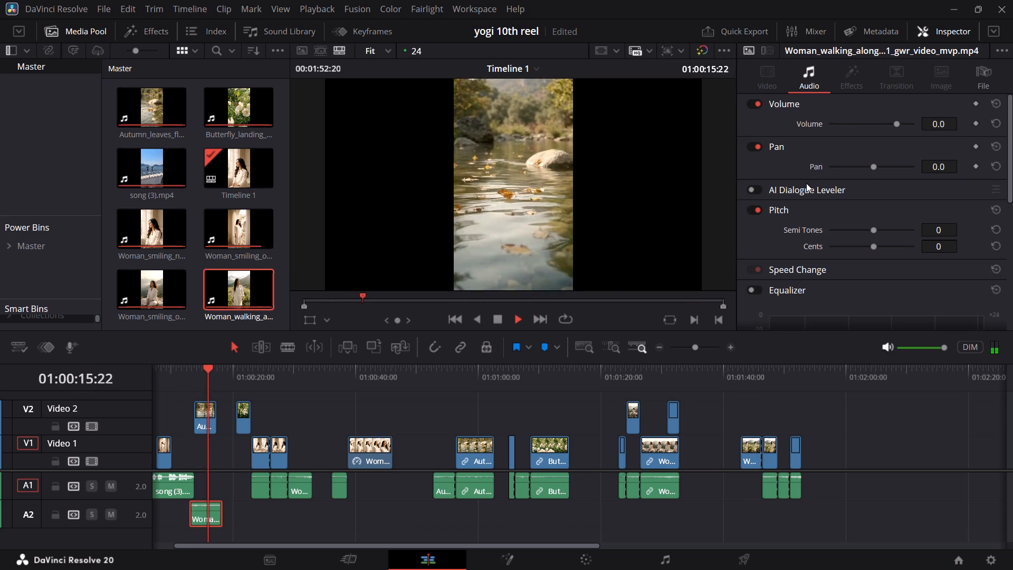
{"action": "key", "text": "space"}
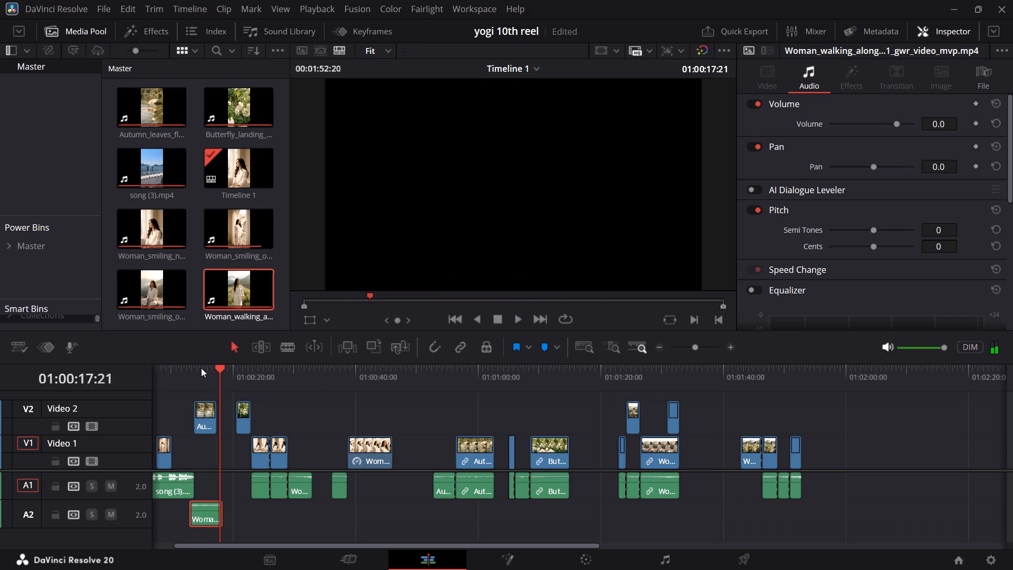
{"action": "left_click_drag", "start_coordinate": [200, 367], "coordinate": [182, 374]}
{"action": "key", "text": "space"}
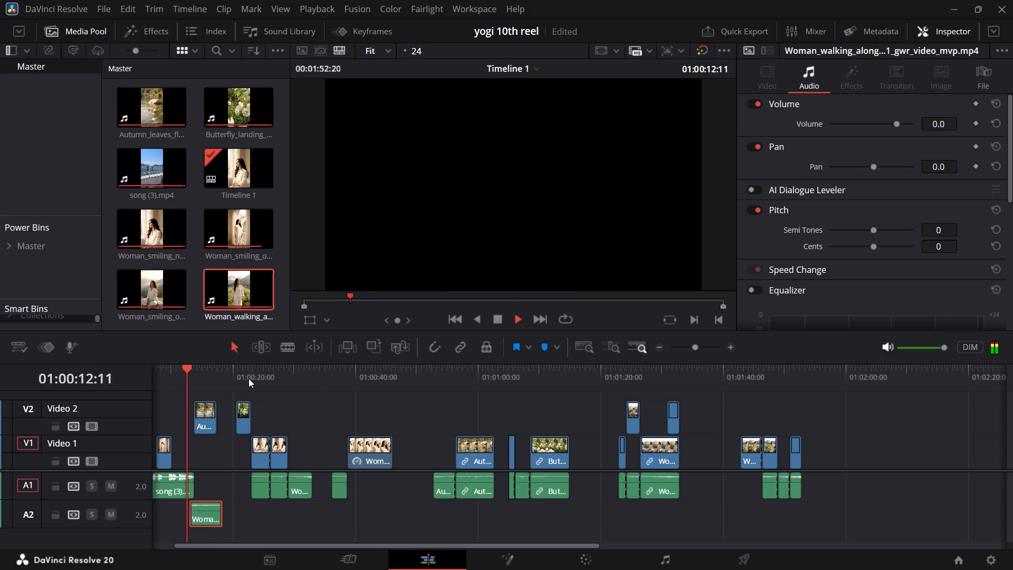
Audition the leftover clips again between about 01:00:30 and 01:01:50 for audio that suits the ending.
{"action": "left_click_drag", "start_coordinate": [261, 377], "coordinate": [293, 372]}
{"action": "key", "text": "space"}
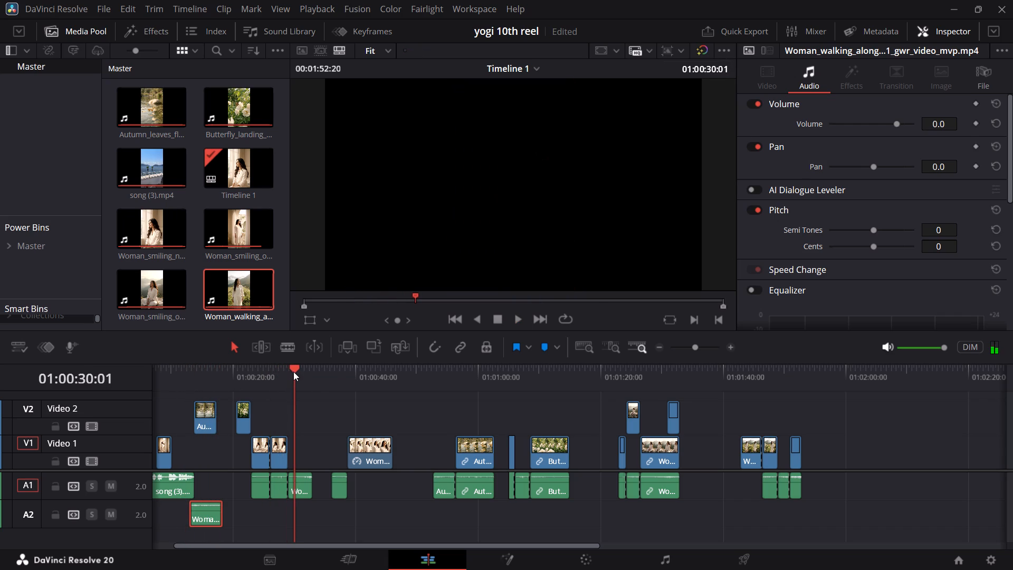
{"action": "key", "text": "space"}
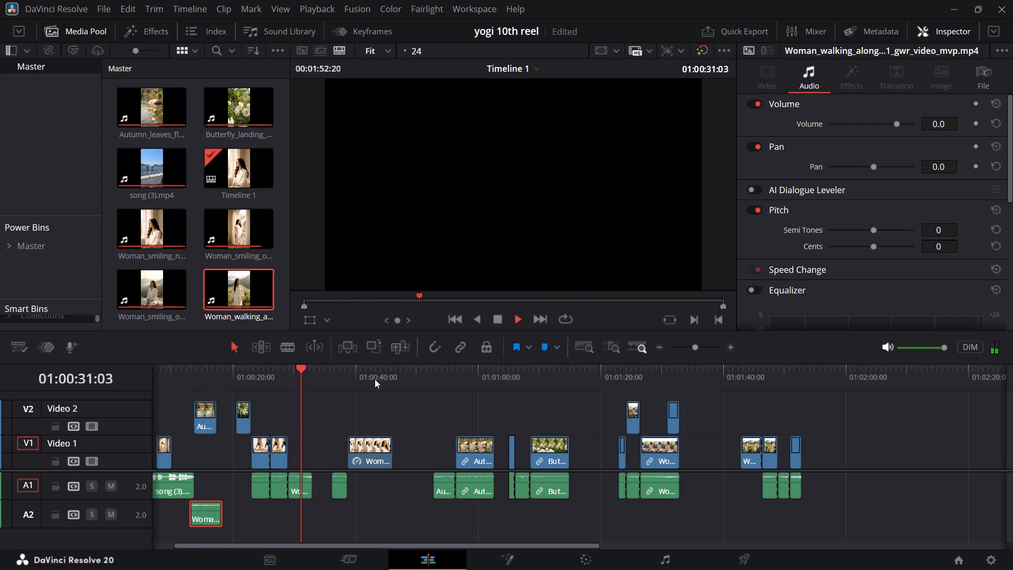
{"action": "key", "text": "space"}
{"action": "left_click", "coordinate": [435, 375]}
{"action": "key", "text": "space"}
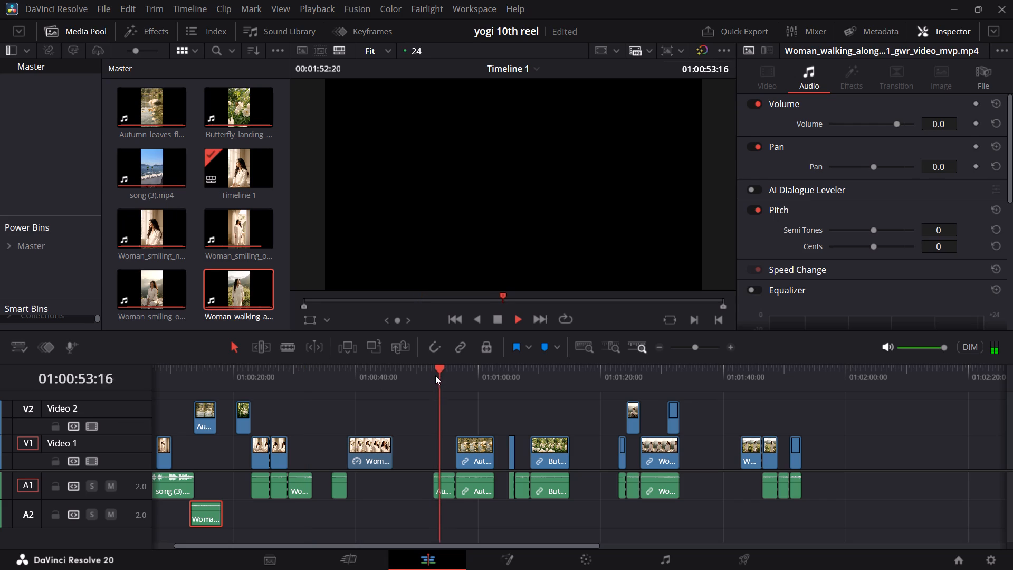
{"action": "left_click", "coordinate": [521, 378]}
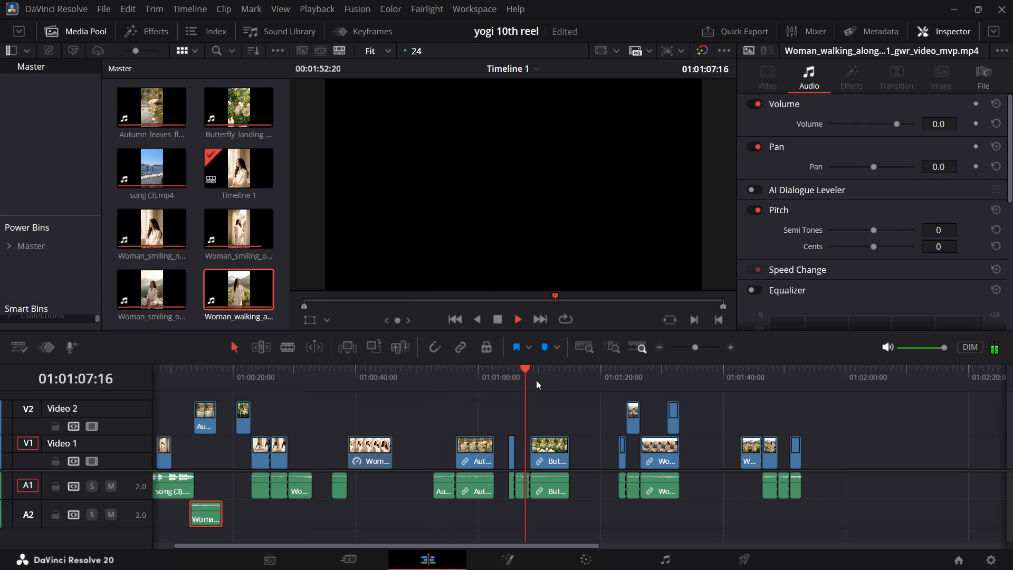
{"action": "left_click", "coordinate": [538, 379]}
{"action": "left_click", "coordinate": [622, 376]}
{"action": "left_click", "coordinate": [636, 373]}
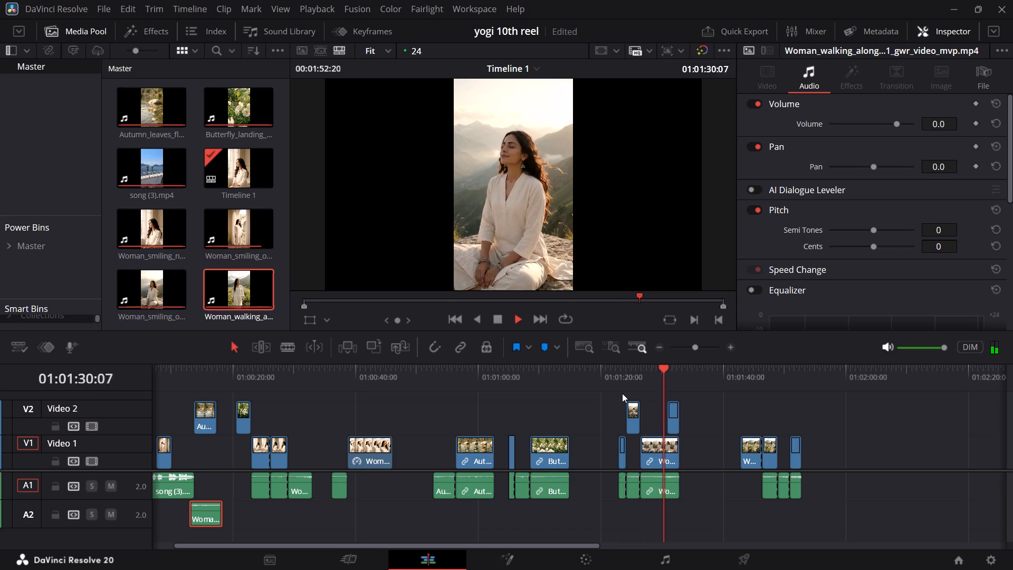
{"action": "left_click", "coordinate": [630, 373]}
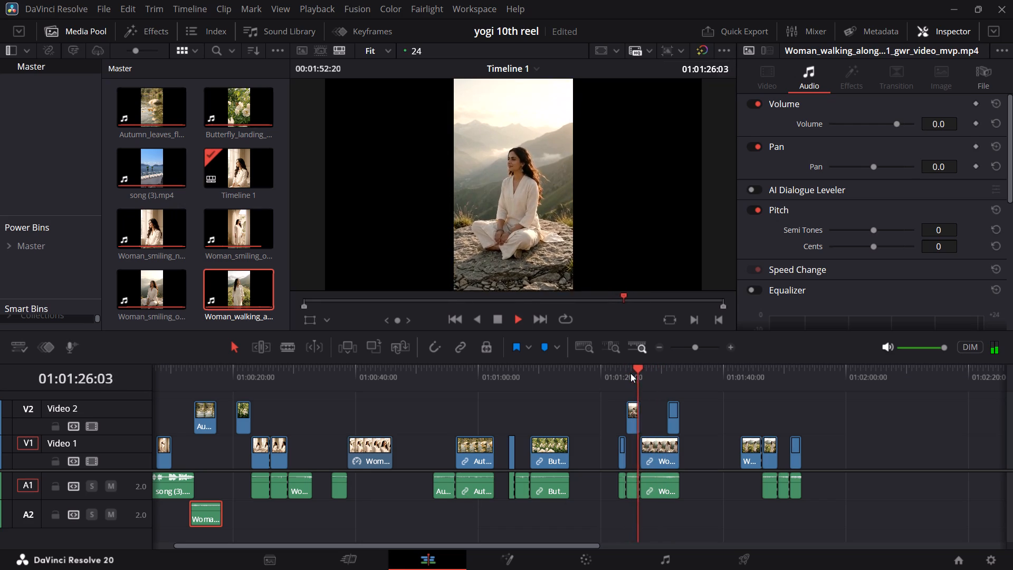
{"action": "left_click", "coordinate": [754, 388]}
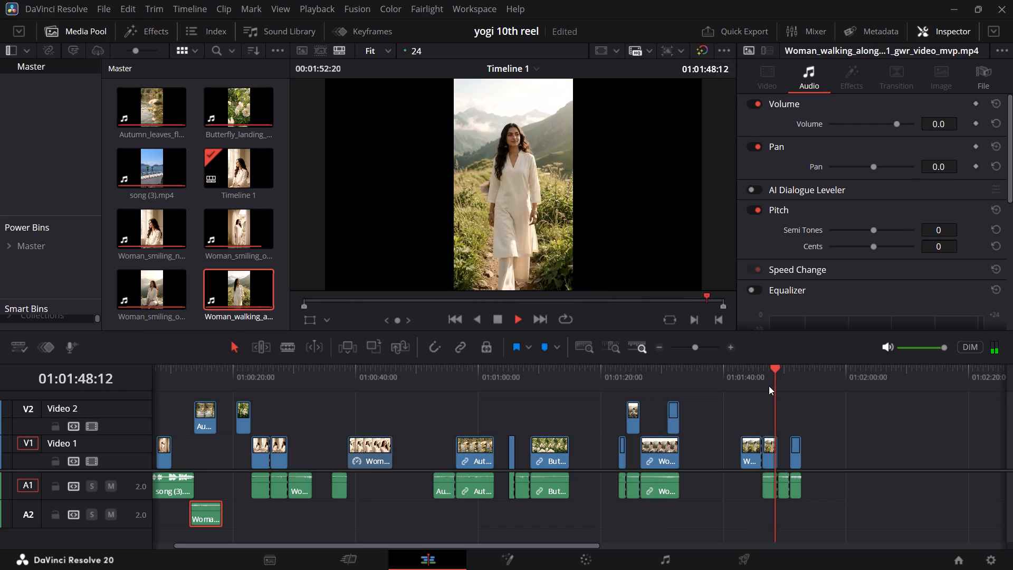
{"action": "key", "text": "space"}
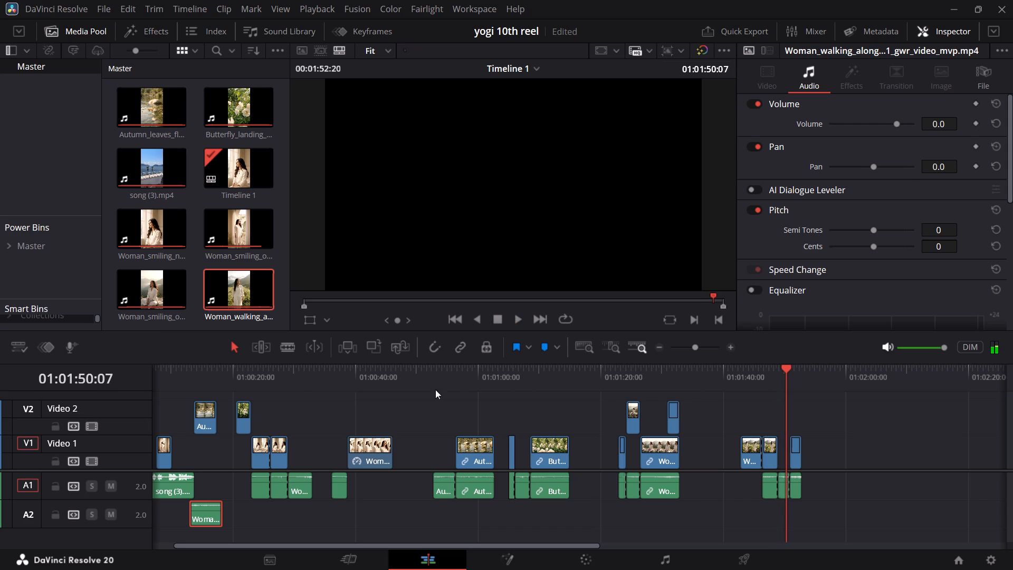
Play the first second of the song from the start of the timeline.
{"action": "left_click_drag", "start_coordinate": [206, 375], "coordinate": [140, 390]}
{"action": "key", "text": "space"}
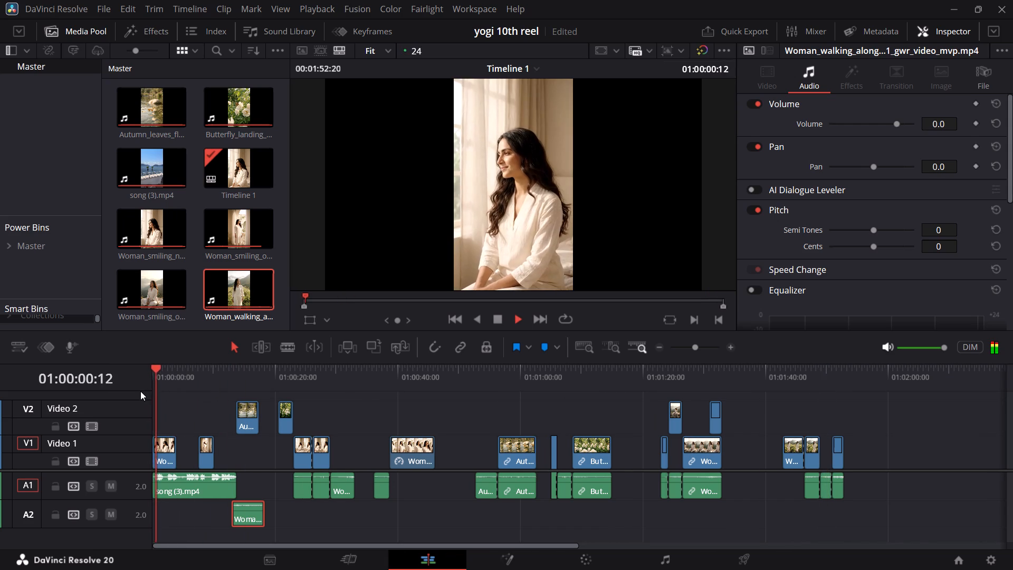
{"action": "key", "text": "space"}
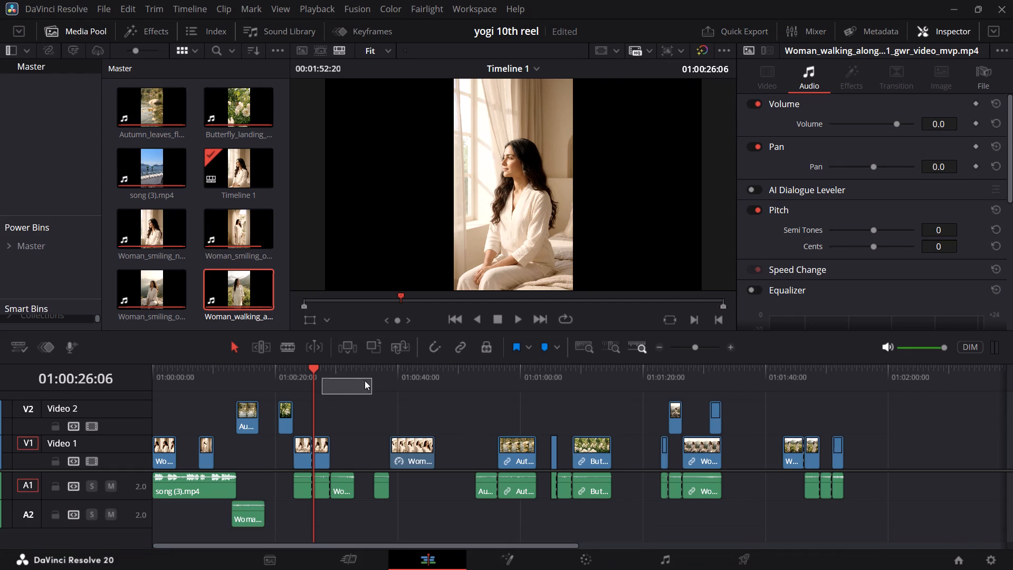
{"action": "left_click_drag", "start_coordinate": [365, 381], "coordinate": [309, 395]}
{"action": "left_click_drag", "start_coordinate": [315, 373], "coordinate": [179, 400]}
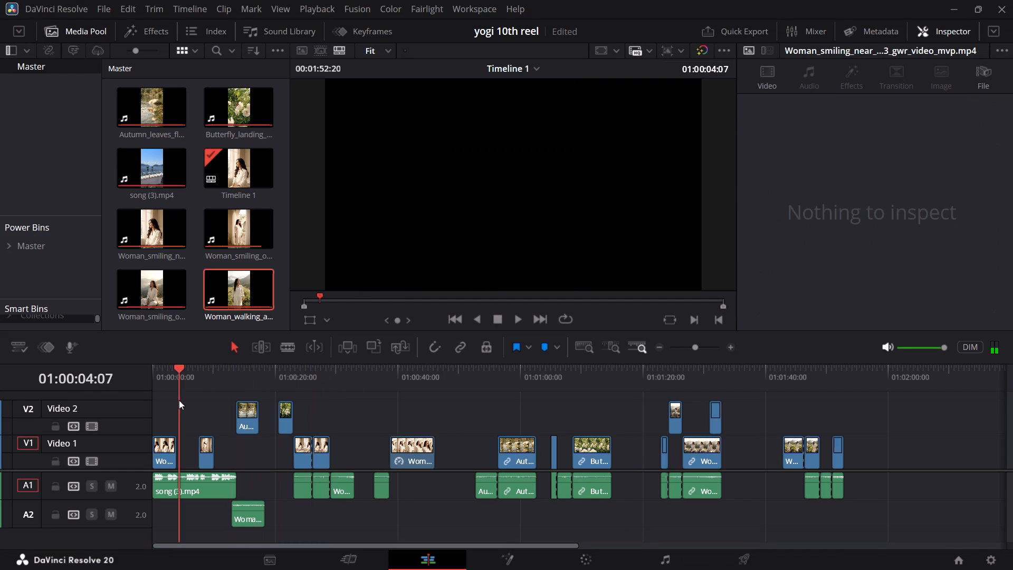
{"action": "left_click_drag", "start_coordinate": [179, 400], "coordinate": [138, 411]}
{"action": "key", "text": "space"}
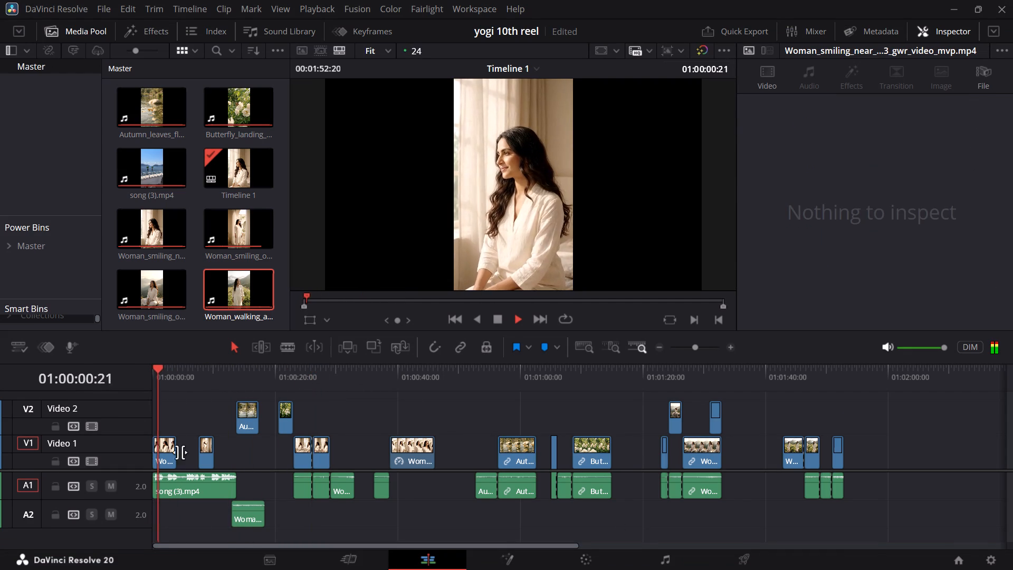
{"action": "key", "text": "space"}
{"action": "left_click_drag", "start_coordinate": [174, 457], "coordinate": [167, 459]}
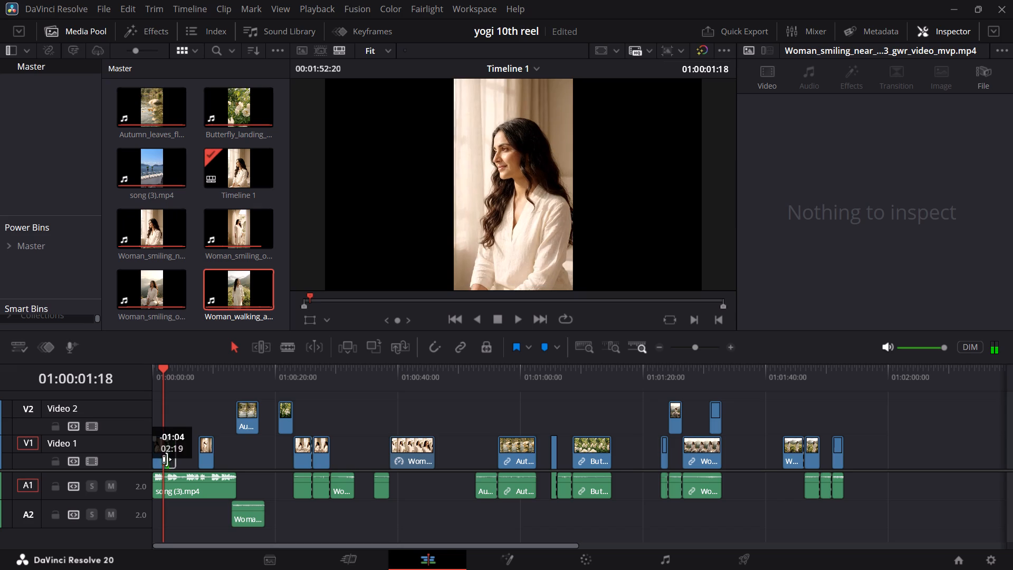
{"action": "left_click_drag", "start_coordinate": [167, 459], "coordinate": [164, 461]}
{"action": "scroll", "coordinate": [169, 457], "scroll_direction": "up", "scroll_amount": 9, "text": "alt"}
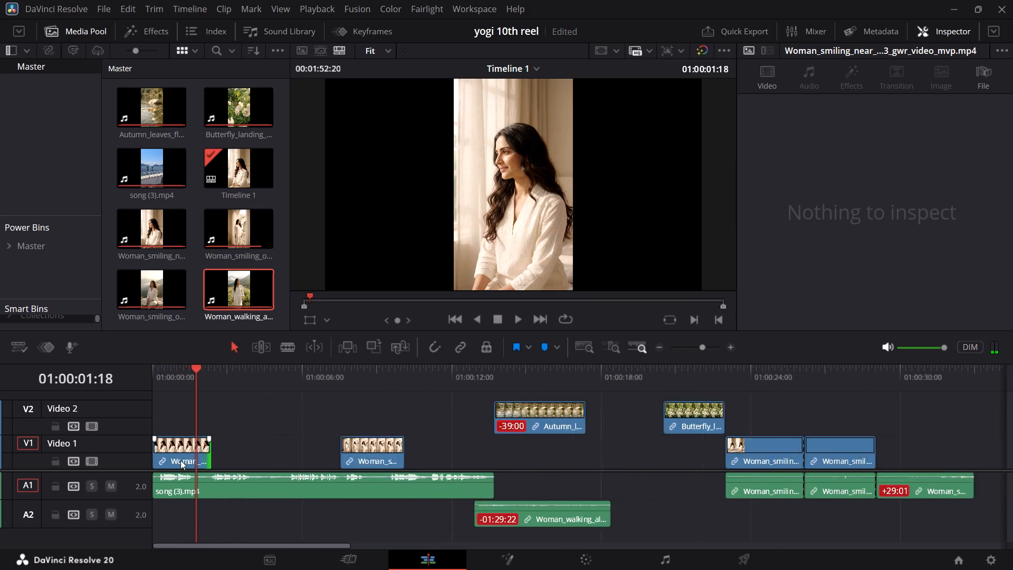
{"action": "left_click_drag", "start_coordinate": [272, 456], "coordinate": [249, 464]}
Move the Woman_smiling_on_balcony clip on Video 1 earlier so it starts directly after the first clip.
{"action": "left_click_drag", "start_coordinate": [596, 447], "coordinate": [594, 446]}
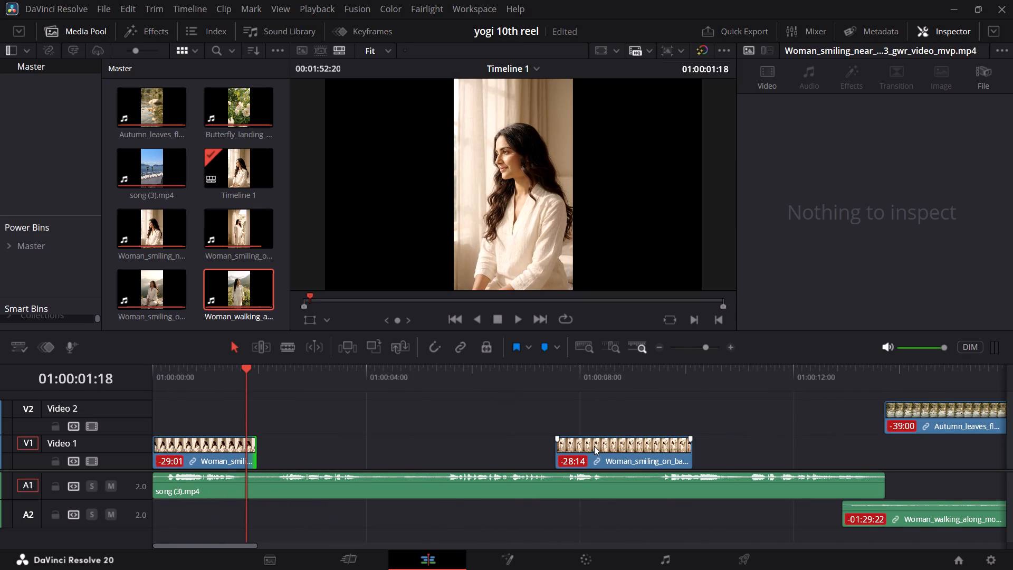
{"action": "left_click_drag", "start_coordinate": [594, 446], "coordinate": [414, 444]}
{"action": "left_click_drag", "start_coordinate": [446, 451], "coordinate": [360, 448]}
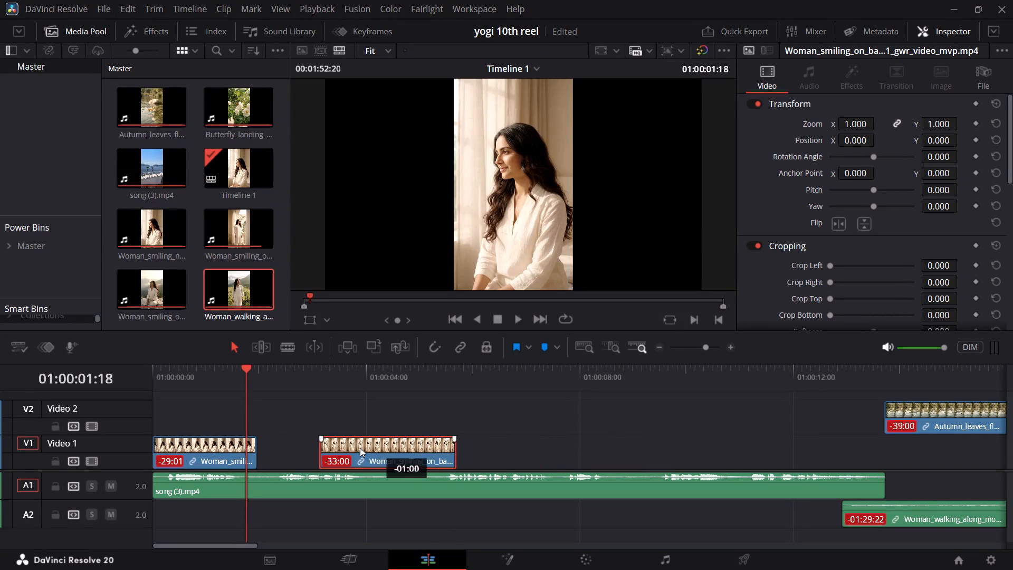
{"action": "left_click_drag", "start_coordinate": [360, 448], "coordinate": [337, 451]}
{"action": "left_click_drag", "start_coordinate": [319, 457], "coordinate": [315, 457]}
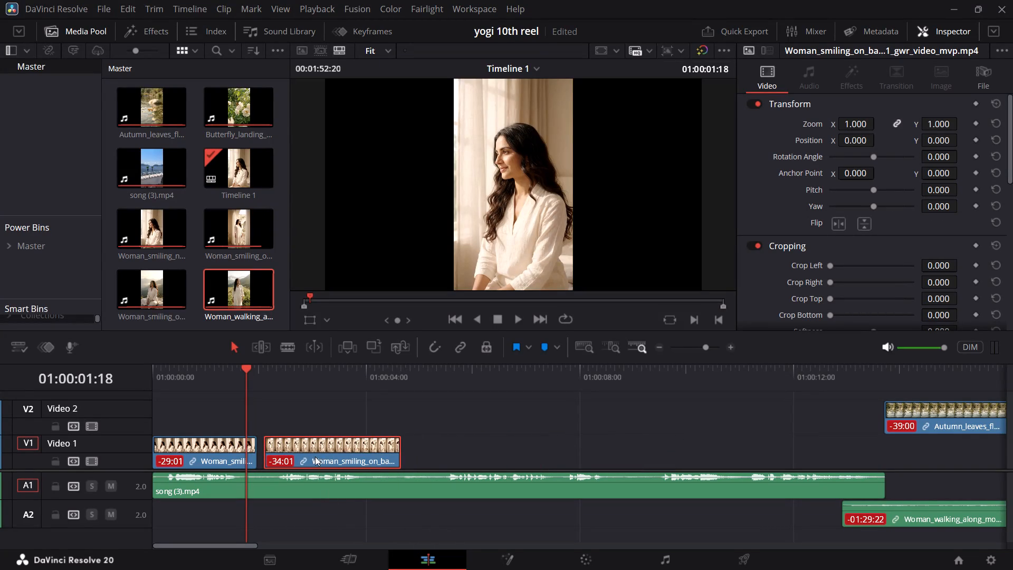
{"action": "left_click_drag", "start_coordinate": [315, 457], "coordinate": [310, 459]}
Play through the Woman_smiling_on_balcony clip on Video 1 and extend its end to about 4.7 seconds on the timeline.
{"action": "key", "text": "space"}
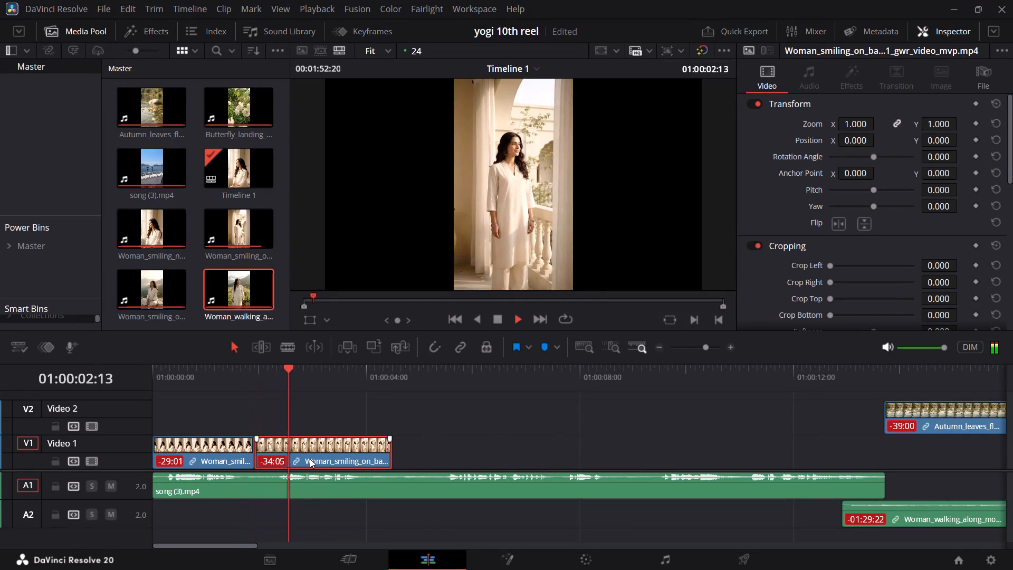
{"action": "key", "text": "space"}
{"action": "left_click_drag", "start_coordinate": [393, 454], "coordinate": [394, 454]}
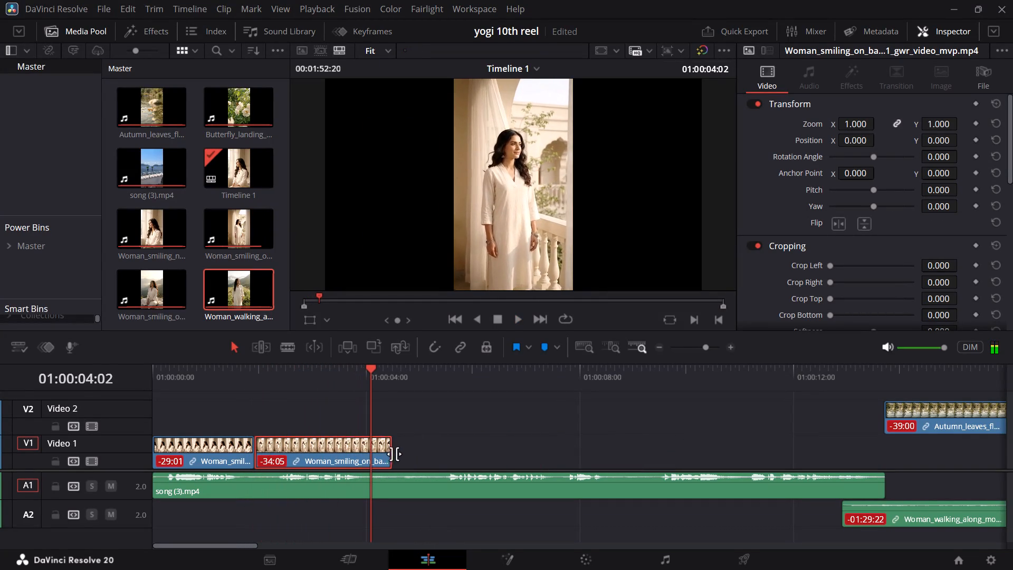
{"action": "left_click_drag", "start_coordinate": [394, 454], "coordinate": [404, 454]}
{"action": "key", "text": "space"}
{"action": "key", "text": "space"}
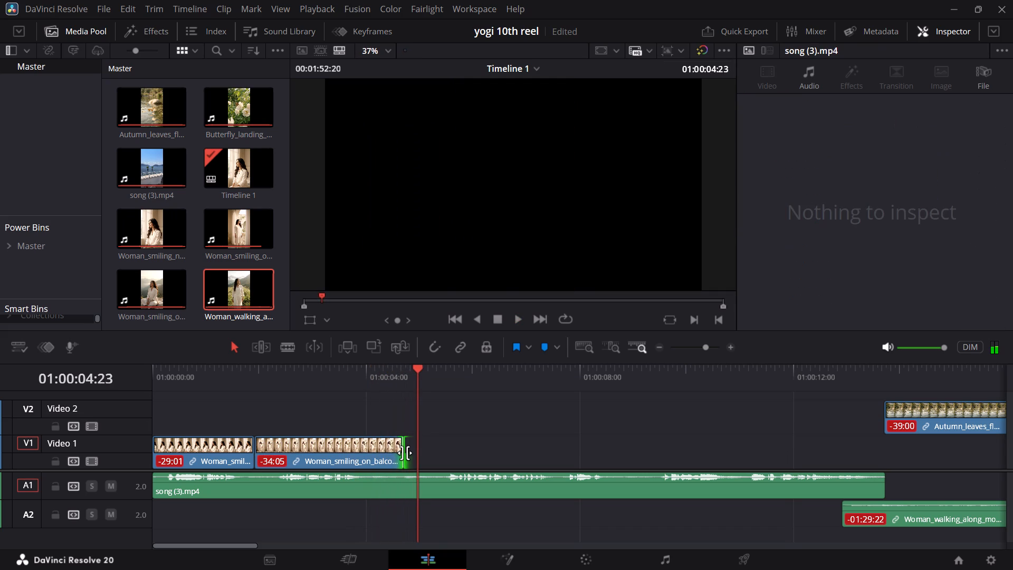
Move the Autumn_leaves clip from Video 2 to Video 1 so it starts directly after the balcony clip.
{"action": "scroll", "coordinate": [417, 454], "scroll_direction": "down", "scroll_amount": 1, "text": "alt"}
{"action": "left_click_drag", "start_coordinate": [768, 382], "coordinate": [772, 381]}
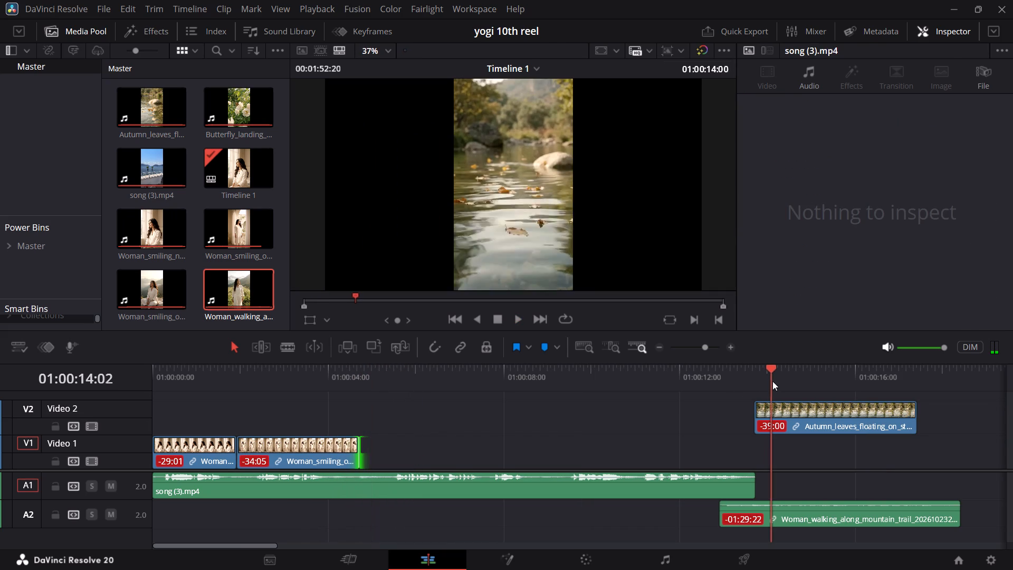
{"action": "left_click_drag", "start_coordinate": [772, 381], "coordinate": [774, 380]}
{"action": "left_click_drag", "start_coordinate": [794, 410], "coordinate": [425, 448]}
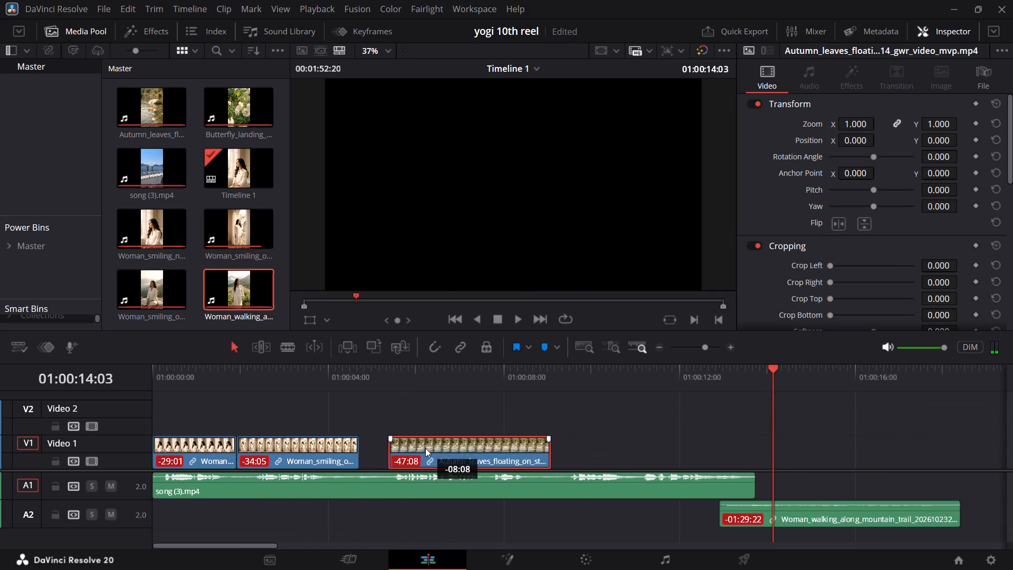
{"action": "left_click_drag", "start_coordinate": [425, 448], "coordinate": [396, 451]}
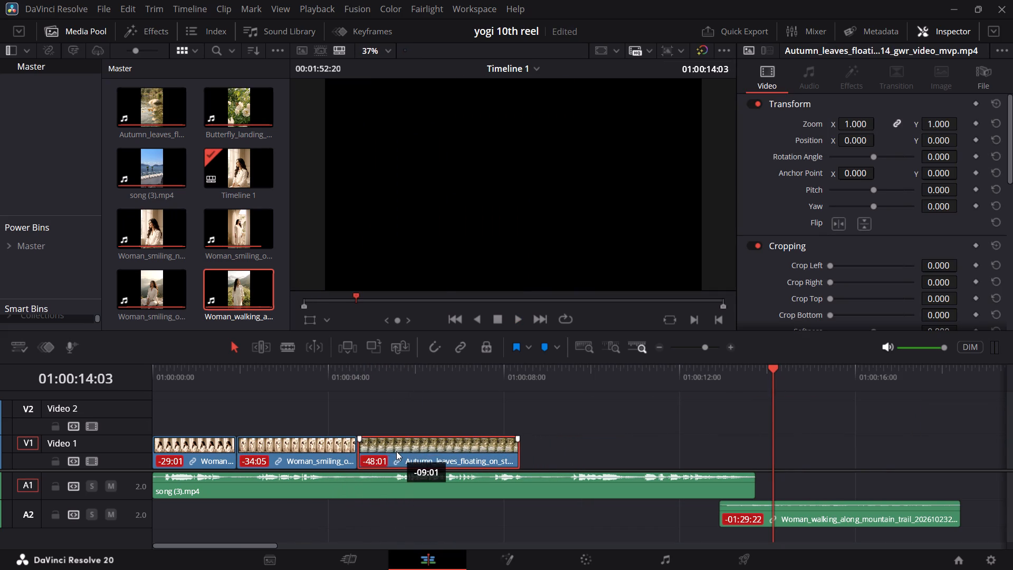
{"action": "left_click_drag", "start_coordinate": [396, 451], "coordinate": [398, 452]}
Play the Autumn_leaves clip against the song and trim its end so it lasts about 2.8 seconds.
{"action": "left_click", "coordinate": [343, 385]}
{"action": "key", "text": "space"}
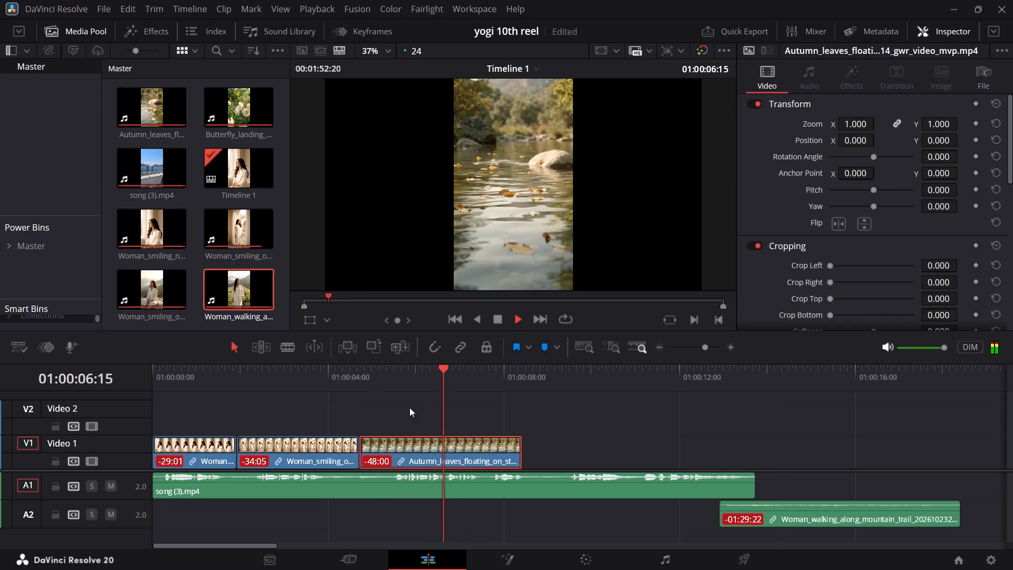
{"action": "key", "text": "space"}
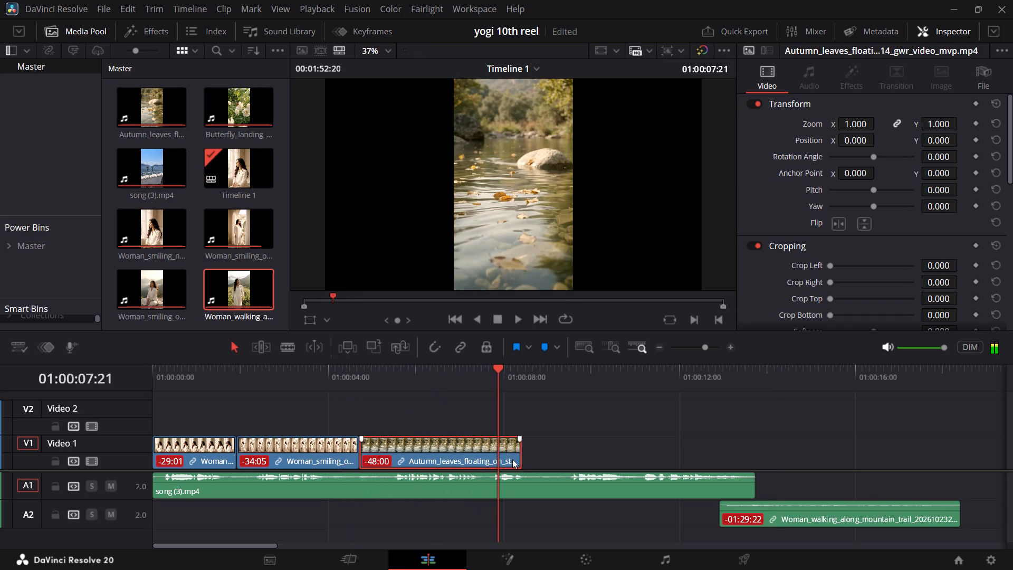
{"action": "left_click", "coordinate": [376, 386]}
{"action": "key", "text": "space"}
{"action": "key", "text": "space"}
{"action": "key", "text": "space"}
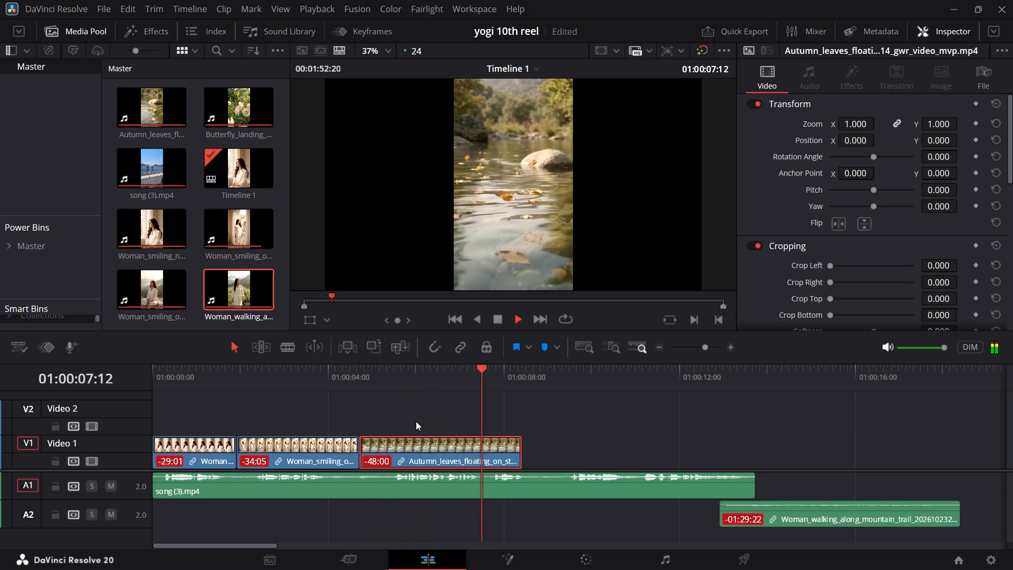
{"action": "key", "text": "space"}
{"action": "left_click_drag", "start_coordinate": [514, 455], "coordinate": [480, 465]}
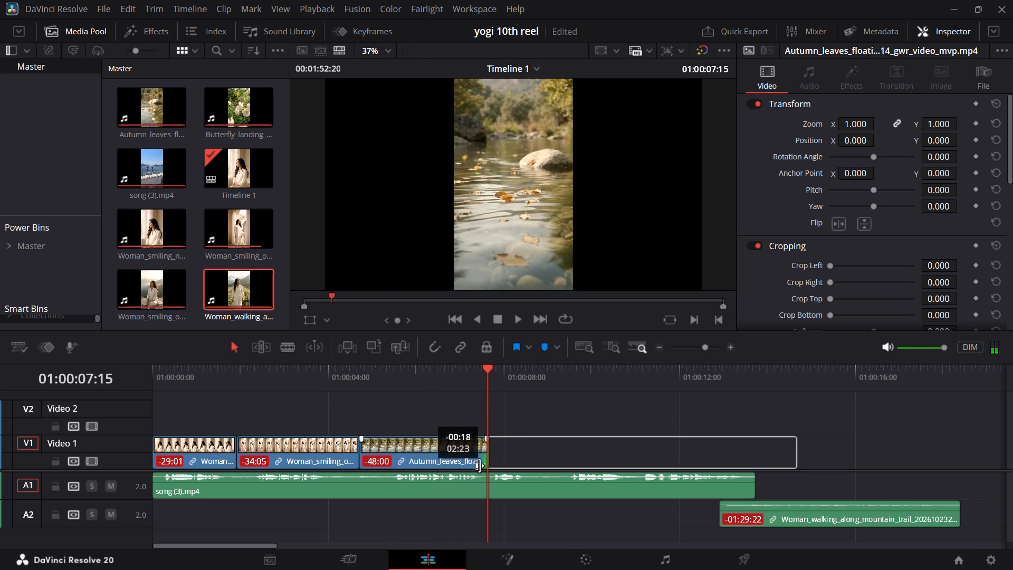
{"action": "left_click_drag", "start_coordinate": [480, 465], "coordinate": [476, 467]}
Move the Autumn_leaves clip up to Video 2 and place the Butterfly_landing clip on Video 1 directly after the balcony clip.
{"action": "scroll", "coordinate": [475, 468], "scroll_direction": "down", "scroll_amount": 3, "text": "alt"}
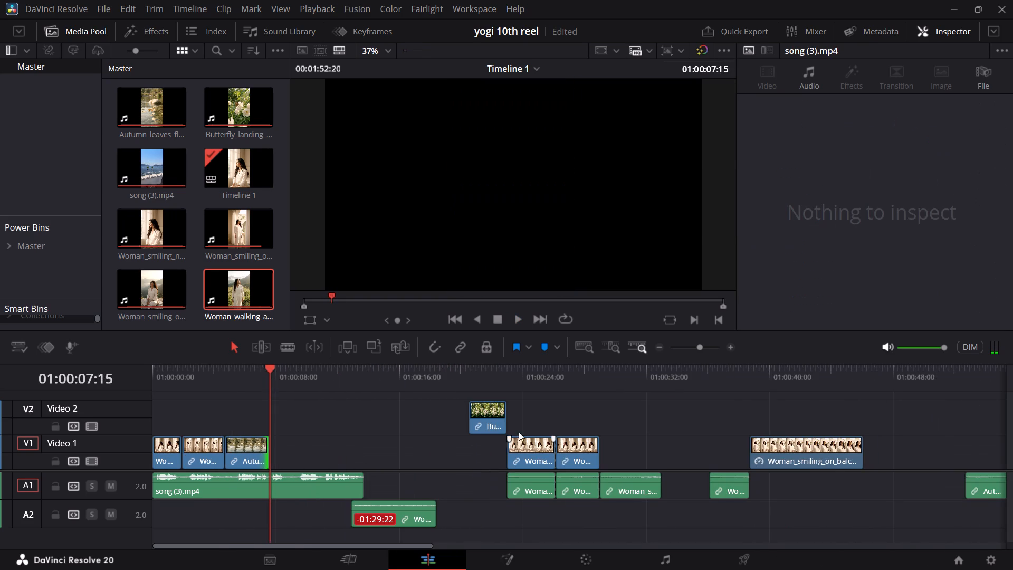
{"action": "left_click", "coordinate": [472, 379]}
{"action": "left_click_drag", "start_coordinate": [485, 415], "coordinate": [331, 446]}
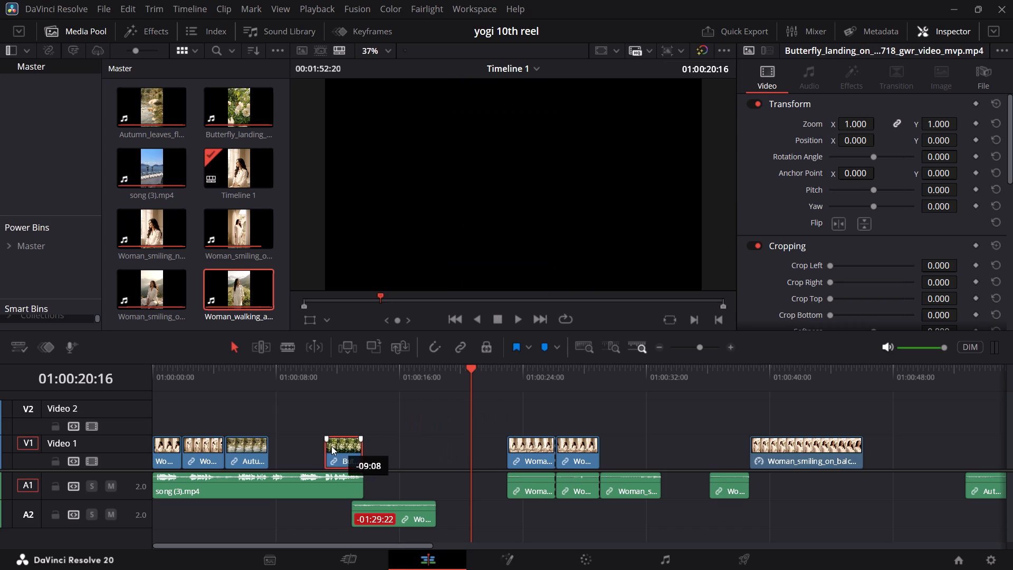
{"action": "left_click_drag", "start_coordinate": [331, 446], "coordinate": [305, 452]}
{"action": "left_click_drag", "start_coordinate": [251, 449], "coordinate": [281, 419]}
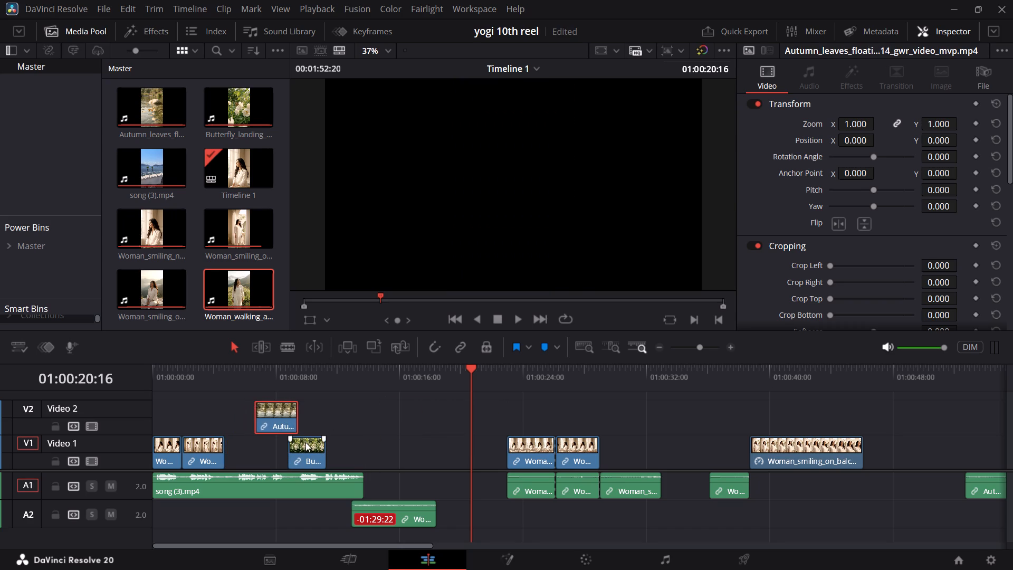
{"action": "left_click_drag", "start_coordinate": [302, 445], "coordinate": [240, 457]}
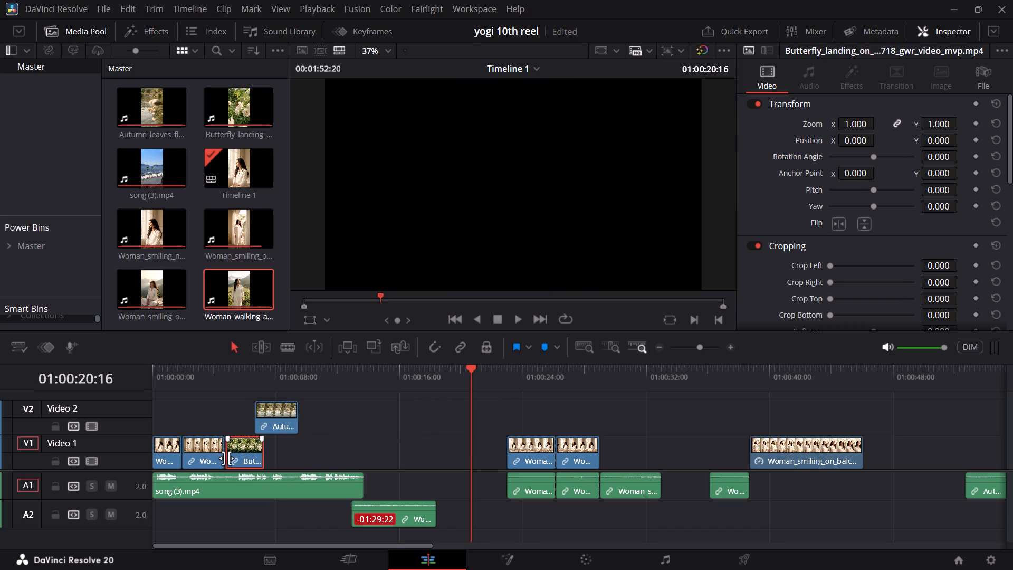
{"action": "left_click", "coordinate": [226, 458]}
{"action": "left_click", "coordinate": [227, 392]}
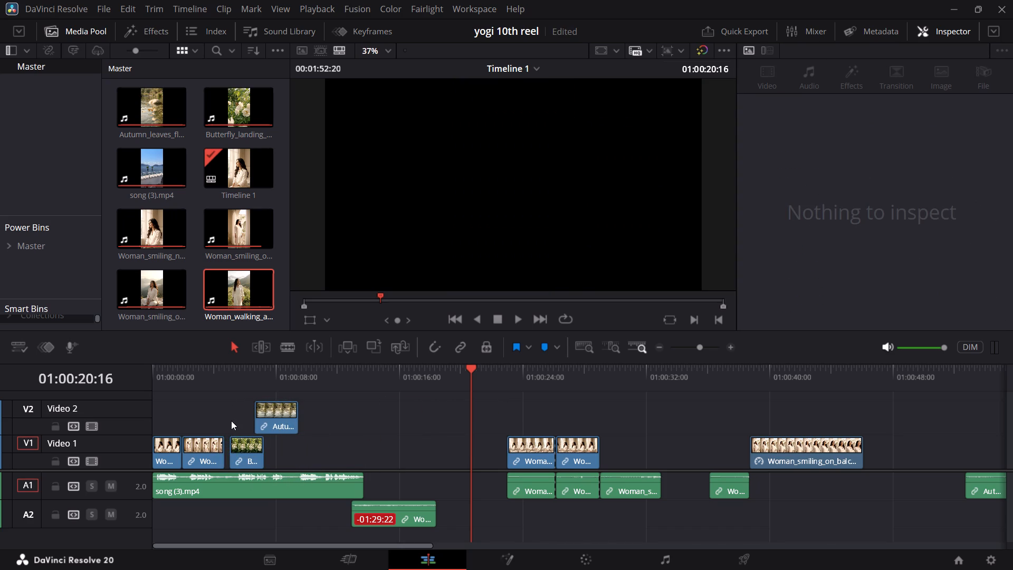
{"action": "scroll", "coordinate": [230, 415], "scroll_direction": "up", "scroll_amount": 4, "text": "alt"}
{"action": "left_click_drag", "start_coordinate": [228, 381], "coordinate": [135, 385]}
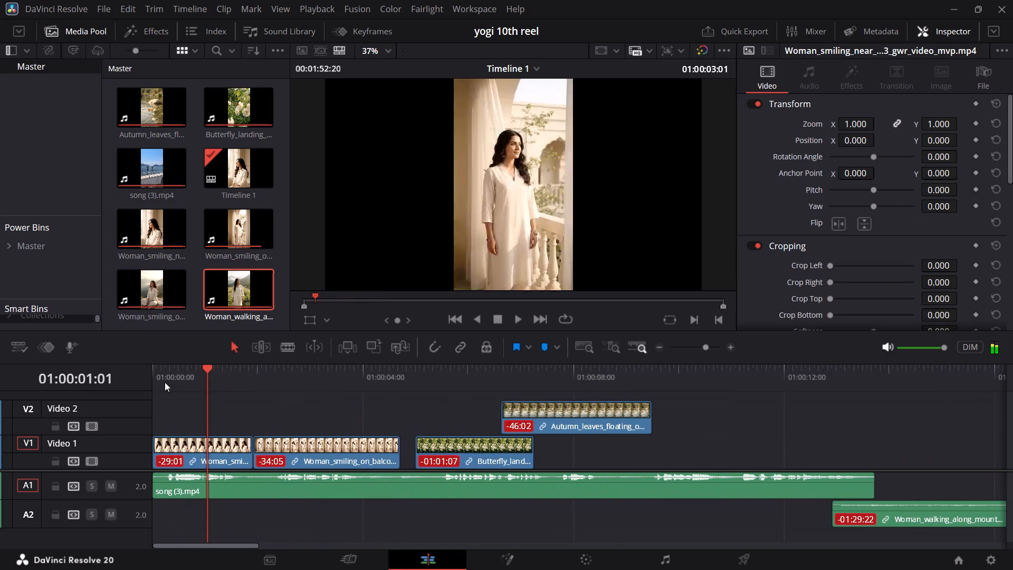
{"action": "left_click_drag", "start_coordinate": [434, 455], "coordinate": [416, 456]}
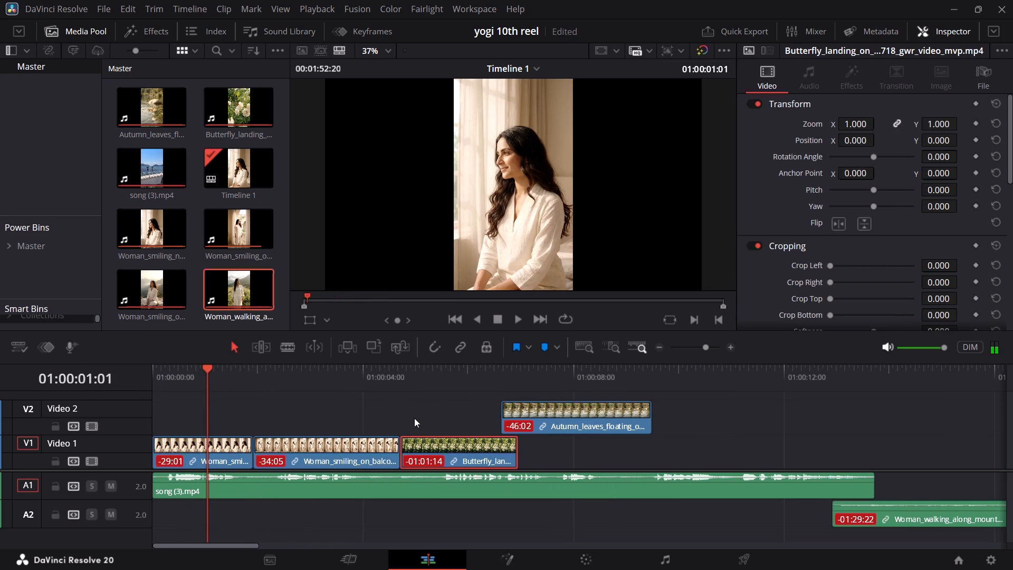
Play the Butterfly_landing clip, shift Autumn_leaves later on Video 2, and extend the butterfly clip's end to about 7.5 seconds on the timeline.
{"action": "left_click", "coordinate": [376, 384]}
{"action": "key", "text": "space"}
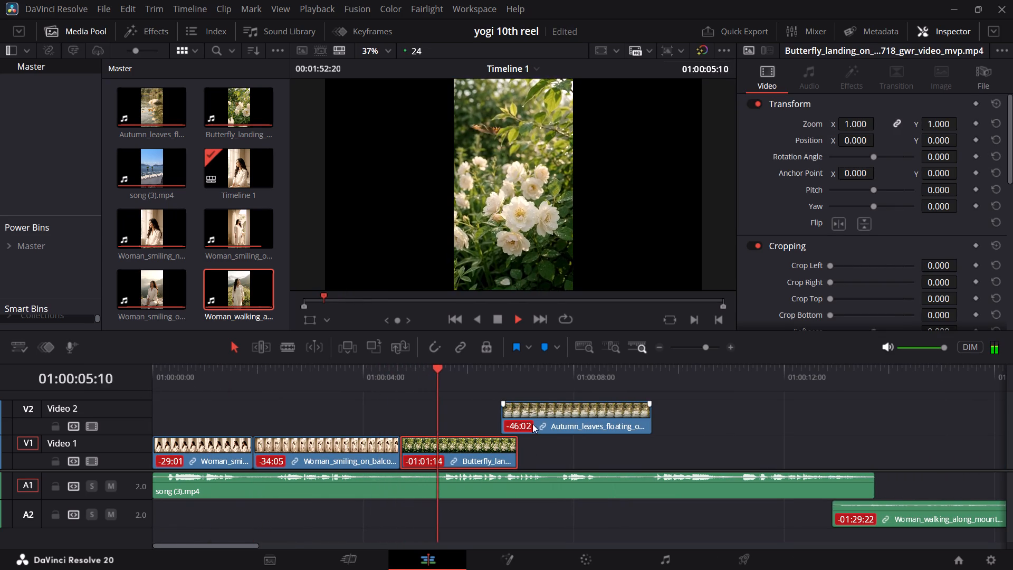
{"action": "key", "text": "space"}
{"action": "left_click_drag", "start_coordinate": [548, 423], "coordinate": [606, 424]}
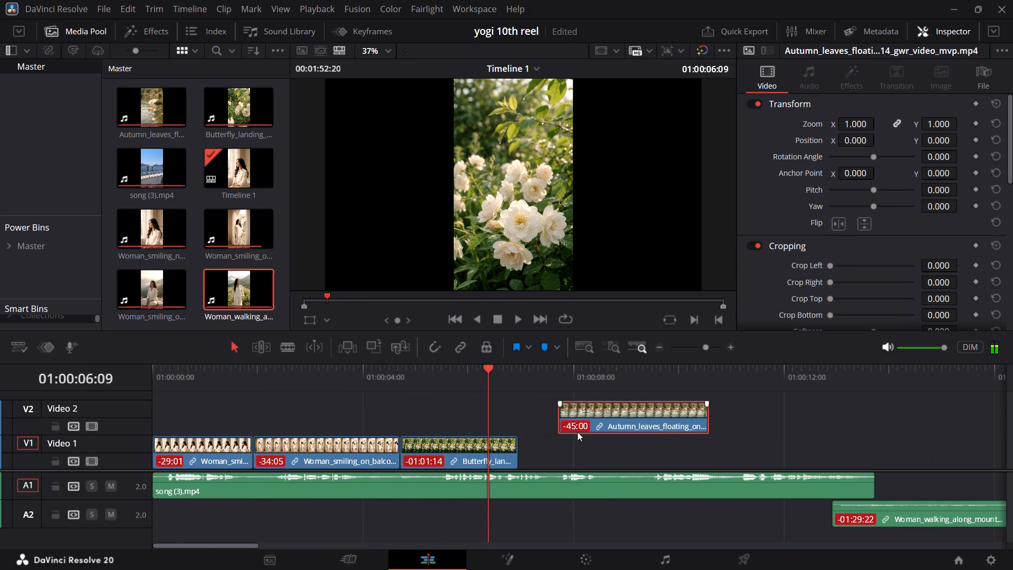
{"action": "left_click_drag", "start_coordinate": [513, 454], "coordinate": [543, 451]}
{"action": "key", "text": "space"}
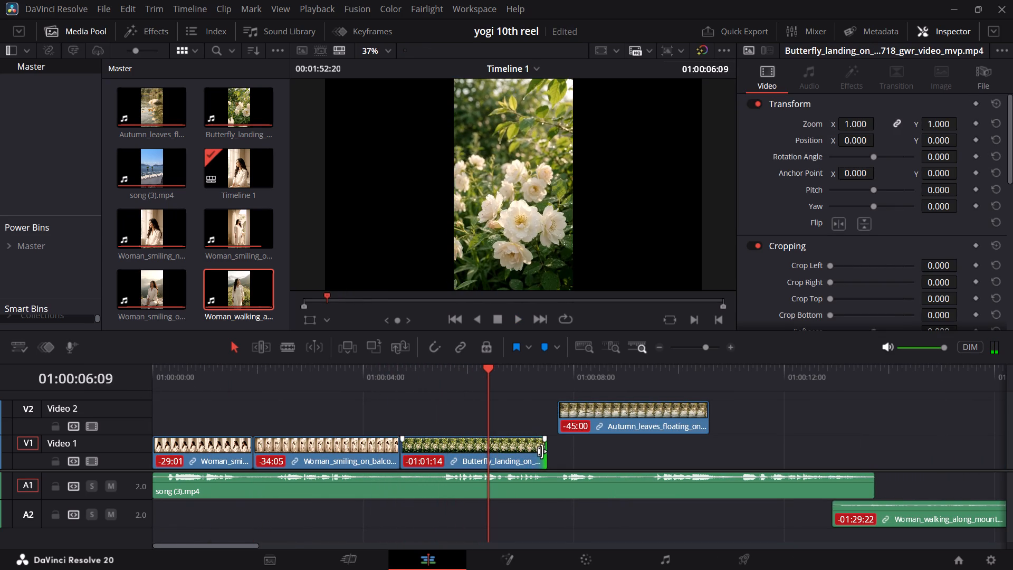
{"action": "key", "text": "space"}
Place the Autumn_leaves clip on Video 1 directly after the butterfly clip and trim its end to last about 1.4 seconds.
{"action": "left_click_drag", "start_coordinate": [604, 419], "coordinate": [598, 445]}
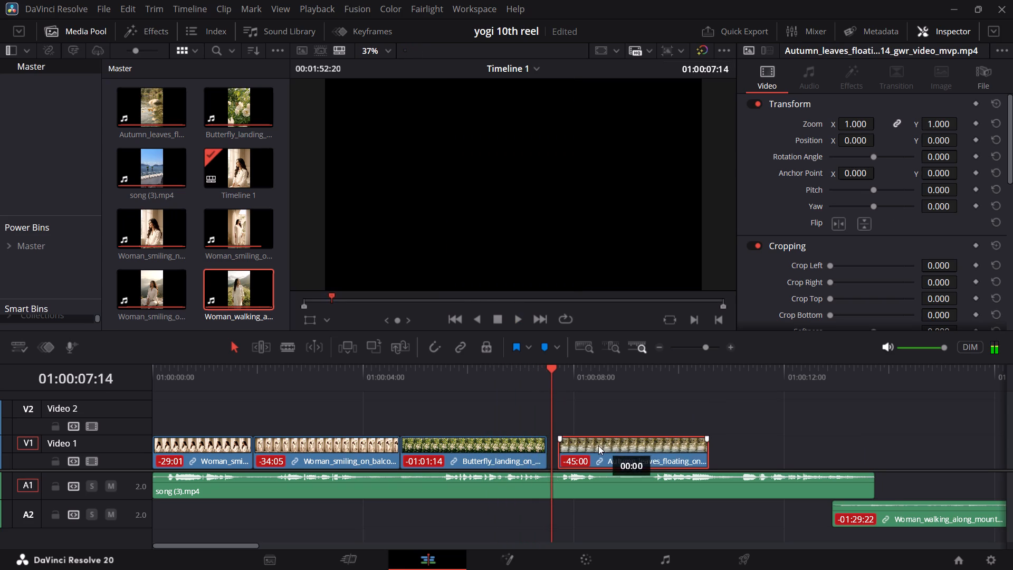
{"action": "left_click_drag", "start_coordinate": [598, 445], "coordinate": [591, 447]}
{"action": "left_click", "coordinate": [531, 381]}
{"action": "key", "text": "space"}
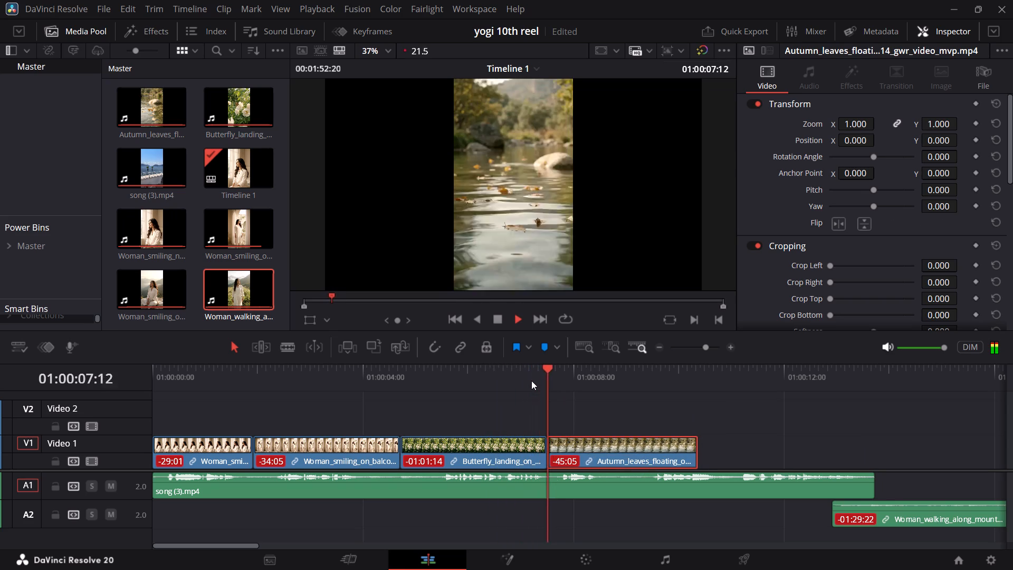
{"action": "key", "text": "space"}
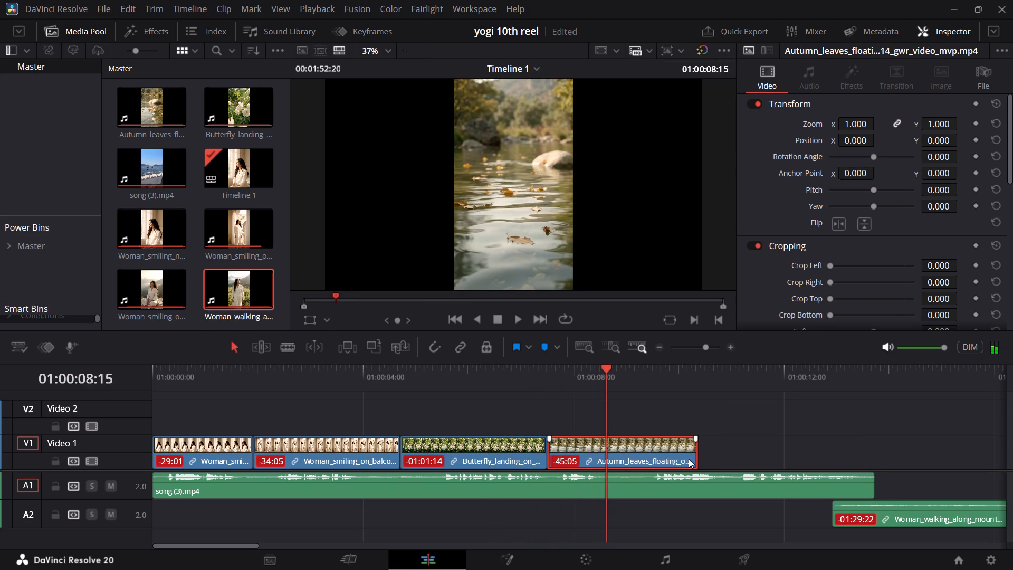
{"action": "left_click_drag", "start_coordinate": [691, 458], "coordinate": [613, 465]}
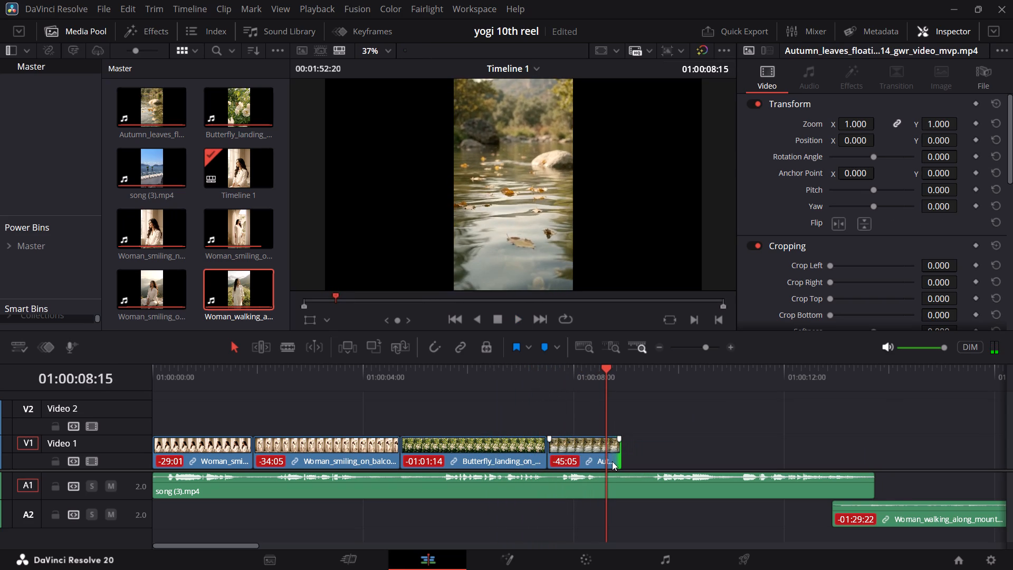
Move the Woman_smiling_on_mo… and Woman_walking_along clips on Video 2 earlier, to about 16 and 21 seconds on the timeline.
{"action": "scroll", "coordinate": [612, 461], "scroll_direction": "down", "scroll_amount": 6, "text": "alt"}
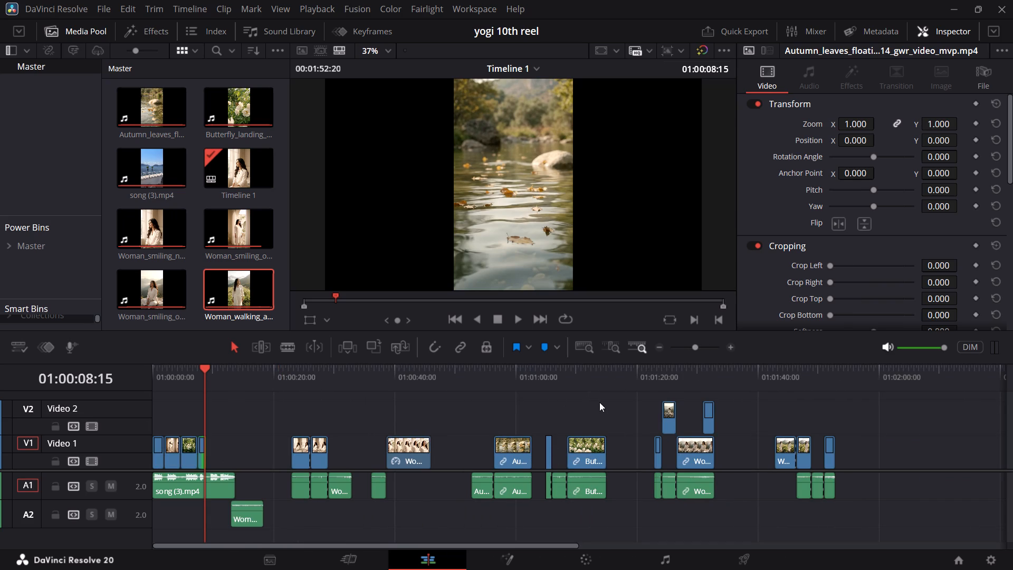
{"action": "left_click_drag", "start_coordinate": [667, 423], "coordinate": [255, 429]}
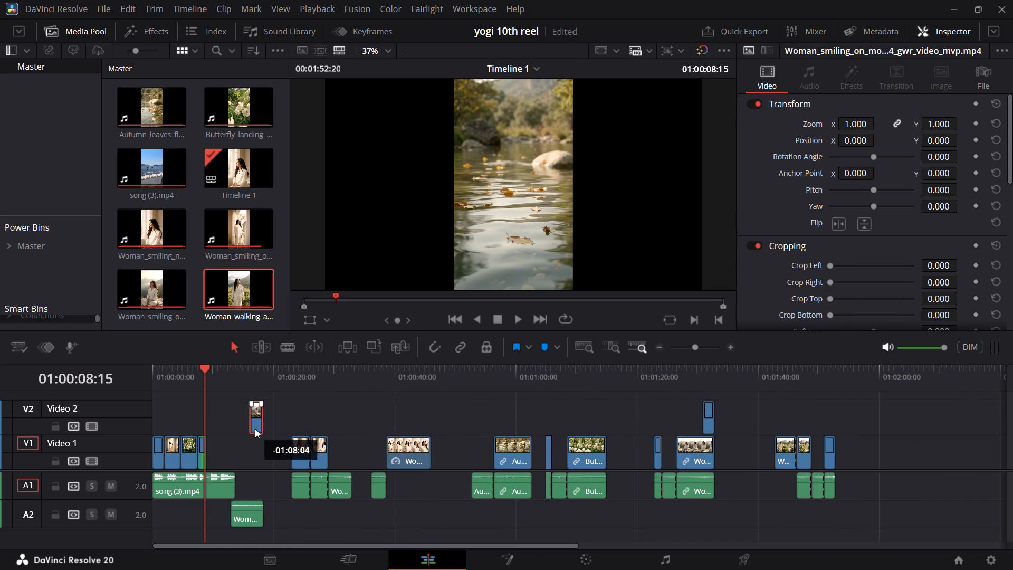
{"action": "left_click_drag", "start_coordinate": [255, 429], "coordinate": [254, 429]}
{"action": "left_click_drag", "start_coordinate": [706, 417], "coordinate": [303, 424]}
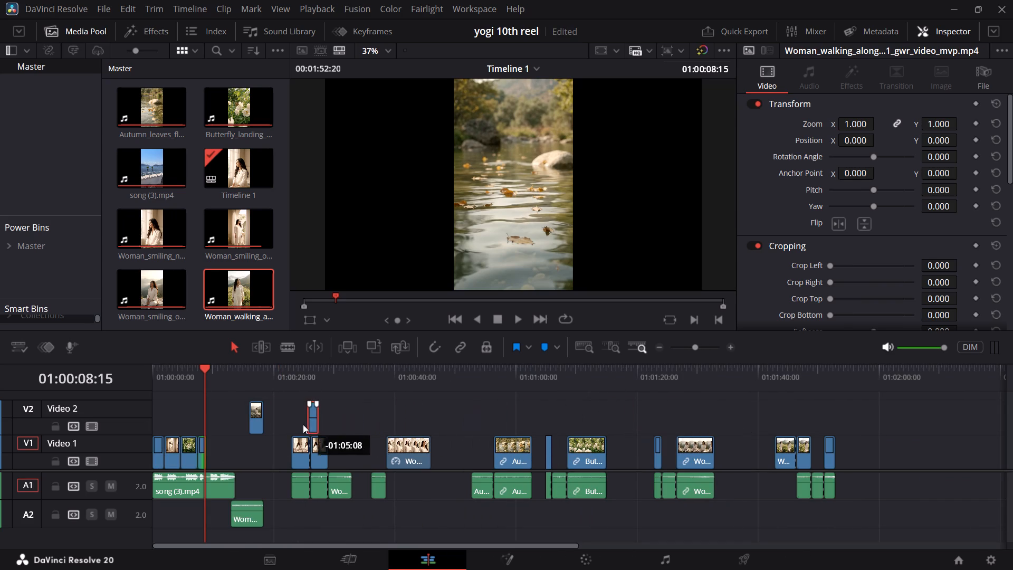
{"action": "left_click_drag", "start_coordinate": [303, 424], "coordinate": [283, 431]}
Delete all leftover clips beyond the song on Video 1 and Audio 1, plus the Woman_walking audio clip on Audio 2.
{"action": "left_click_drag", "start_coordinate": [265, 448], "coordinate": [859, 479]}
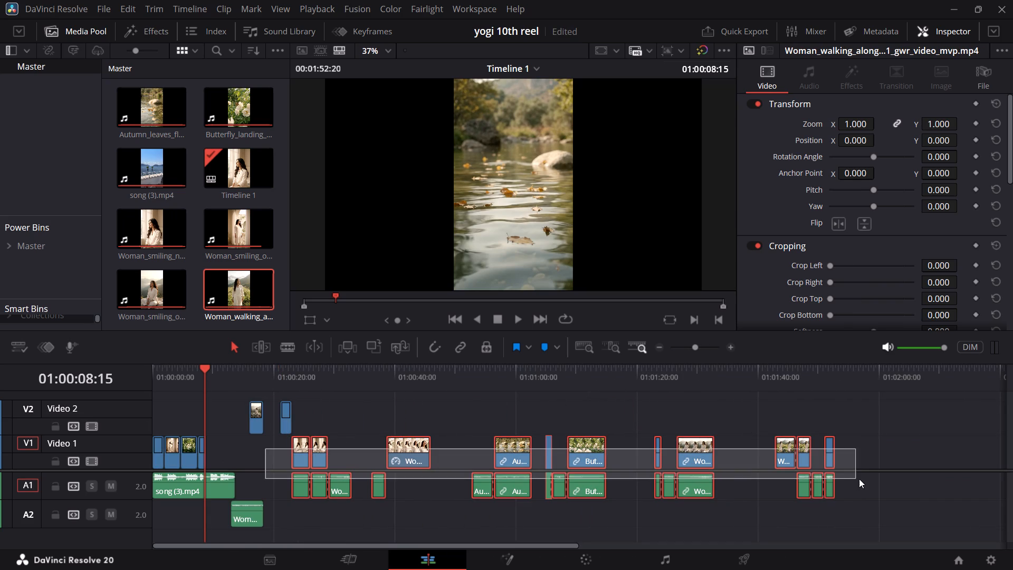
{"action": "left_click_drag", "start_coordinate": [859, 479], "coordinate": [866, 479]}
{"action": "key", "text": "BackSpace"}
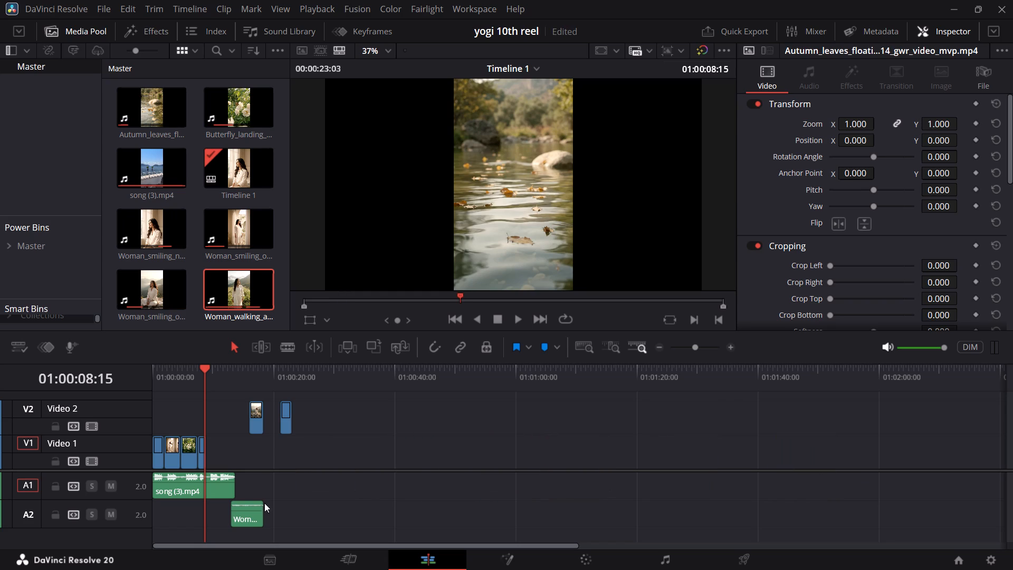
{"action": "left_click", "coordinate": [249, 519]}
{"action": "key", "text": "BackSpace"}
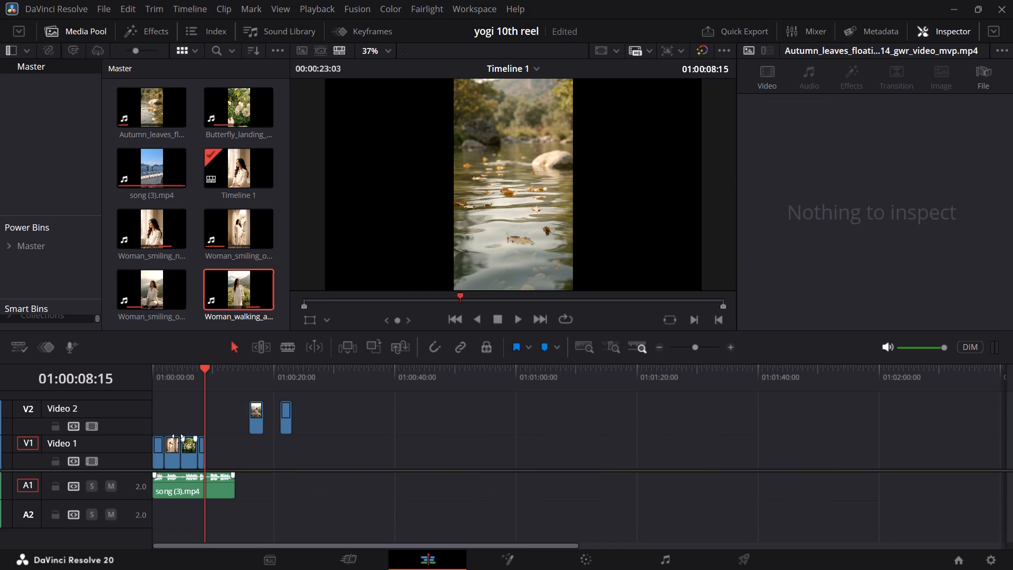
Move both remaining Video 2 clips down to Video 1, starting at about 10.4 and 15 seconds.
{"action": "left_click", "coordinate": [241, 384]}
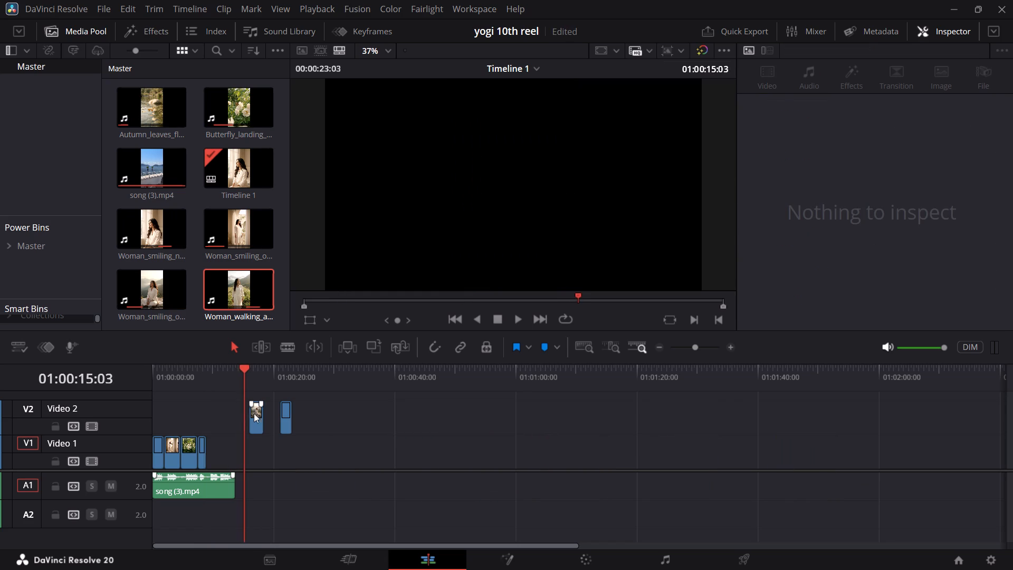
{"action": "left_click_drag", "start_coordinate": [256, 415], "coordinate": [223, 447]}
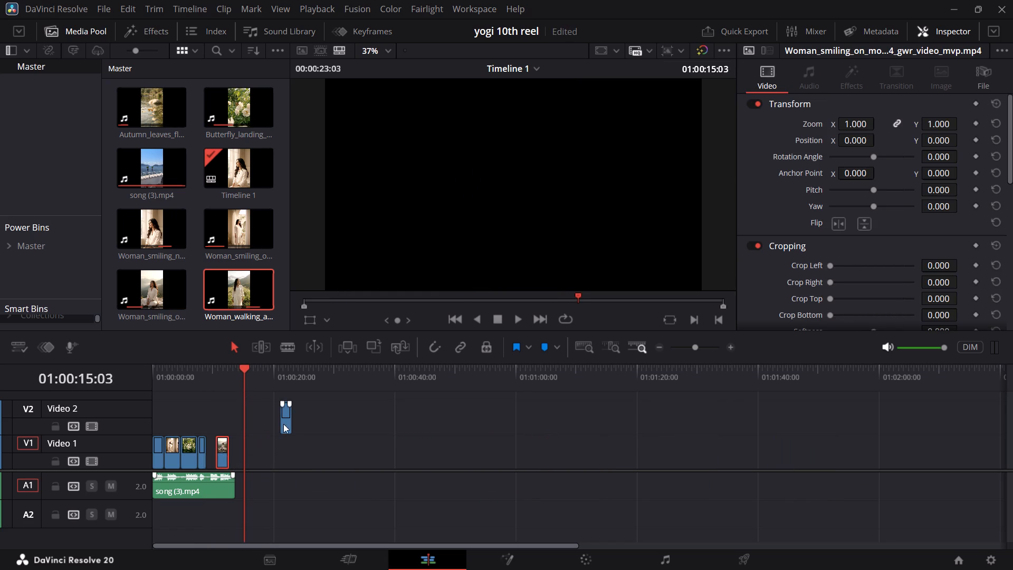
{"action": "left_click_drag", "start_coordinate": [288, 420], "coordinate": [251, 448]}
Move the Woman_smiling_on_mo… clip up to Video 2 at about 11.8 seconds and the Woman_walking clip on Video 1 to about 9 seconds.
{"action": "left_click", "coordinate": [218, 388]}
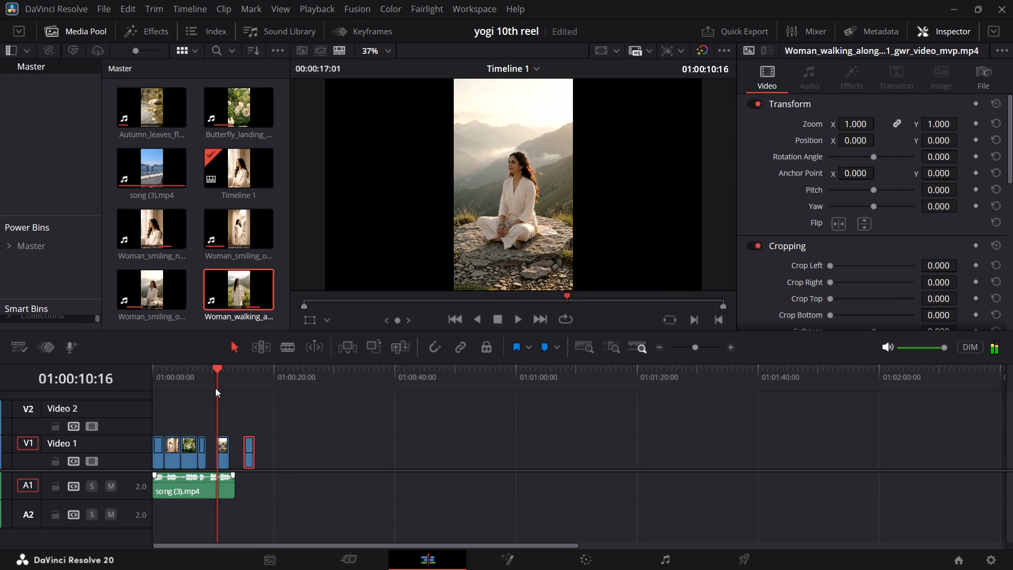
{"action": "scroll", "coordinate": [214, 390], "scroll_direction": "up", "scroll_amount": 5, "text": "alt"}
{"action": "scroll", "coordinate": [292, 391], "scroll_direction": "up", "scroll_amount": 2, "text": "alt"}
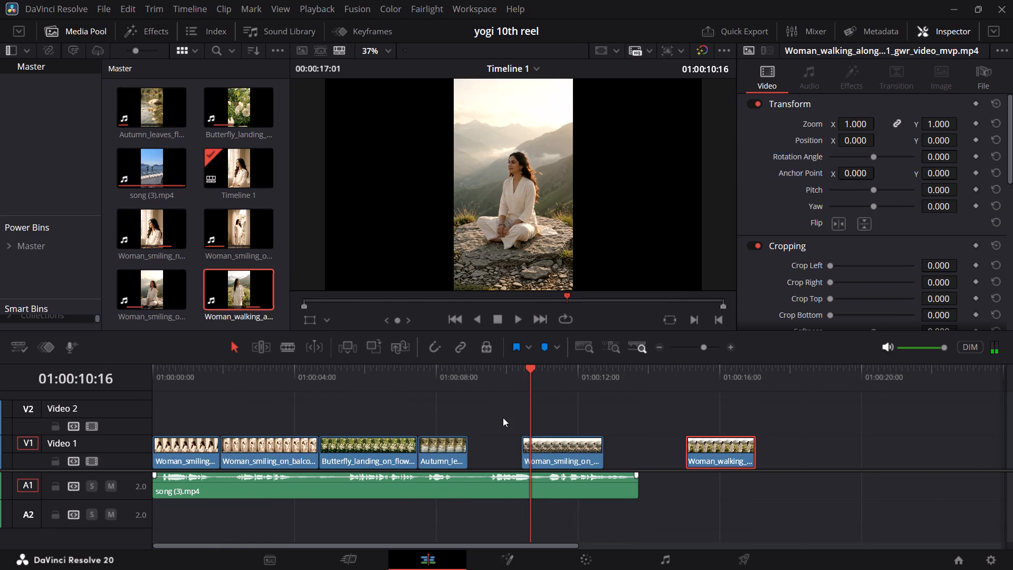
{"action": "left_click", "coordinate": [477, 388]}
{"action": "left_click_drag", "start_coordinate": [558, 462], "coordinate": [589, 421]}
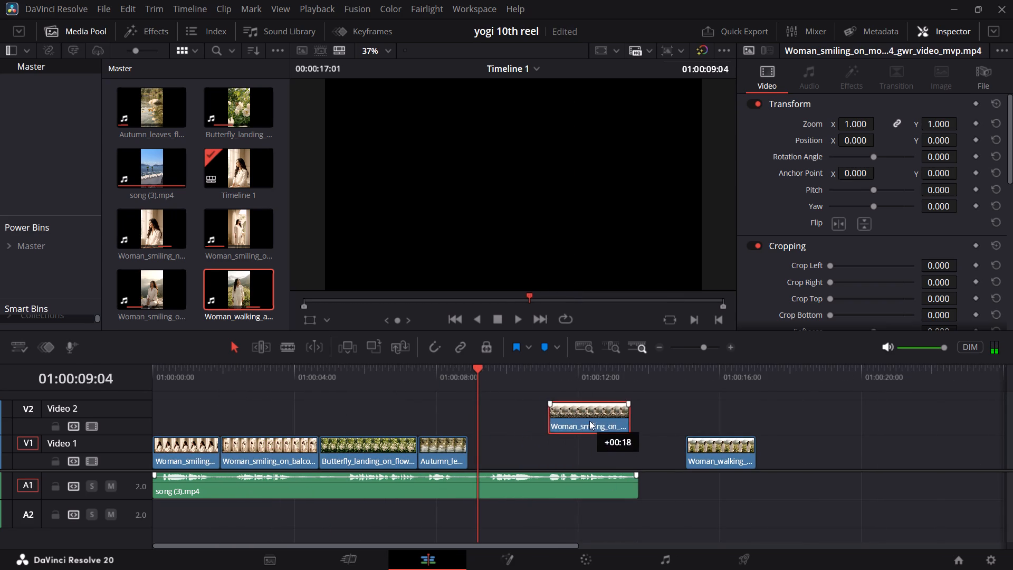
{"action": "left_click_drag", "start_coordinate": [589, 421], "coordinate": [606, 416]}
{"action": "left_click_drag", "start_coordinate": [716, 450], "coordinate": [498, 459]}
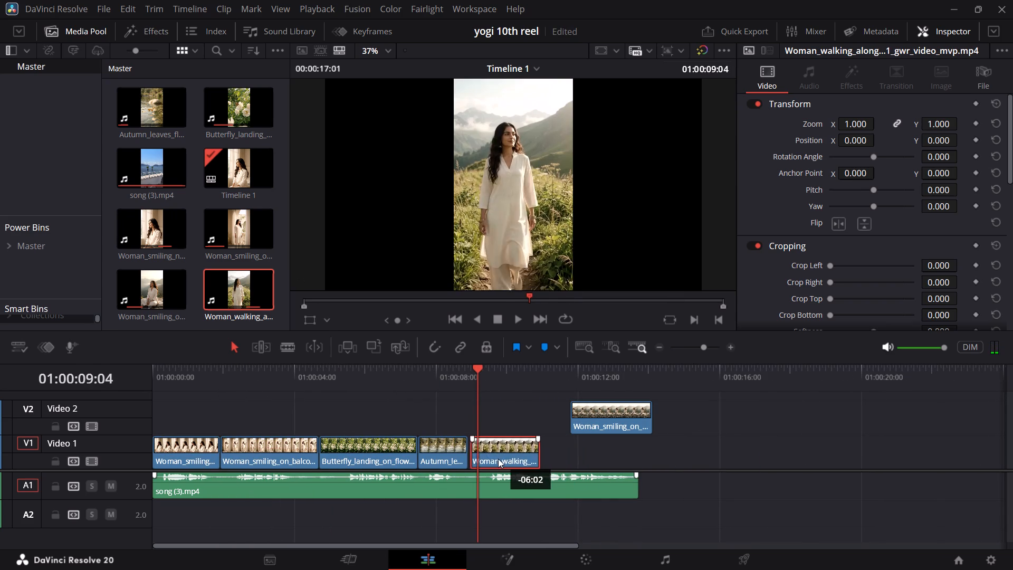
{"action": "left_click_drag", "start_coordinate": [498, 459], "coordinate": [496, 459]}
Extend the end of the Autumn_leaves clip to about 9 seconds to meet the Woman_walking clip, and play across the cut.
{"action": "left_click", "coordinate": [433, 385]}
{"action": "left_click_drag", "start_coordinate": [467, 455], "coordinate": [474, 455]}
{"action": "key", "text": "space"}
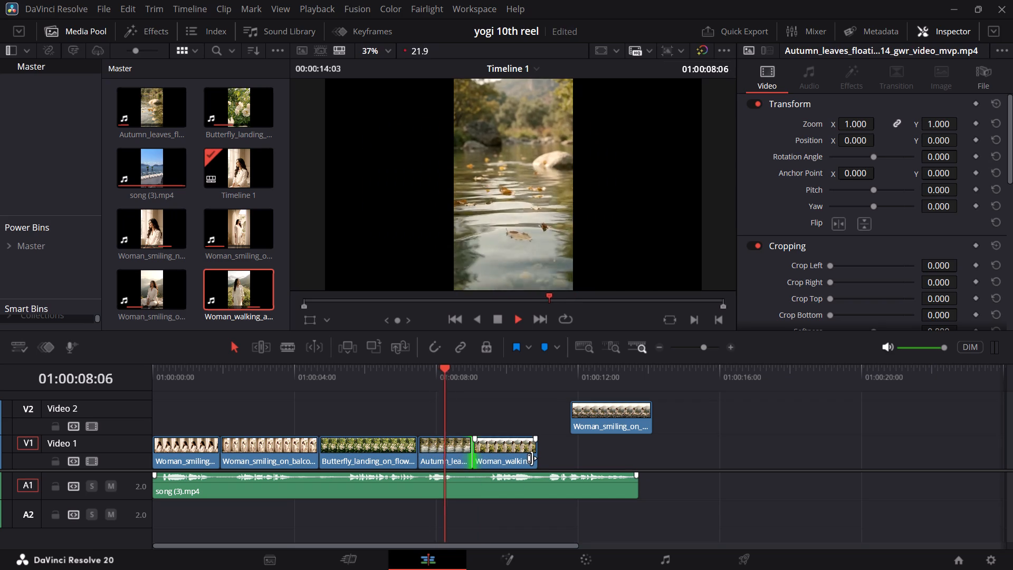
{"action": "key", "text": "space"}
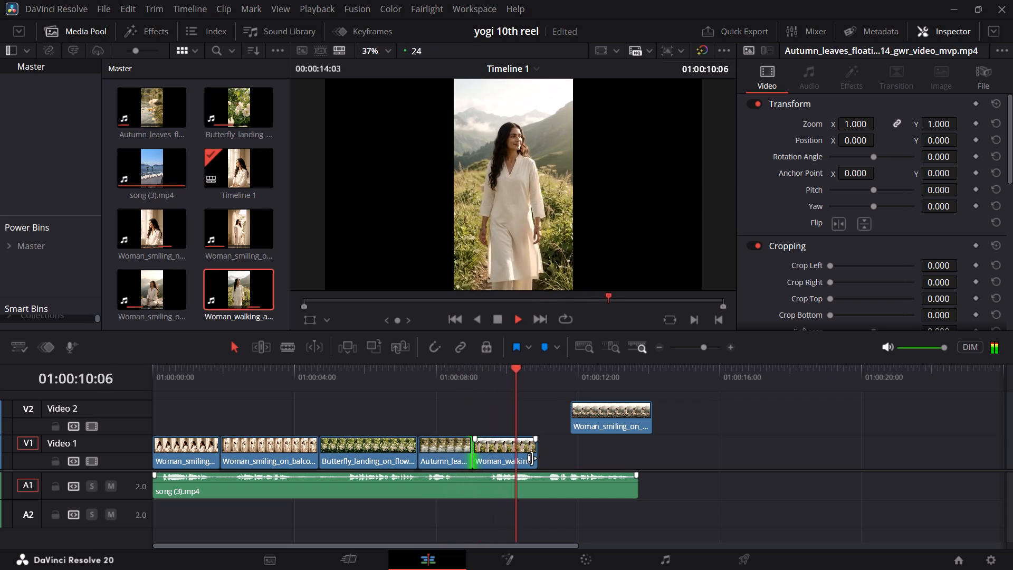
{"action": "left_click", "coordinate": [536, 459]}
{"action": "key", "text": "space"}
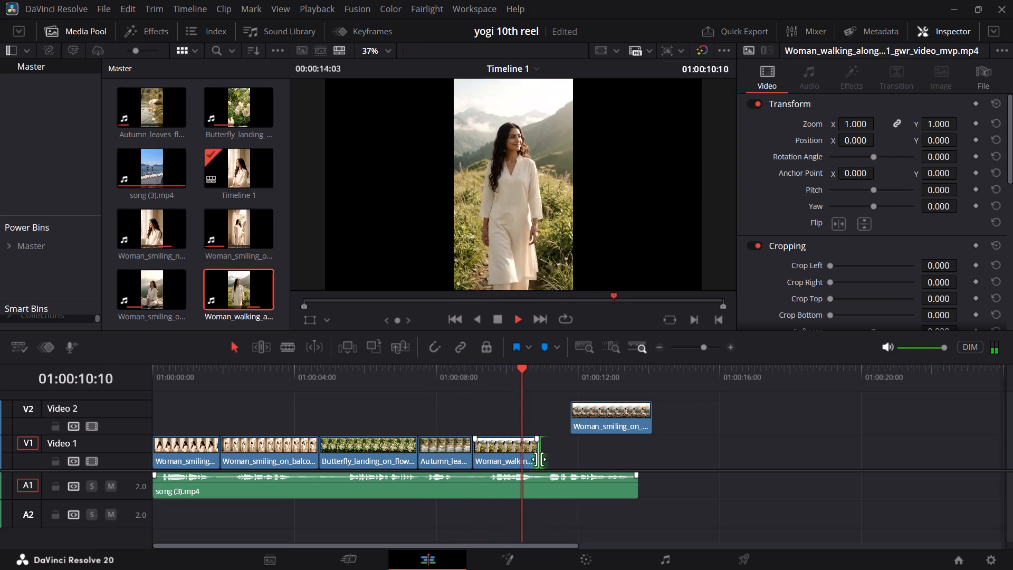
{"action": "key", "text": "space"}
Move the Woman_smiling_on_mo… clip down to Video 1 directly after the Woman_walking clip, starting at about 10.9 seconds.
{"action": "left_click_drag", "start_coordinate": [593, 425], "coordinate": [567, 457]}
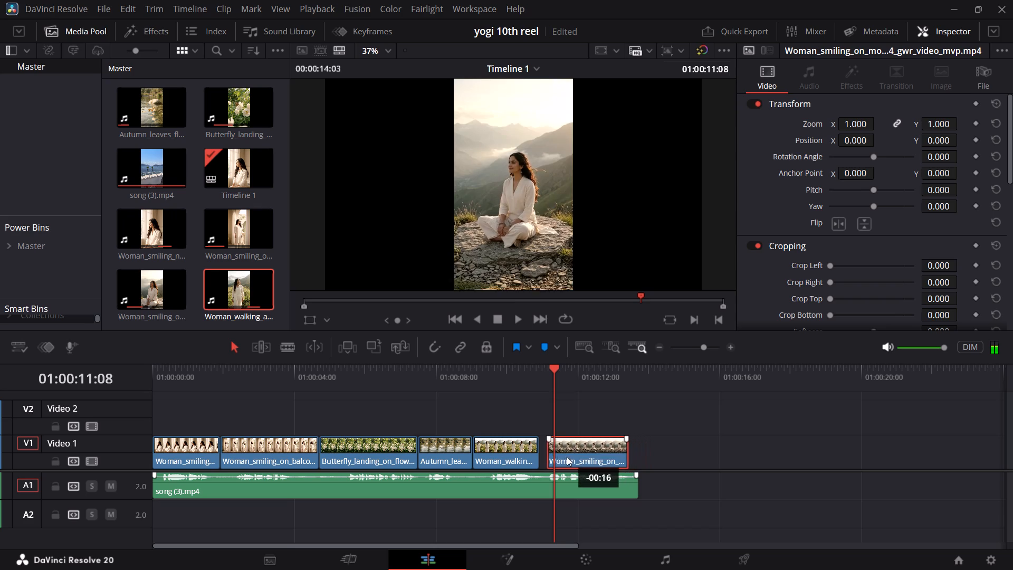
{"action": "left_click_drag", "start_coordinate": [567, 457], "coordinate": [561, 458]}
Play back the Woman_walking and Woman_smiling_on_mo… clips to check the cuts against the song.
{"action": "left_click", "coordinate": [515, 399]}
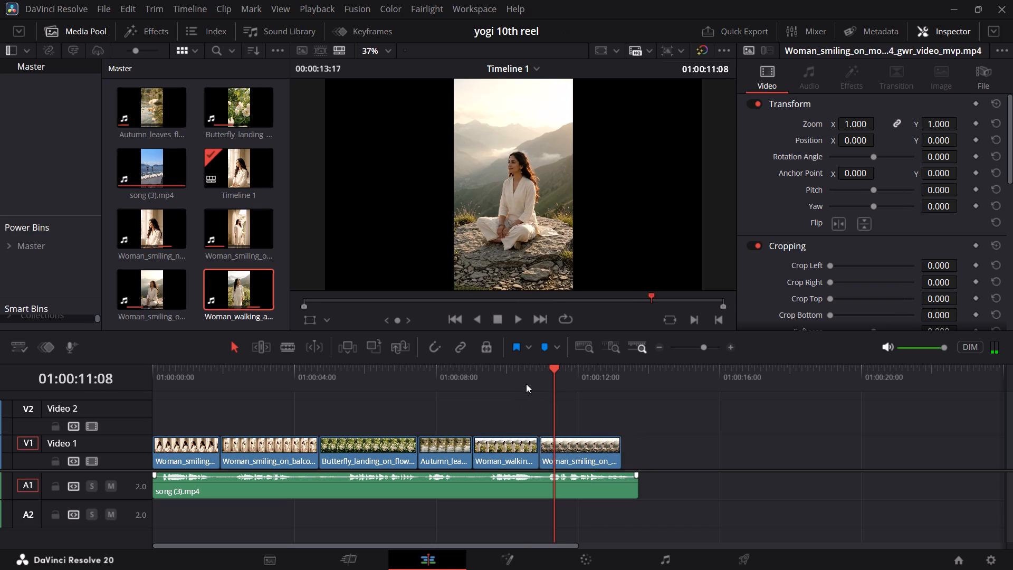
{"action": "left_click", "coordinate": [526, 384]}
{"action": "key", "text": "space"}
{"action": "left_click", "coordinate": [521, 370]}
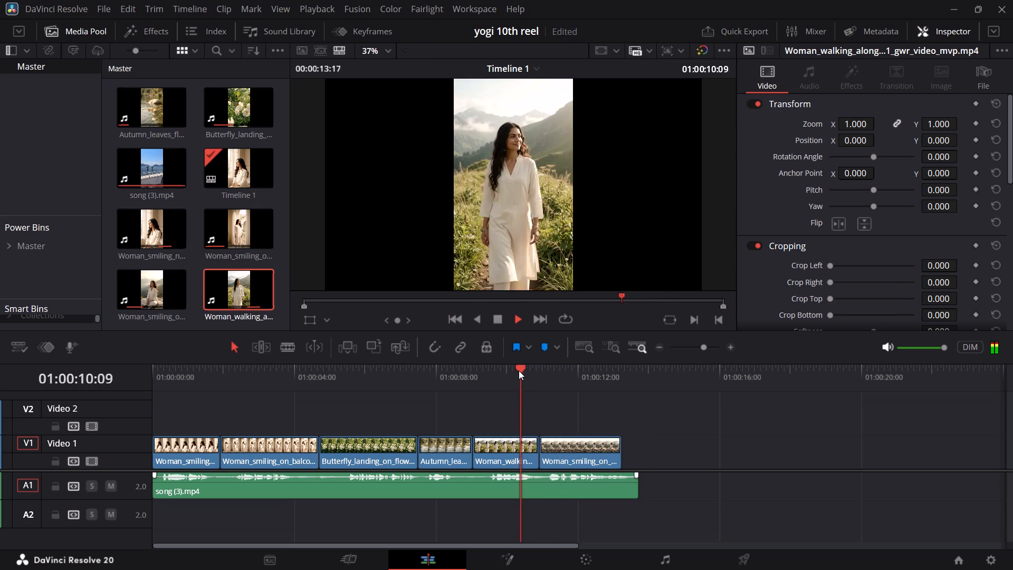
{"action": "left_click", "coordinate": [519, 370]}
{"action": "left_click", "coordinate": [464, 372]}
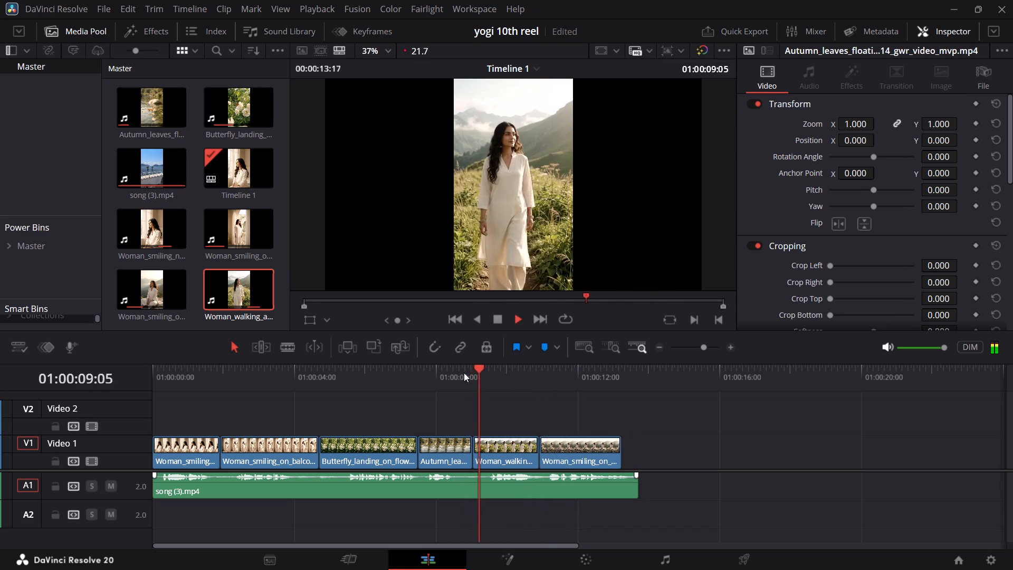
{"action": "key", "text": "space"}
{"action": "key", "text": "space"}
{"action": "key", "text": "space"}
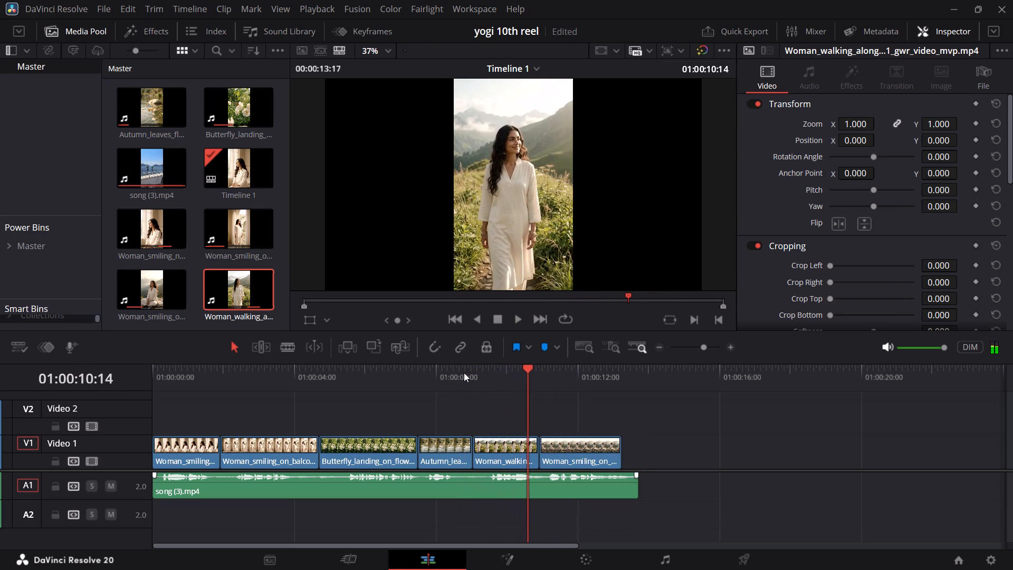
{"action": "key", "text": "space"}
{"action": "key", "text": "space"}
{"action": "key", "text": "space"}
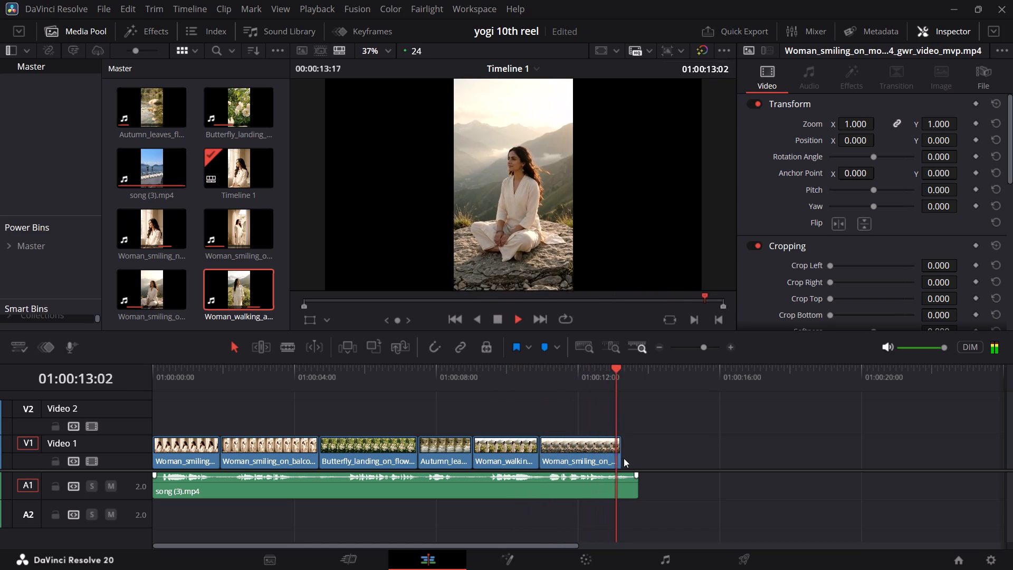
{"action": "key", "text": "space"}
Extend the end of the last Video 1 clip by 11 frames to match the end of the song.
{"action": "left_click_drag", "start_coordinate": [617, 460], "coordinate": [634, 461]}
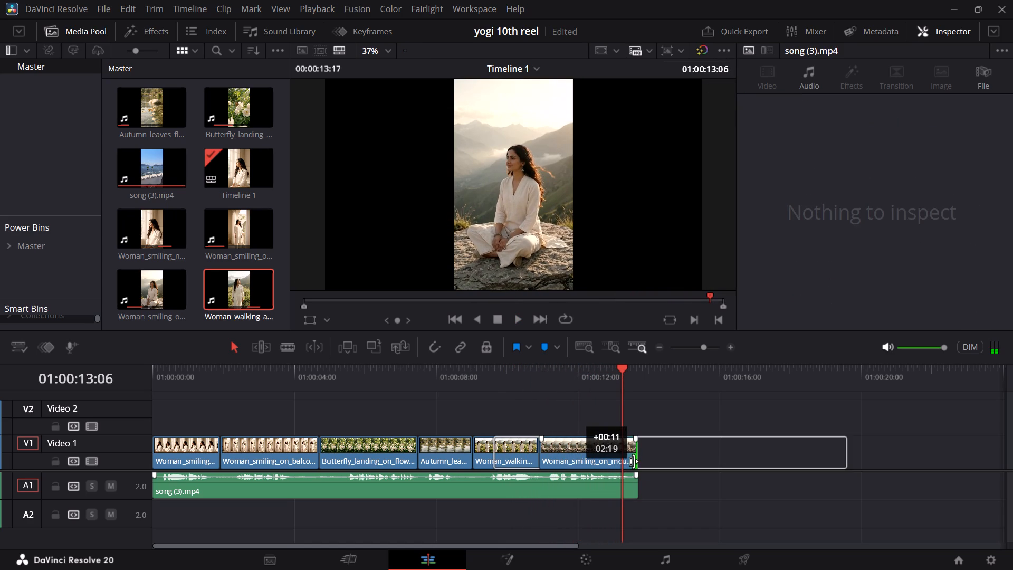
{"action": "left_click_drag", "start_coordinate": [634, 461], "coordinate": [634, 461]}
Play the timeline from the beginning to the end of the song to review the full edit.
{"action": "left_click", "coordinate": [558, 378]}
{"action": "key", "text": "space"}
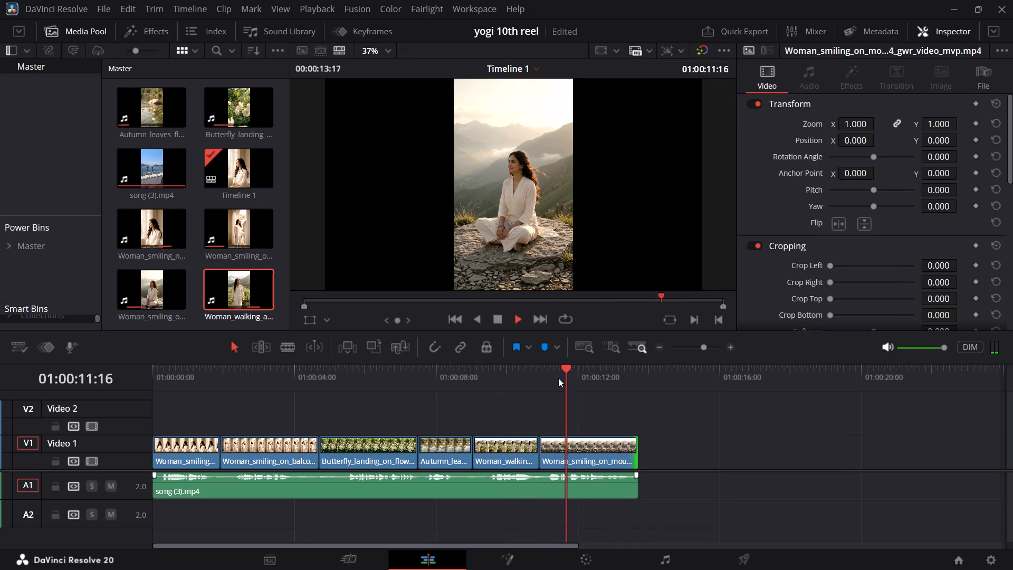
{"action": "key", "text": "space"}
{"action": "left_click_drag", "start_coordinate": [424, 374], "coordinate": [97, 361]}
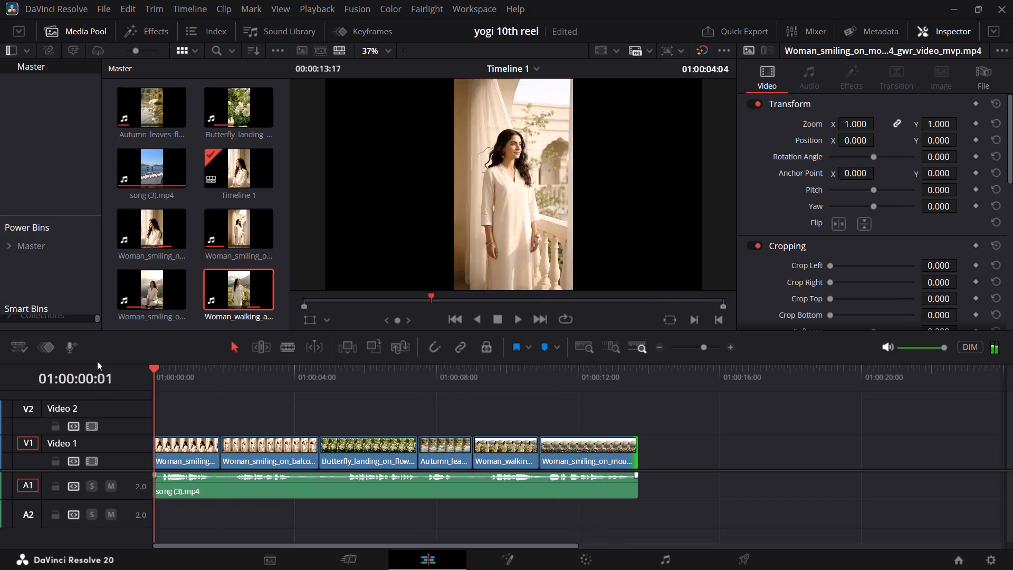
{"action": "left_click_drag", "start_coordinate": [97, 361], "coordinate": [86, 361]}
{"action": "key", "text": "space"}
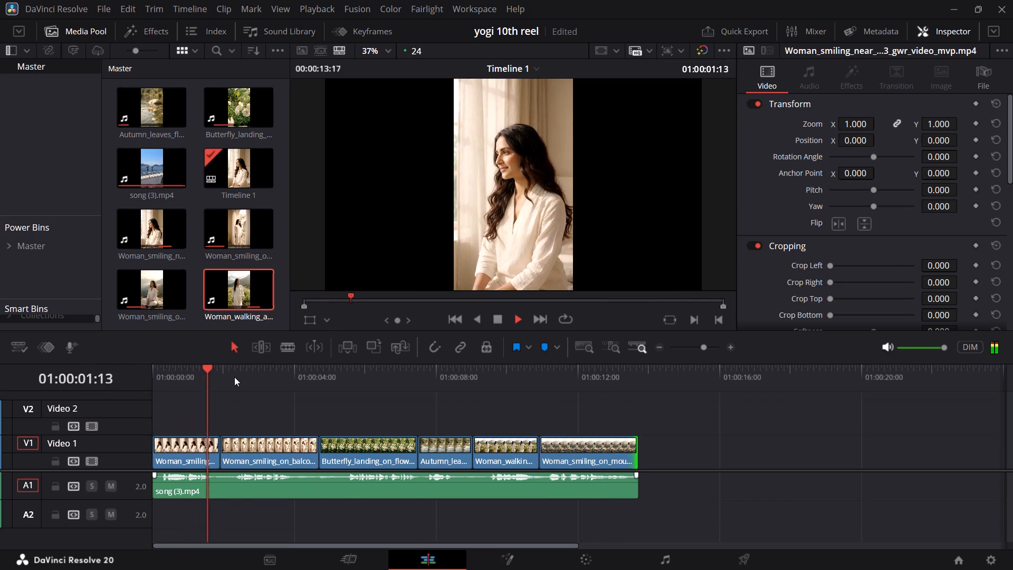
{"action": "left_click", "coordinate": [271, 377]}
{"action": "left_click", "coordinate": [373, 379]}
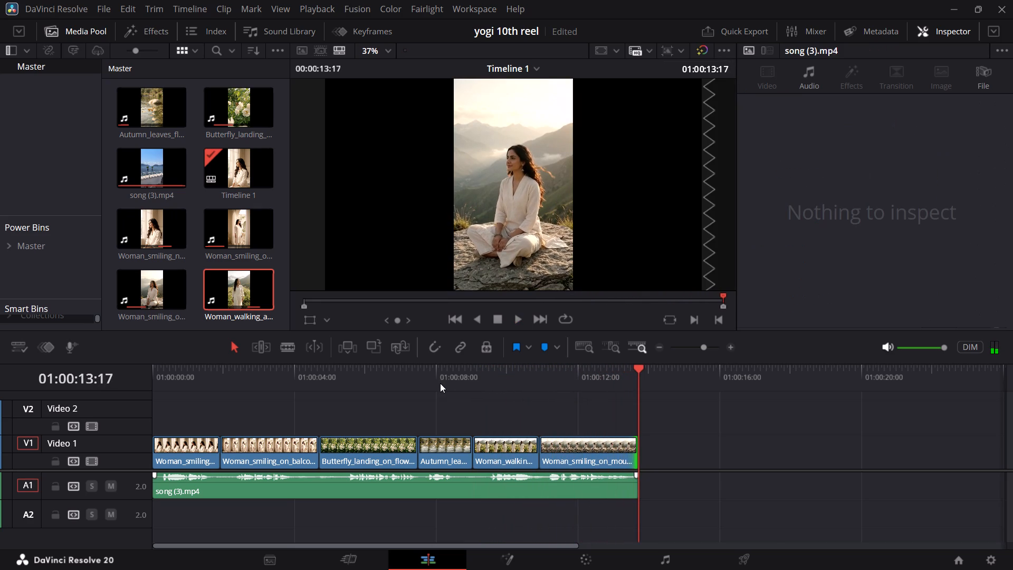
{"action": "scroll", "coordinate": [440, 383], "scroll_direction": "down", "scroll_amount": 4, "text": "alt"}
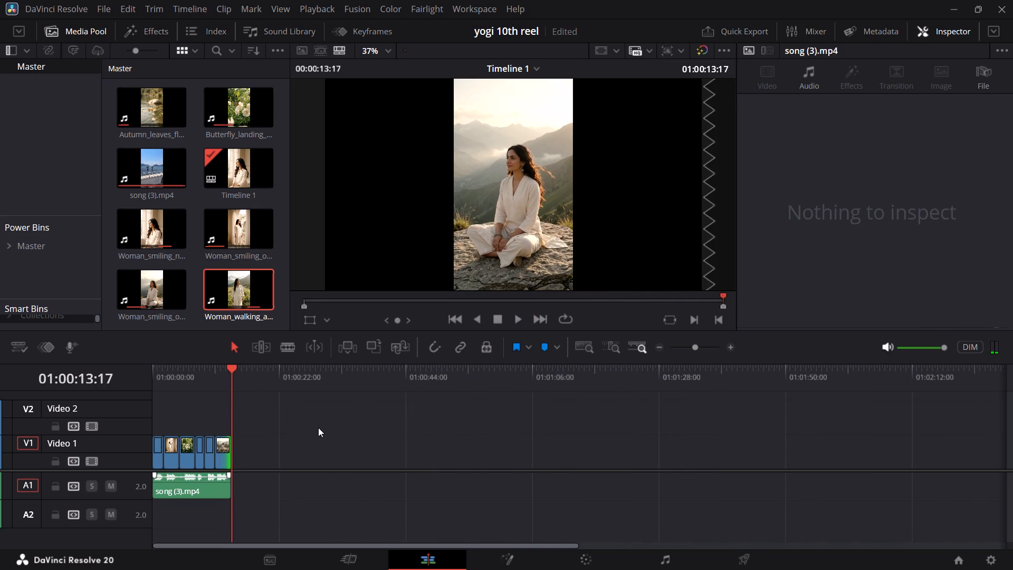
{"action": "left_click", "coordinate": [198, 378]}
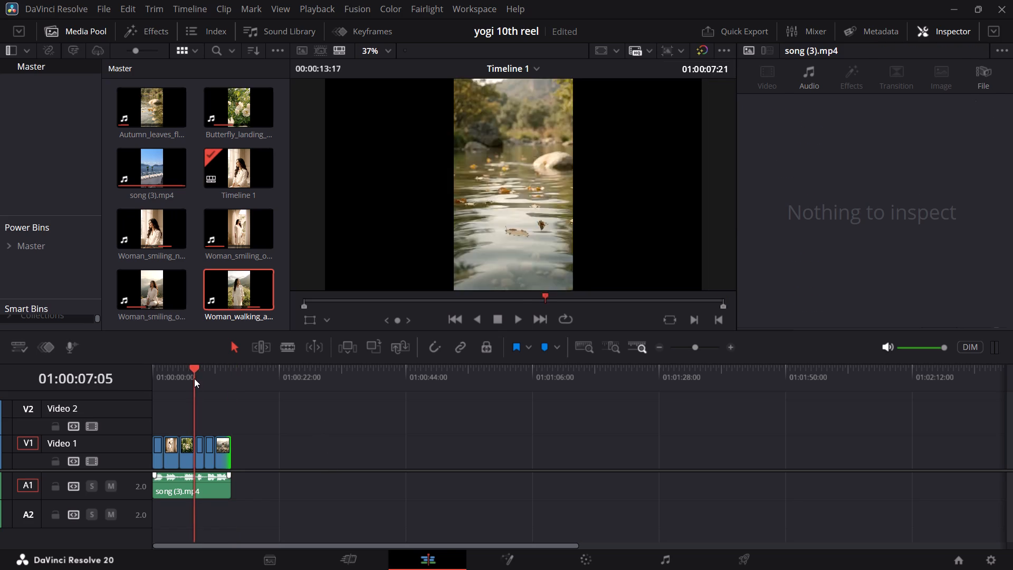
Switch to Google Flow in Chrome, approve the proposed 15-credit video generation, and return to DaVinci Resolve.
{"action": "left_click", "coordinate": [496, 551]}
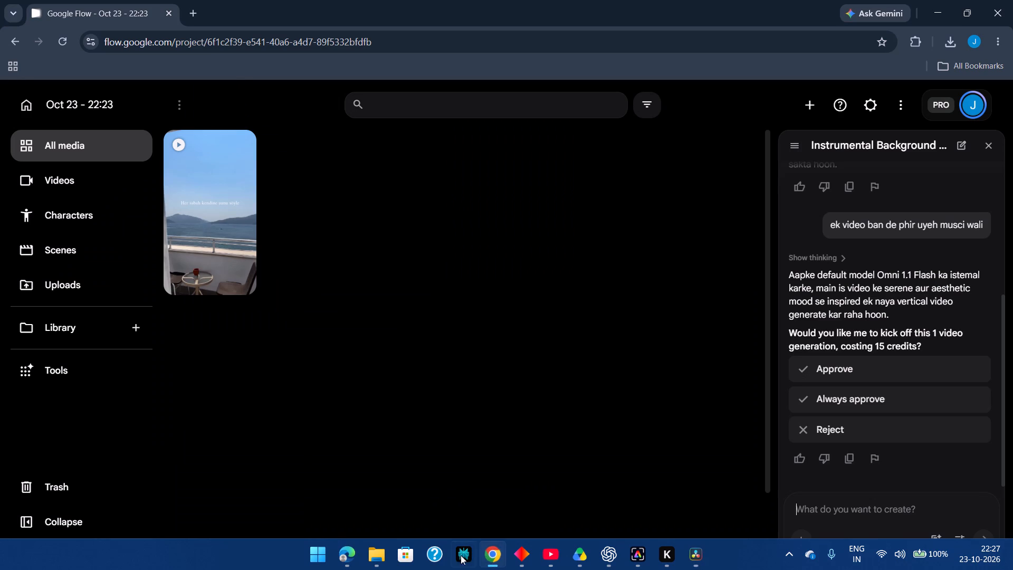
{"action": "left_click", "coordinate": [874, 370]}
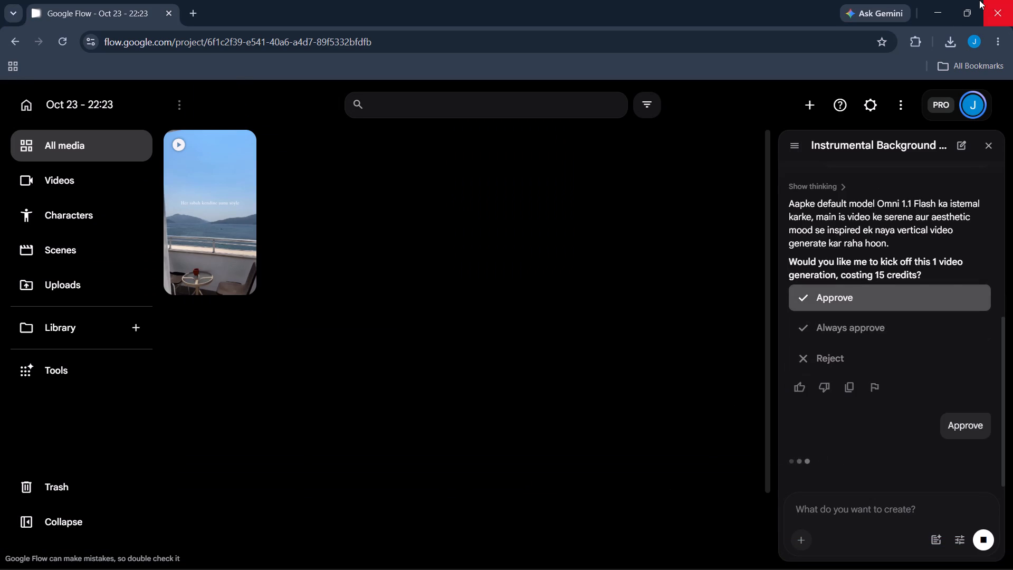
{"action": "left_click", "coordinate": [939, 2]}
From the timeline start, browse the favourite effects and the Power Bins Master folder for a saved Text+ title.
{"action": "left_click_drag", "start_coordinate": [153, 375], "coordinate": [147, 376]}
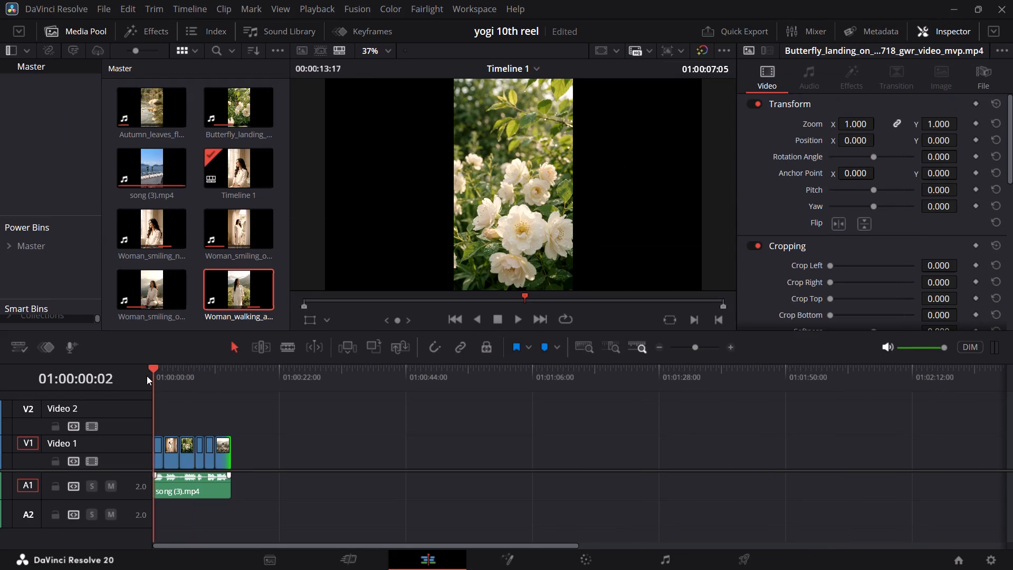
{"action": "left_click_drag", "start_coordinate": [147, 376], "coordinate": [134, 380]}
{"action": "scroll", "coordinate": [170, 383], "scroll_direction": "up", "scroll_amount": 3, "text": "alt"}
{"action": "left_click", "coordinate": [145, 39]}
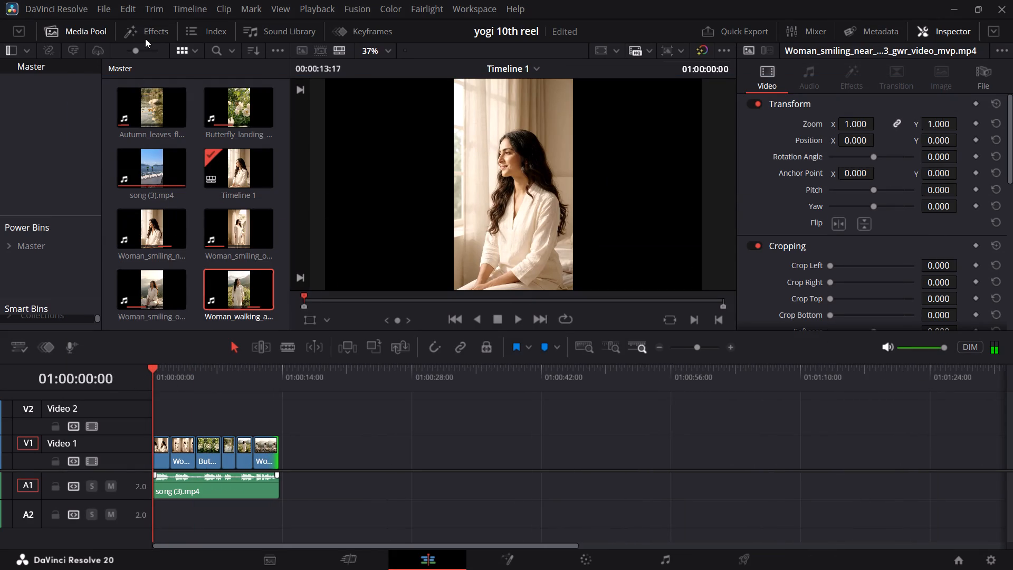
{"action": "left_click", "coordinate": [45, 274]}
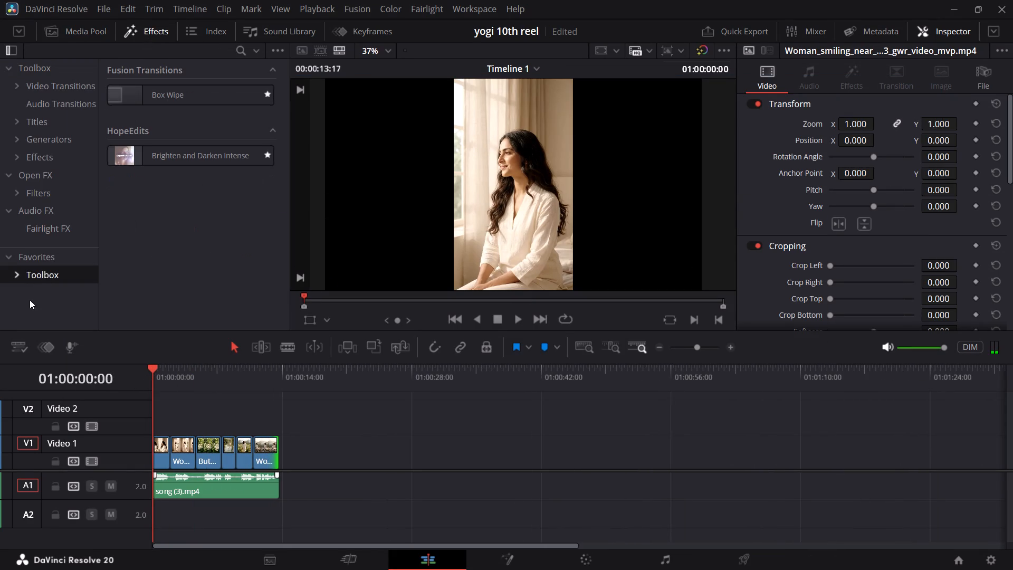
{"action": "left_click", "coordinate": [49, 67]}
{"action": "left_click", "coordinate": [90, 32]}
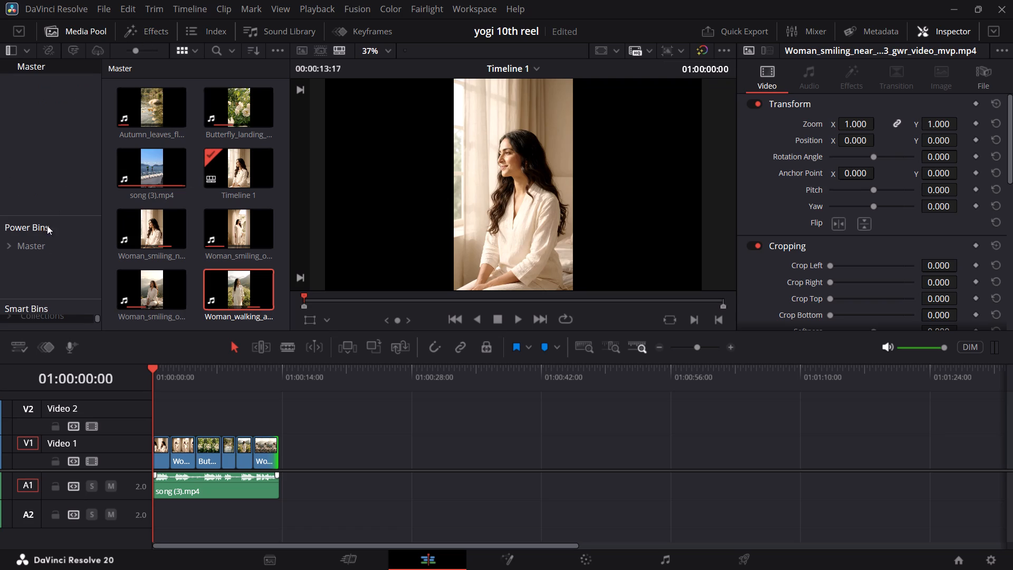
{"action": "left_click", "coordinate": [45, 243]}
{"action": "scroll", "coordinate": [164, 225], "scroll_direction": "down", "scroll_amount": 3}
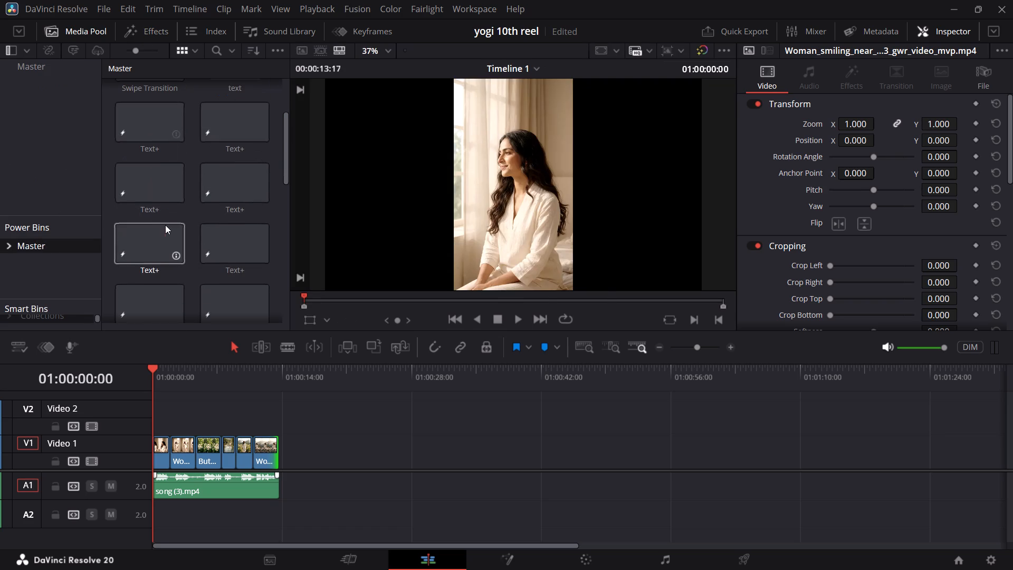
{"action": "scroll", "coordinate": [161, 228], "scroll_direction": "down", "scroll_amount": 6}
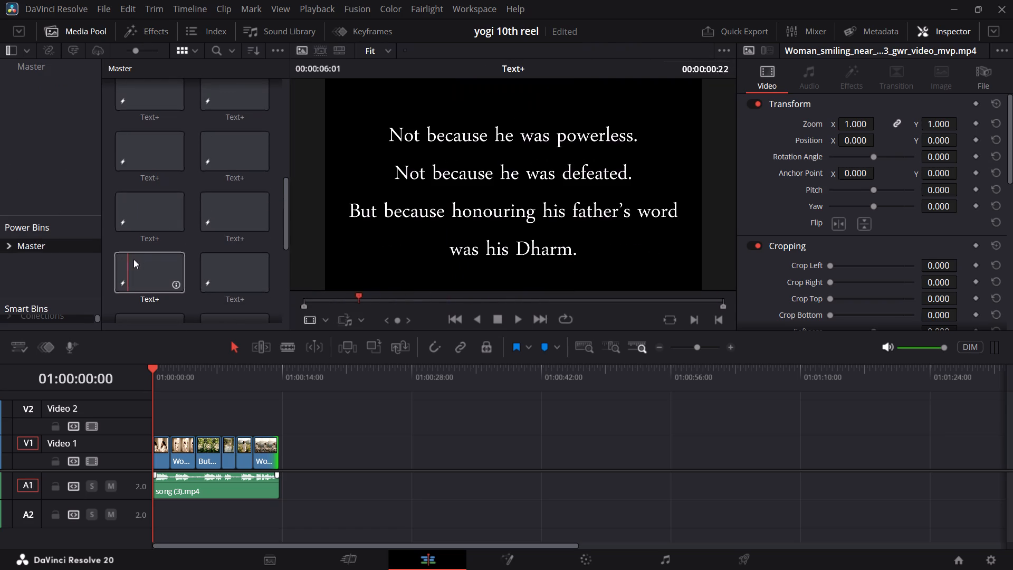
Enable vertical resolution in the project's timeline format settings, save, and play the first clip in the new format.
{"action": "left_click", "coordinate": [992, 556]}
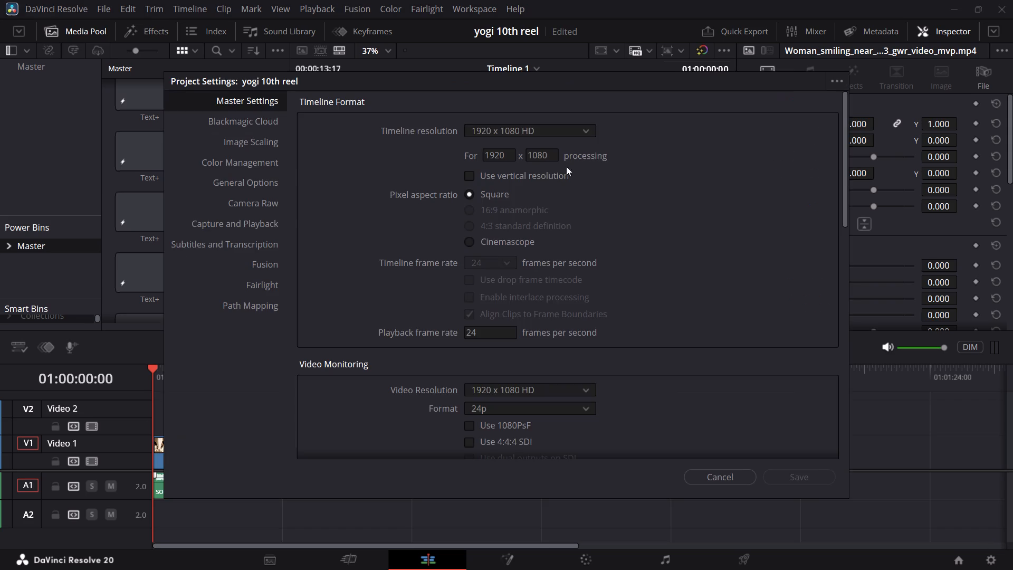
{"action": "left_click", "coordinate": [539, 164]}
{"action": "left_click", "coordinate": [788, 473]}
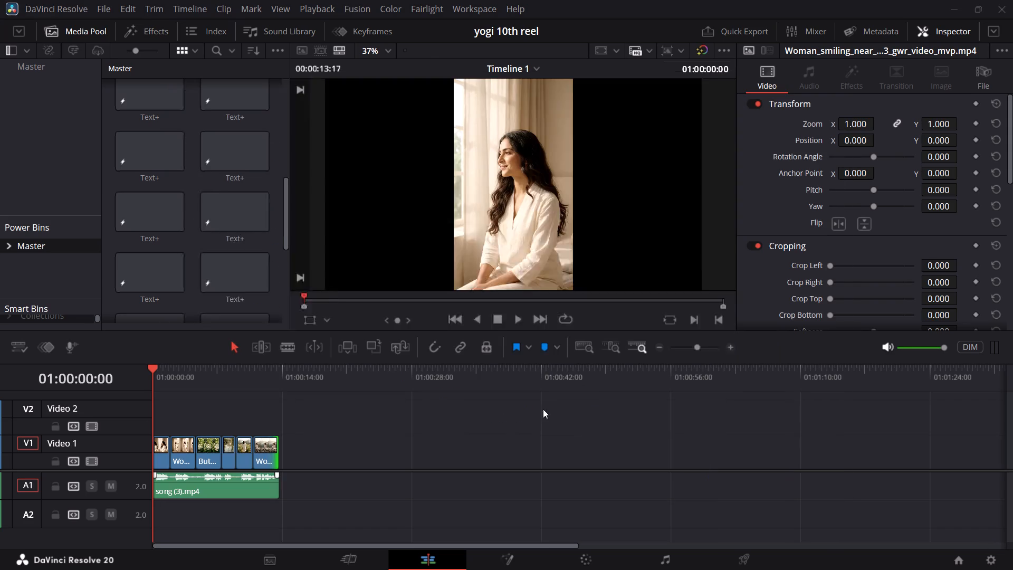
{"action": "key", "text": "space"}
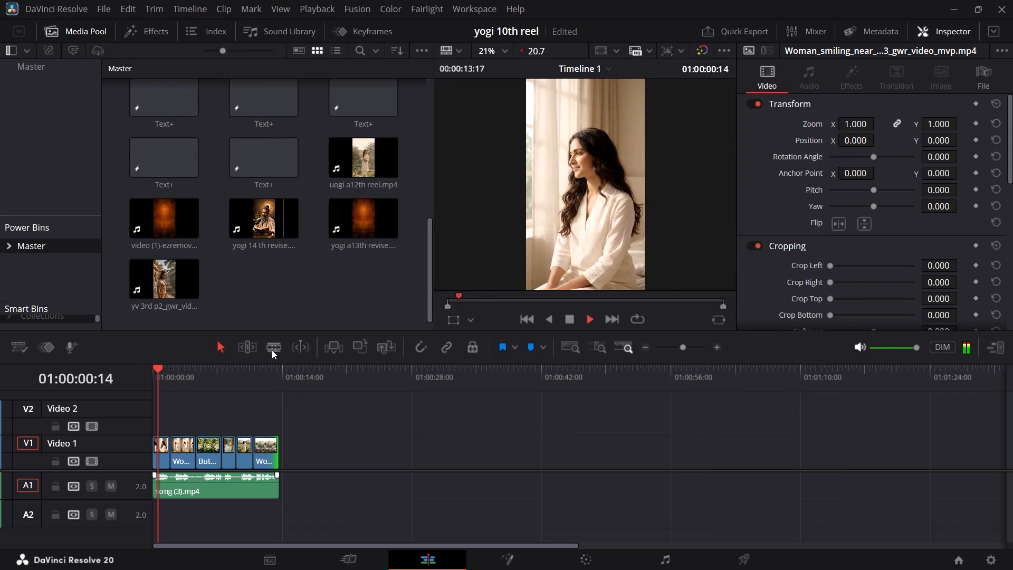
{"action": "key", "text": "space"}
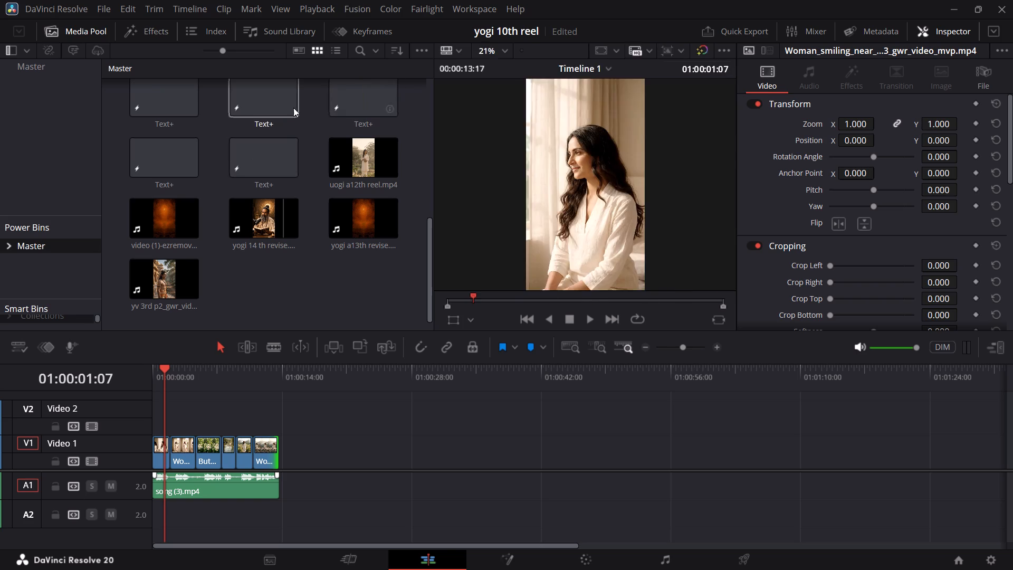
Add the saved Text+ title beginning "Not because he was powerless." to Video 2 at the timeline start and play it over the first clip.
{"action": "left_click_drag", "start_coordinate": [264, 156], "coordinate": [292, 394]}
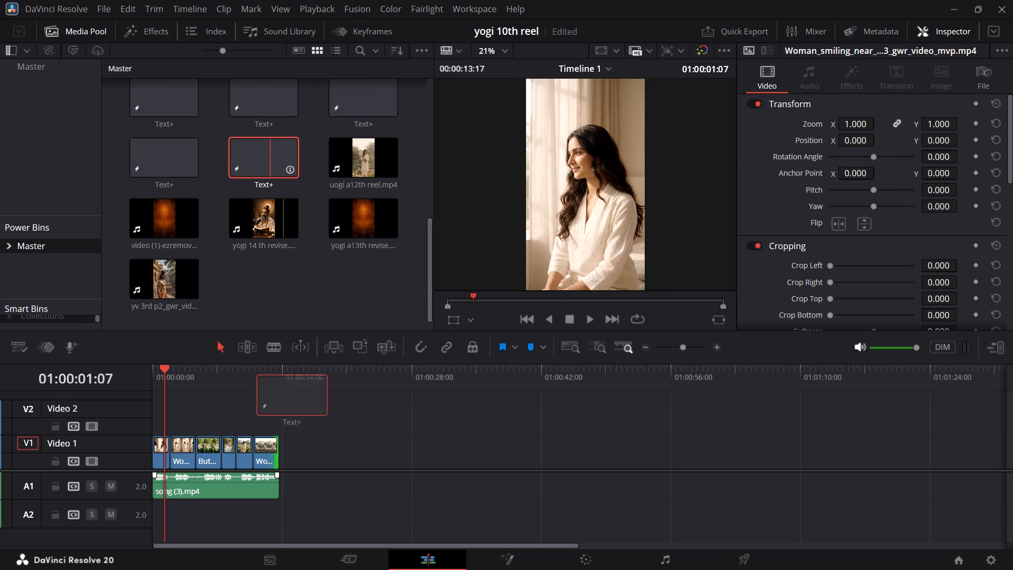
{"action": "left_click_drag", "start_coordinate": [292, 394], "coordinate": [130, 419]}
{"action": "left_click_drag", "start_coordinate": [162, 387], "coordinate": [158, 388]}
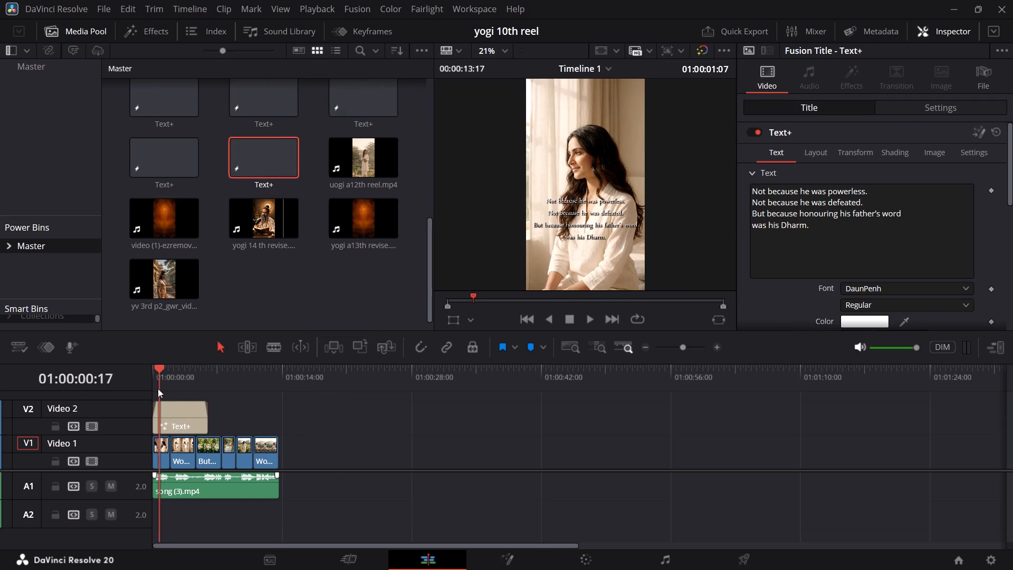
{"action": "left_click_drag", "start_coordinate": [158, 388], "coordinate": [152, 392]}
{"action": "key", "text": "space"}
{"action": "key", "text": "space"}
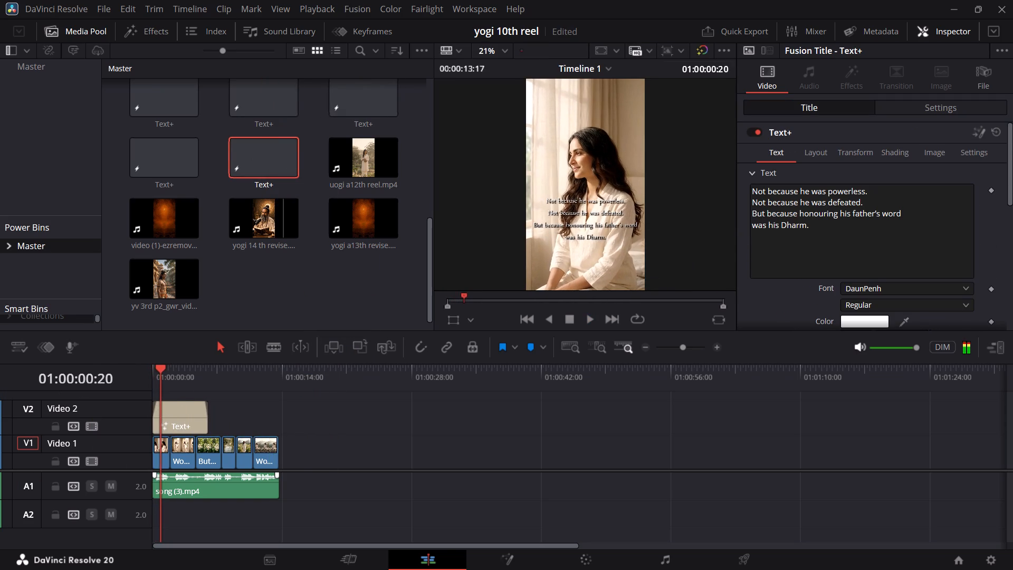
Disable the Black Shadow shading element of the Text+ title, then return to its text and select all four lines.
{"action": "left_click_drag", "start_coordinate": [818, 232], "coordinate": [738, 186]}
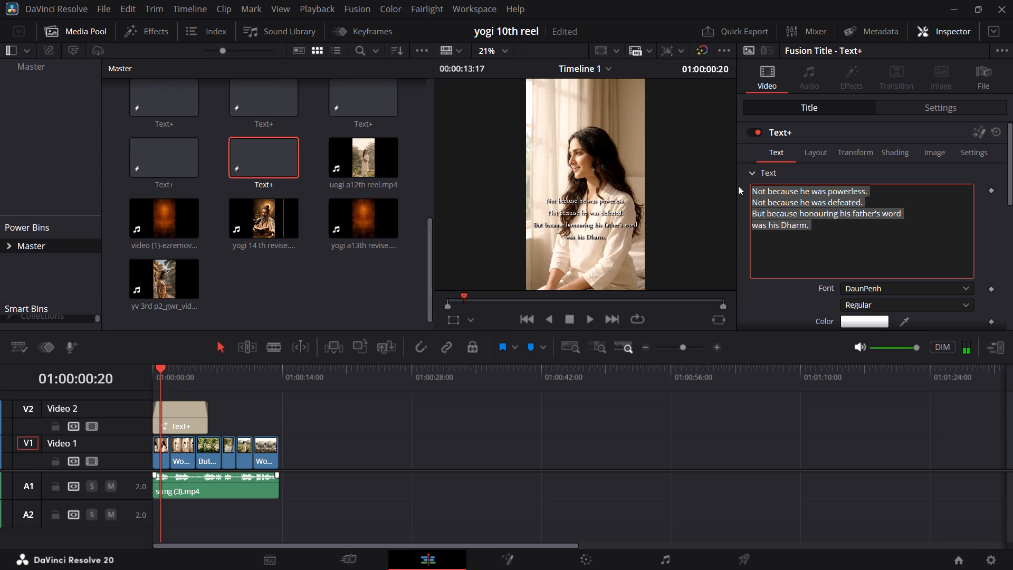
{"action": "left_click", "coordinate": [890, 152]}
{"action": "left_click", "coordinate": [848, 222]}
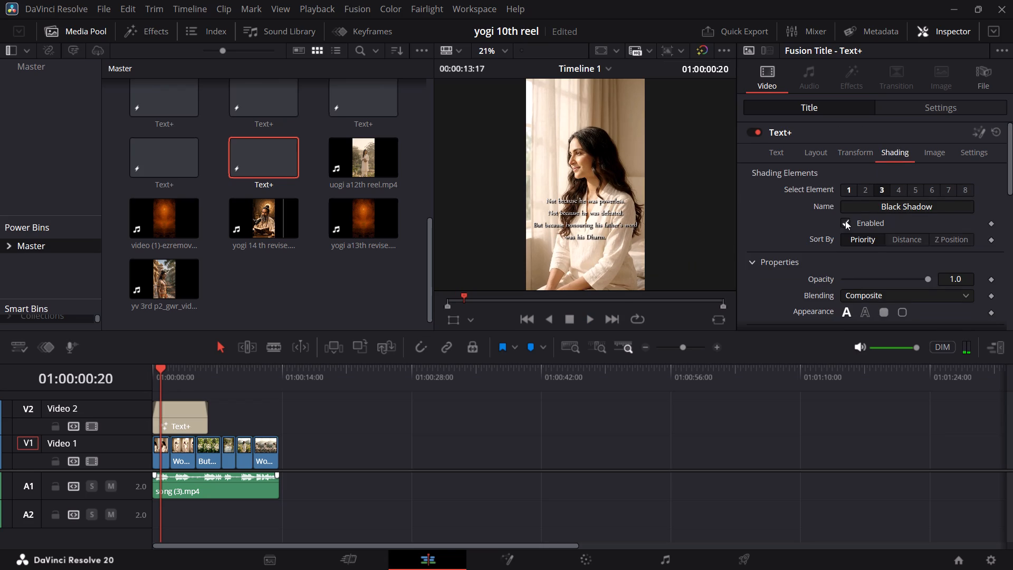
{"action": "left_click", "coordinate": [775, 151]}
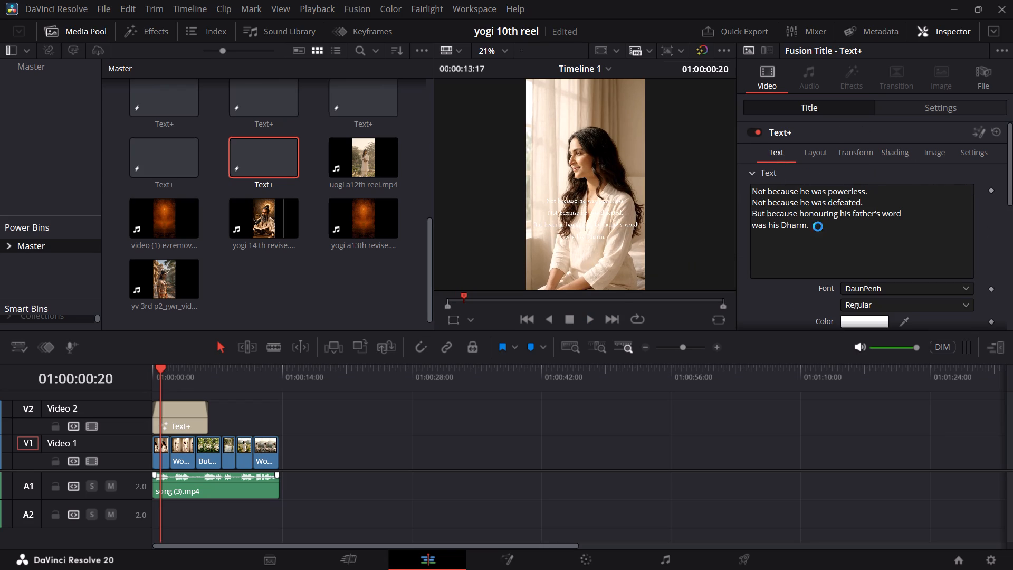
{"action": "left_click_drag", "start_coordinate": [816, 226], "coordinate": [732, 178]}
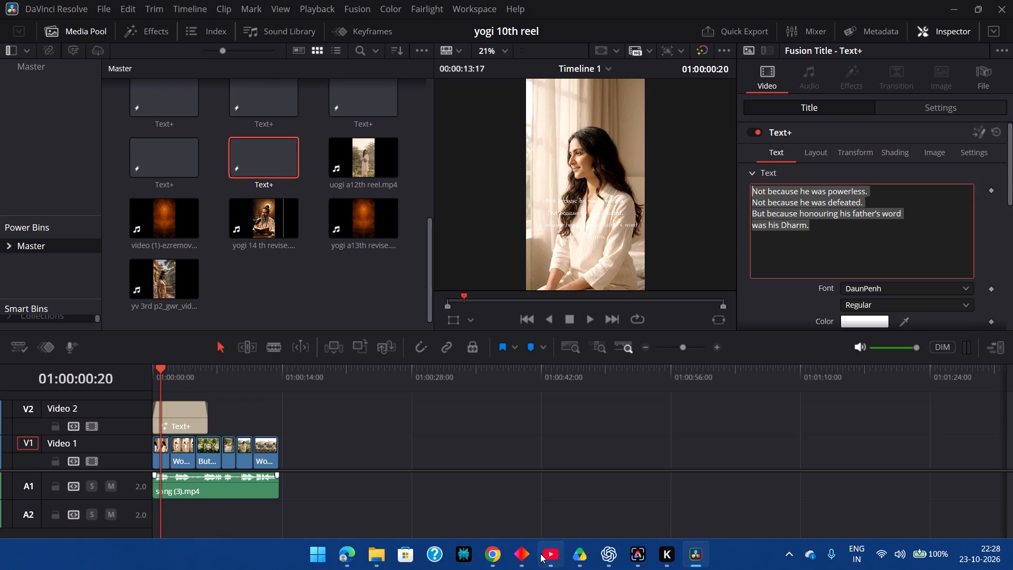
{"action": "left_click", "coordinate": [496, 554]}
{"action": "scroll", "coordinate": [780, 376], "scroll_direction": "down", "scroll_amount": 1}
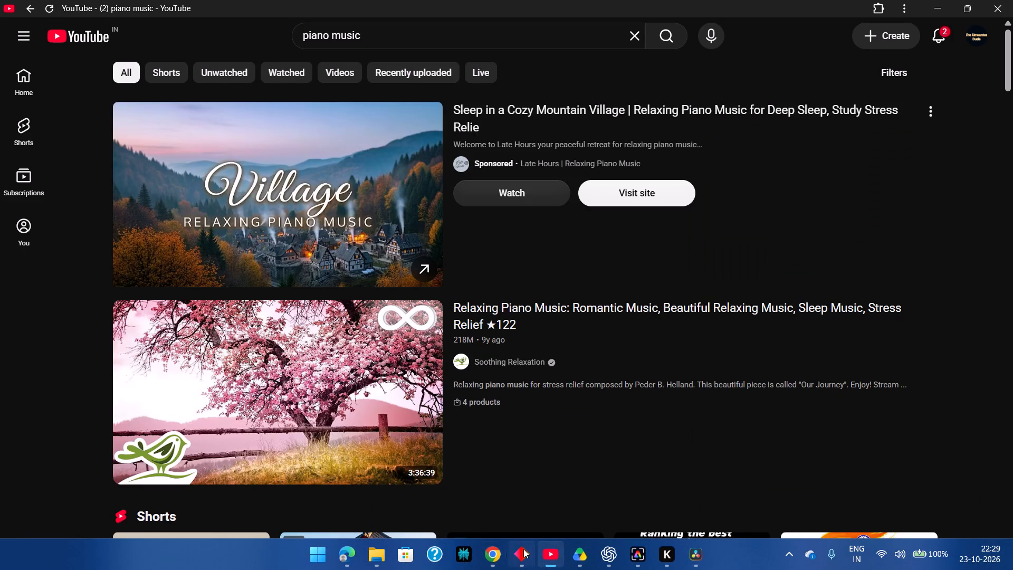
Switch to Google Flow, resume the balcony video, leave its editor and return to YouTube.
{"action": "left_click", "coordinate": [490, 548]}
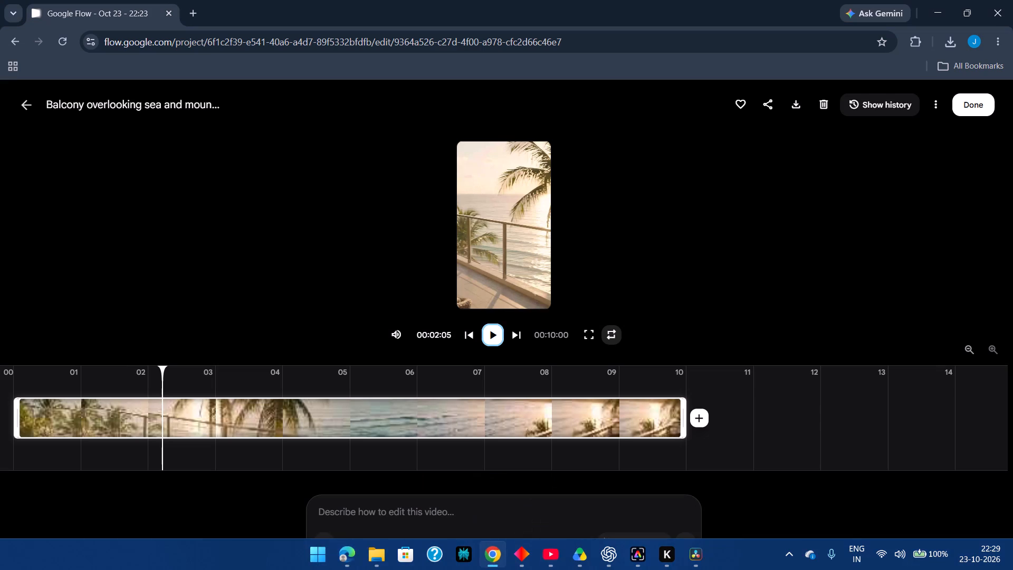
{"action": "left_click", "coordinate": [490, 336]}
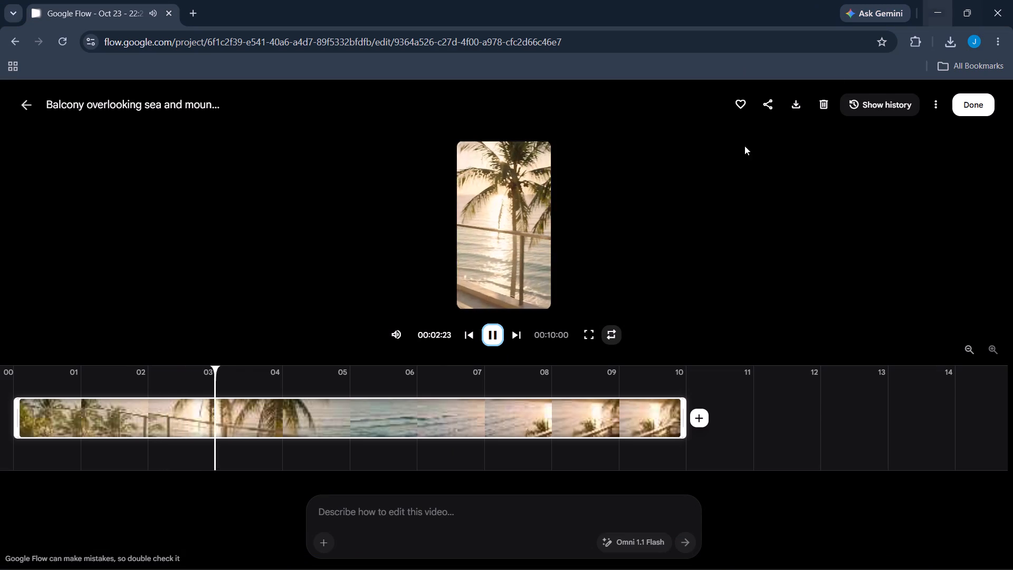
{"action": "left_click", "coordinate": [24, 112]}
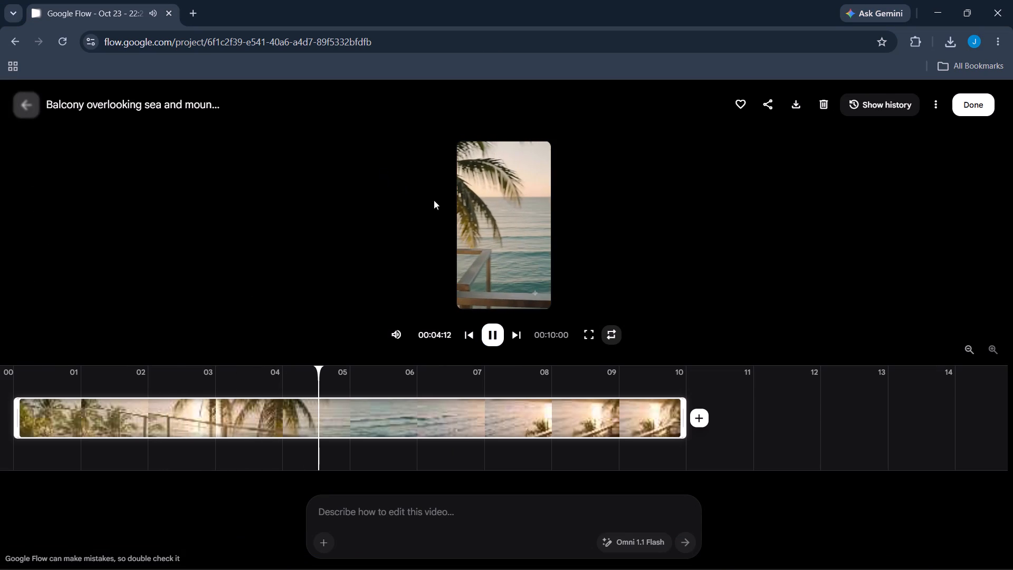
{"action": "left_click", "coordinate": [936, 0]}
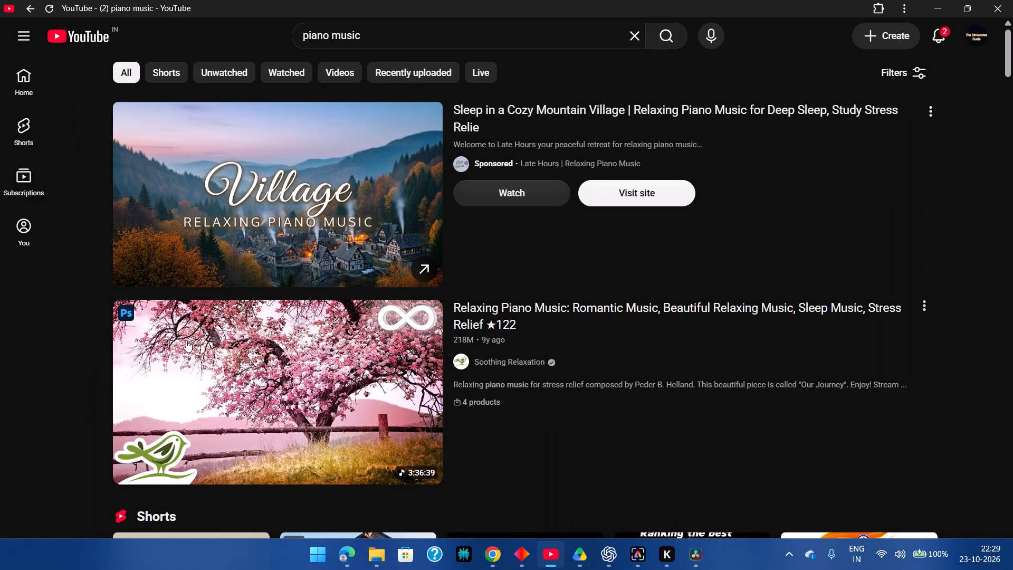
Browse the piano music results and open the video "Love Story × Golden Brown | Piano Cover with Metronome".
{"action": "scroll", "coordinate": [186, 340], "scroll_direction": "down", "scroll_amount": 5}
{"action": "scroll", "coordinate": [410, 294], "scroll_direction": "up", "scroll_amount": 3}
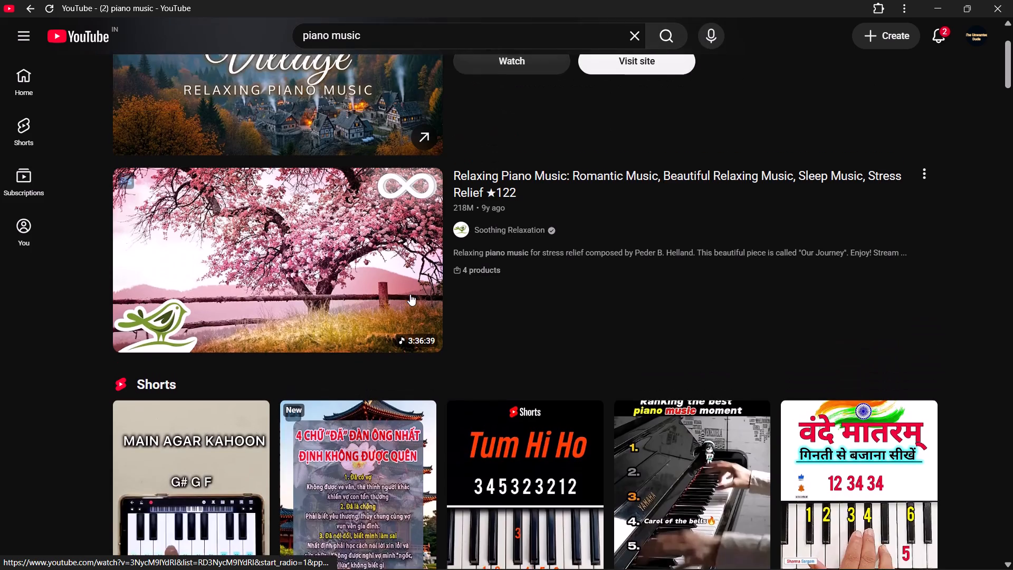
{"action": "scroll", "coordinate": [410, 294], "scroll_direction": "up", "scroll_amount": 3}
{"action": "scroll", "coordinate": [396, 300], "scroll_direction": "down", "scroll_amount": 18}
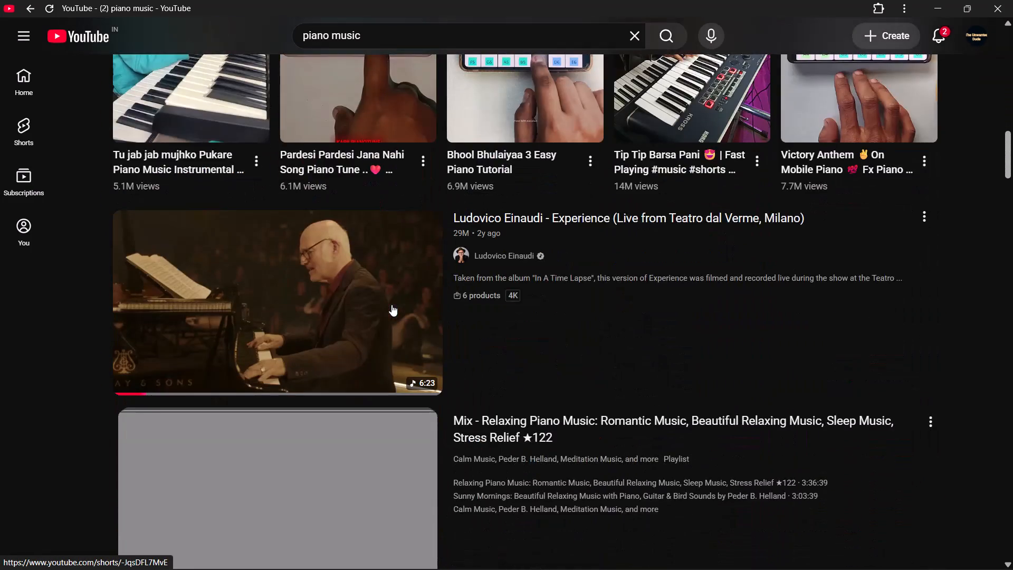
{"action": "scroll", "coordinate": [391, 305], "scroll_direction": "down", "scroll_amount": 2}
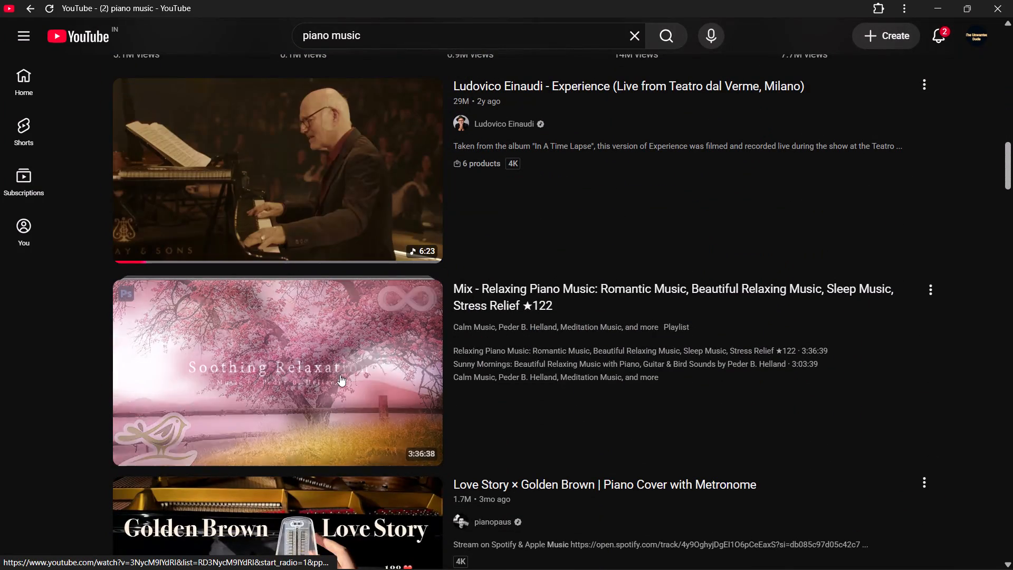
{"action": "scroll", "coordinate": [340, 375], "scroll_direction": "down", "scroll_amount": 5}
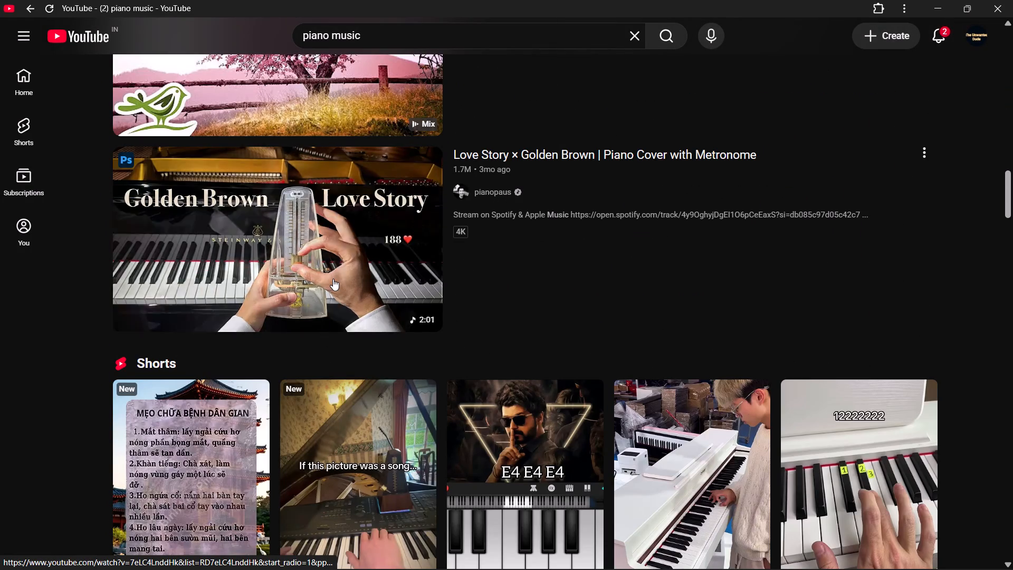
{"action": "left_click", "coordinate": [179, 328]}
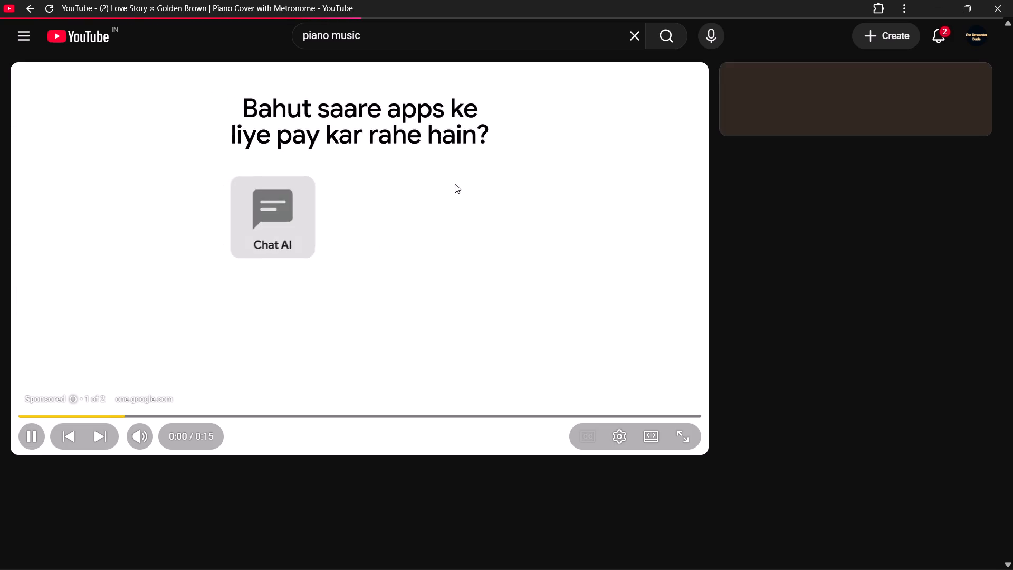
Extend the YouTube search to "piano music peace".
{"action": "left_click", "coordinate": [386, 34]}
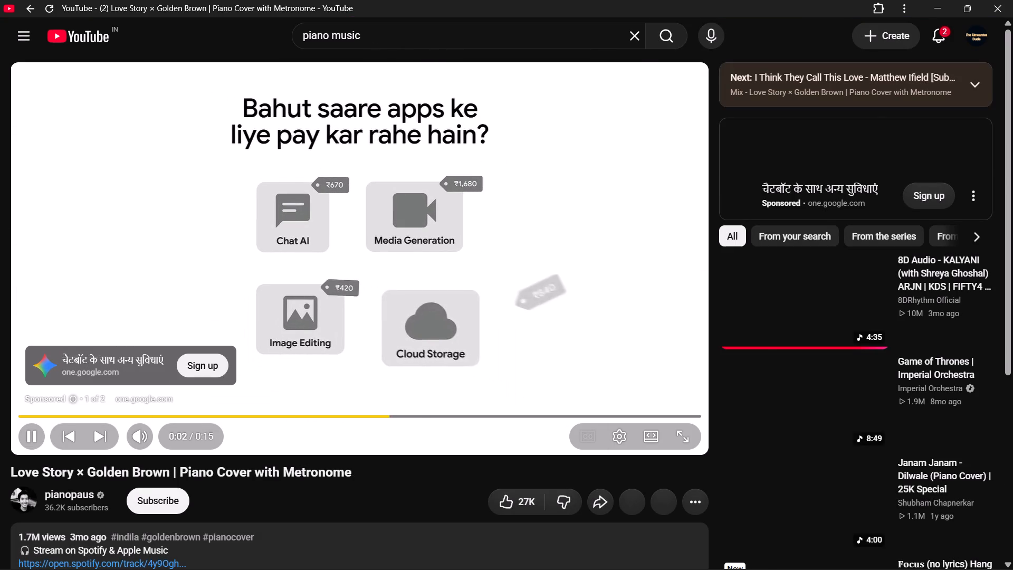
{"action": "left_click", "coordinate": [378, 45]}
{"action": "key", "text": "space"}
{"action": "type", "text": "peace"}
{"action": "key", "text": "Return"}
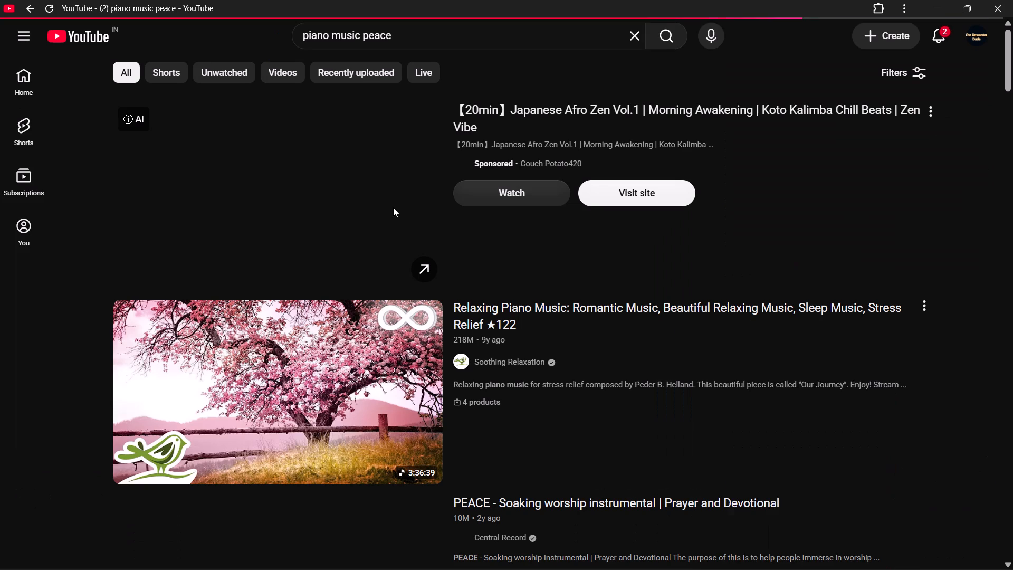
Play the Short "Calm piano music for relaxation #relaxingmusic" from the results, stop the playback and copy its share link.
{"action": "scroll", "coordinate": [319, 365], "scroll_direction": "down", "scroll_amount": 5}
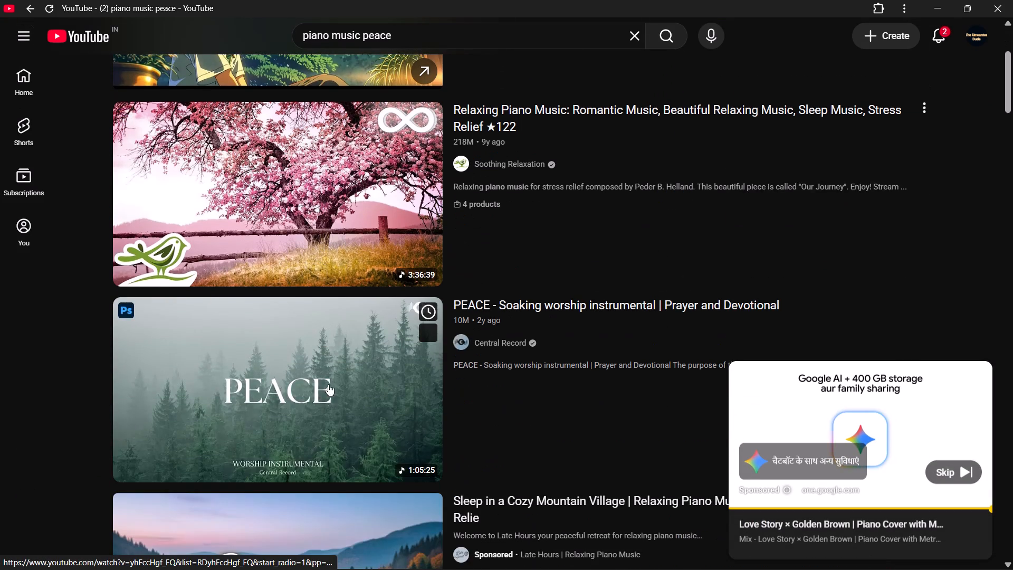
{"action": "scroll", "coordinate": [328, 384], "scroll_direction": "down", "scroll_amount": 10}
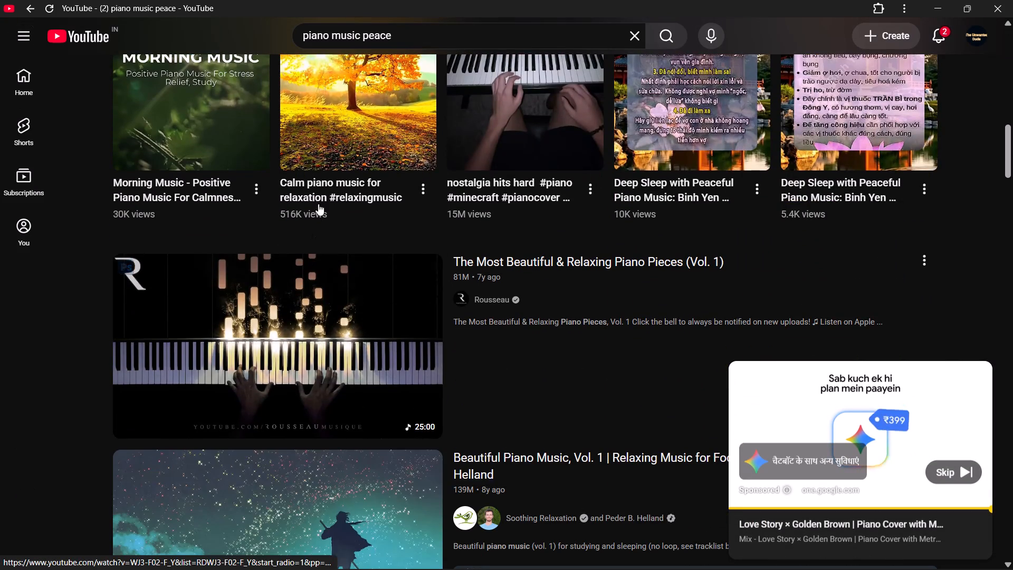
{"action": "left_click", "coordinate": [319, 151]}
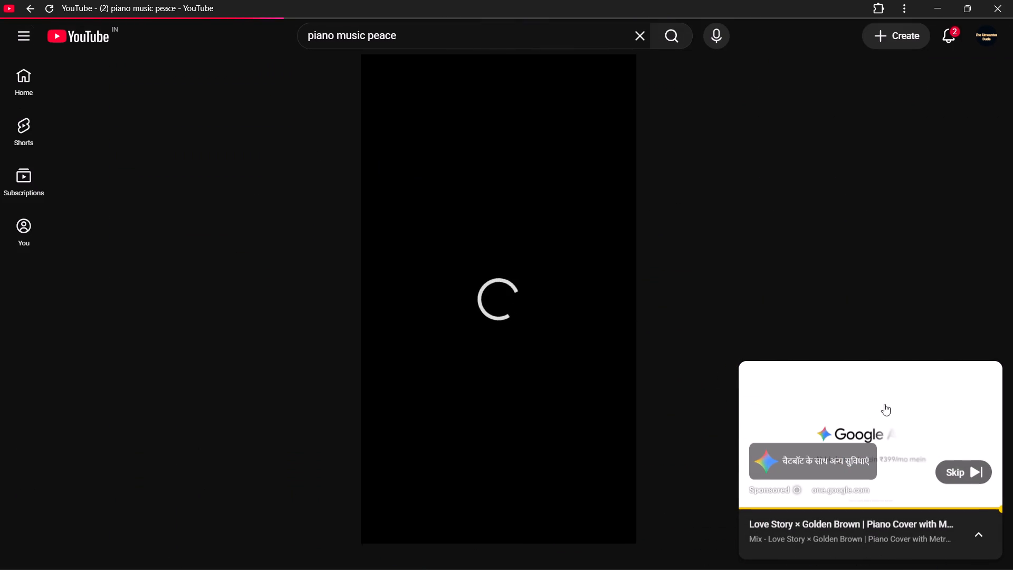
{"action": "left_click", "coordinate": [952, 469]}
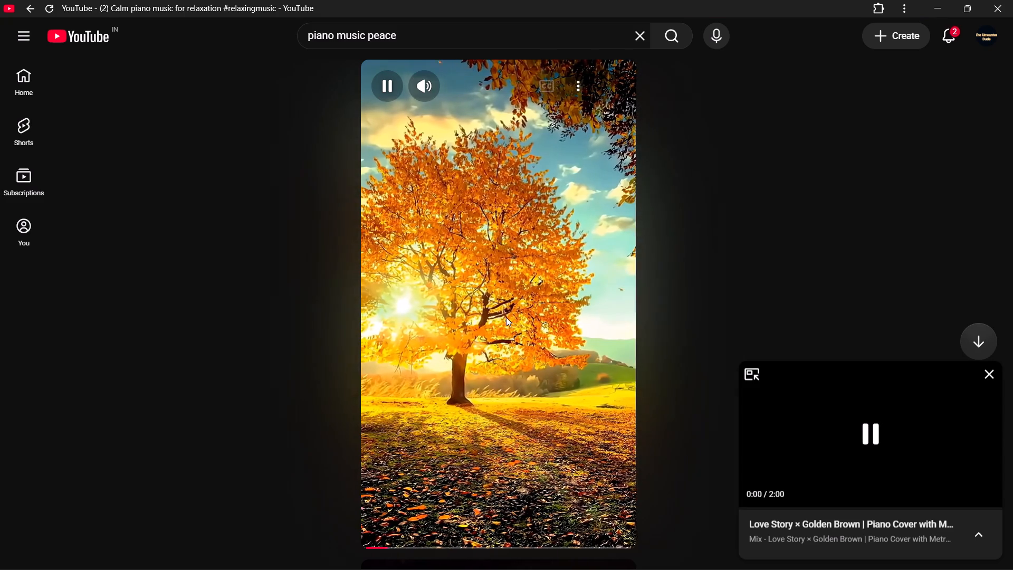
{"action": "left_click", "coordinate": [876, 421]}
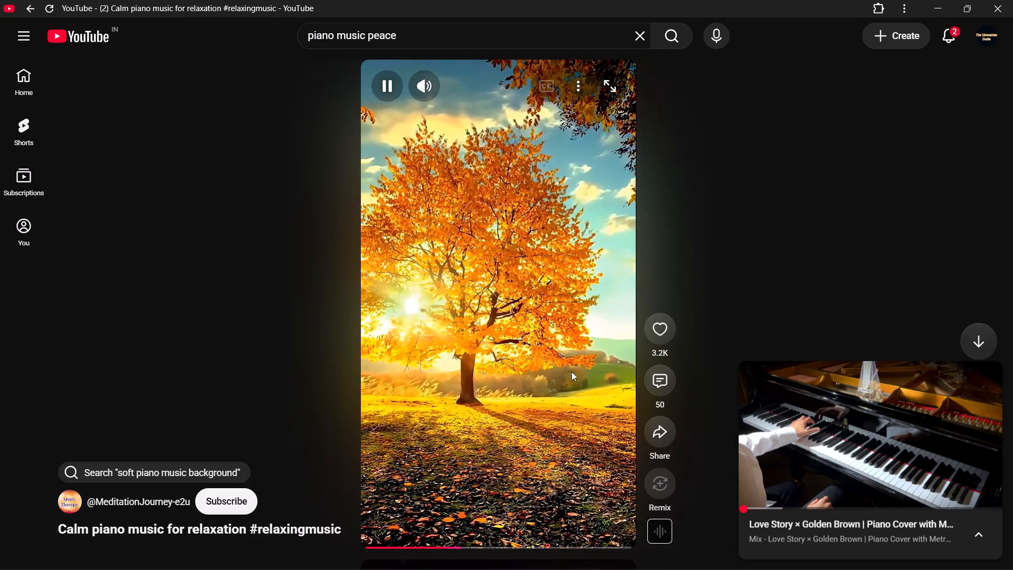
{"action": "left_click", "coordinate": [563, 368]}
{"action": "left_click", "coordinate": [657, 429]}
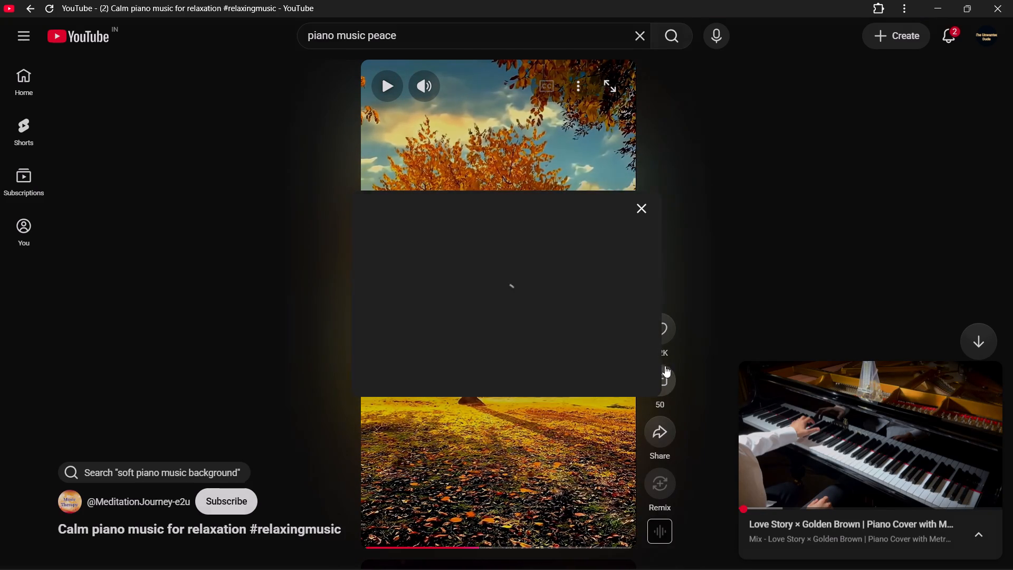
{"action": "left_click", "coordinate": [622, 337]}
{"action": "left_click", "coordinate": [724, 256]}
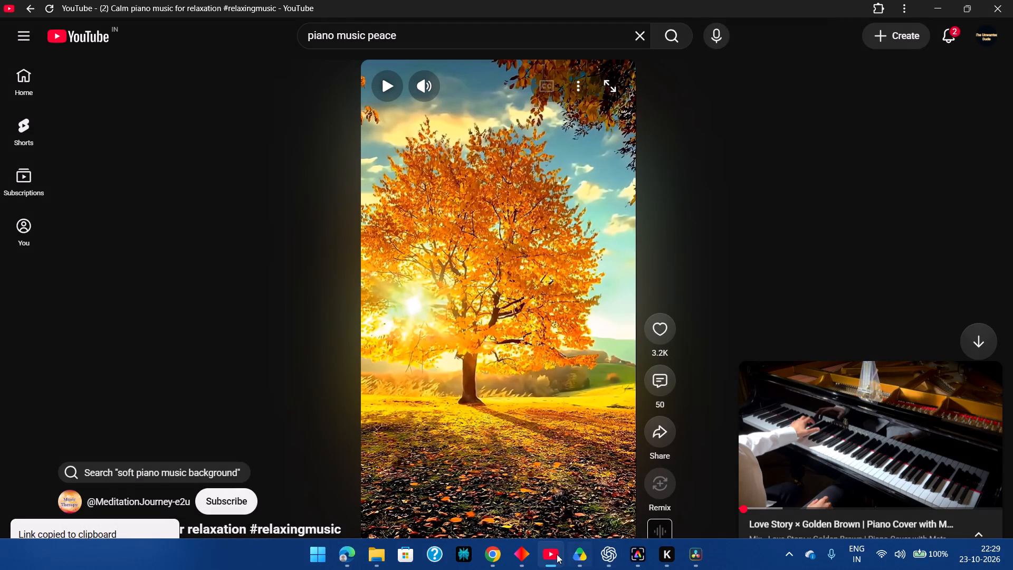
Switch to the Chrome browser, search for "youtube video downloader" in a new tab and open the VidsSave downloader site.
{"action": "left_click", "coordinate": [495, 550]}
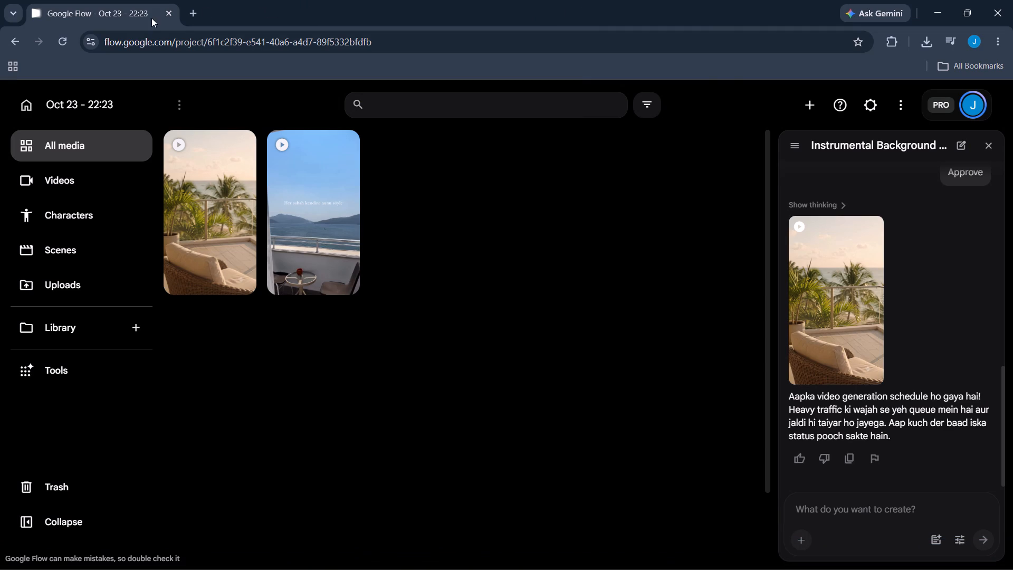
{"action": "left_click", "coordinate": [192, 4]}
{"action": "type", "text": "you"}
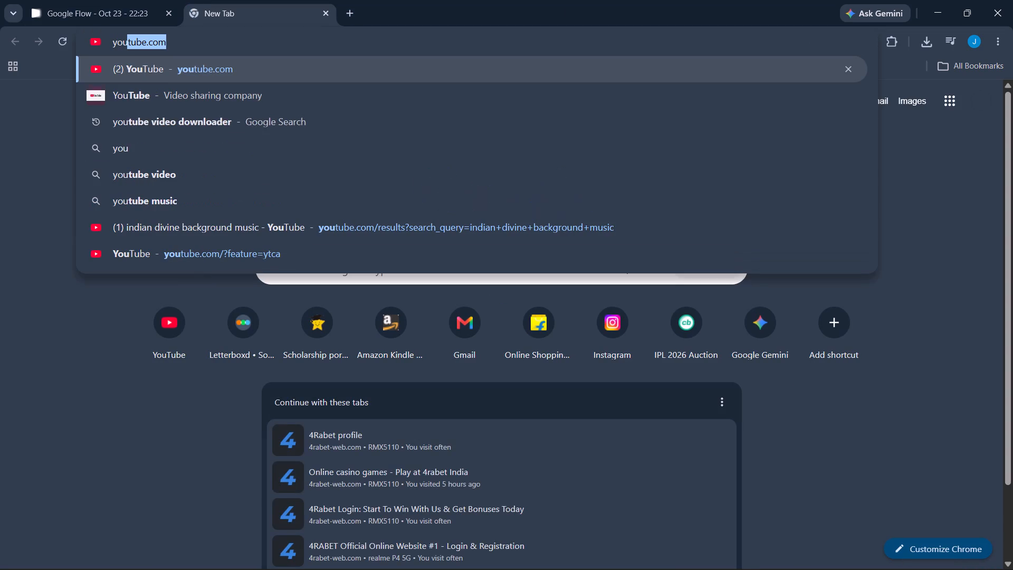
{"action": "key", "text": "Down"}
{"action": "key", "text": "Down"}
{"action": "key", "text": "Down"}
{"action": "key", "text": "Return"}
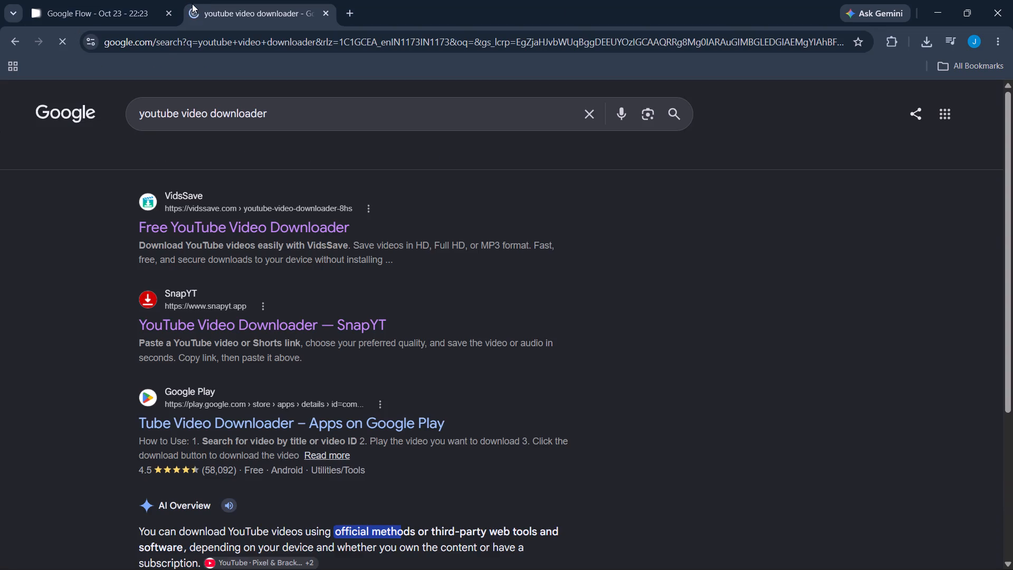
{"action": "scroll", "coordinate": [179, 315], "scroll_direction": "down", "scroll_amount": 1}
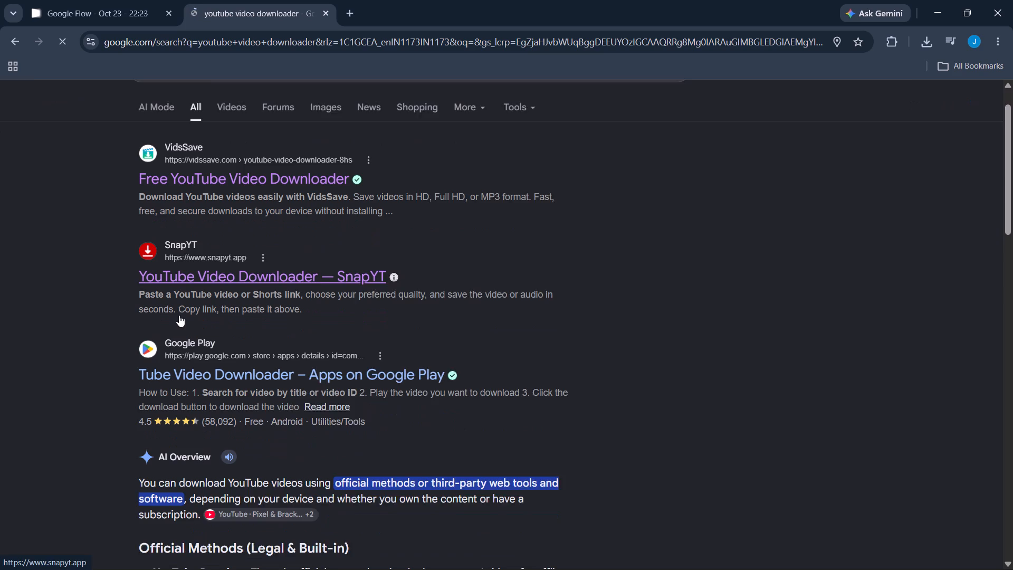
{"action": "left_click", "coordinate": [189, 157]}
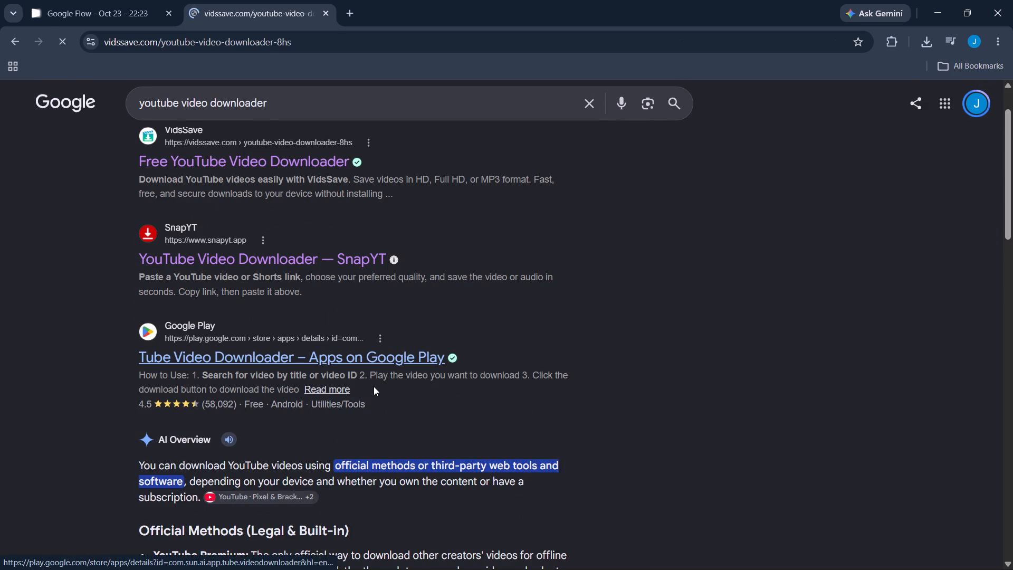
Submit the copied piano Short link to VidsSave and download it as the 144P MP4.
{"action": "left_click", "coordinate": [416, 354], "text": "ctrl"}
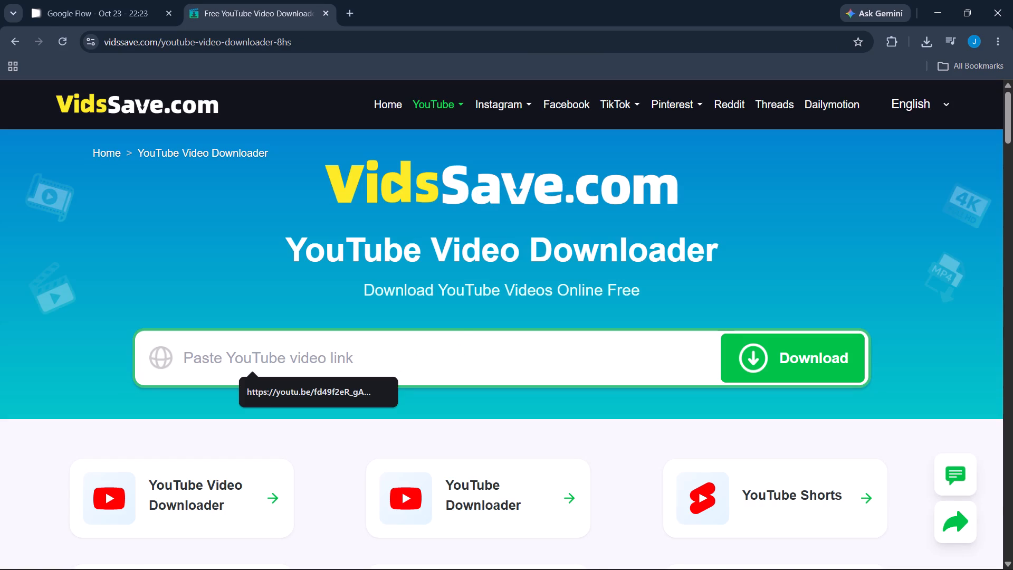
{"action": "key", "text": "ctrl+v"}
{"action": "scroll", "coordinate": [696, 358], "scroll_direction": "down", "scroll_amount": 1}
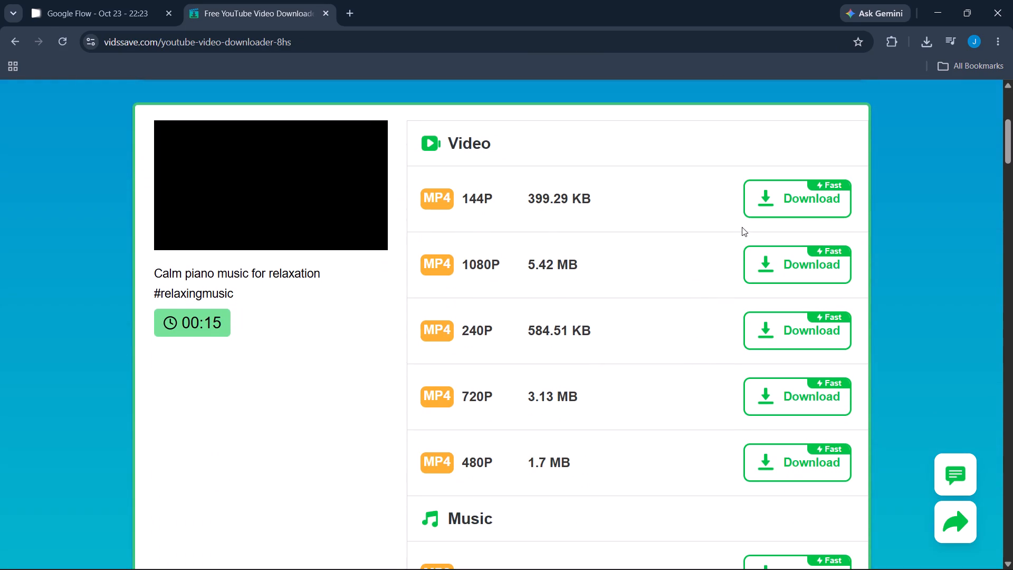
{"action": "scroll", "coordinate": [751, 223], "scroll_direction": "down", "scroll_amount": 1}
{"action": "left_click", "coordinate": [777, 144]}
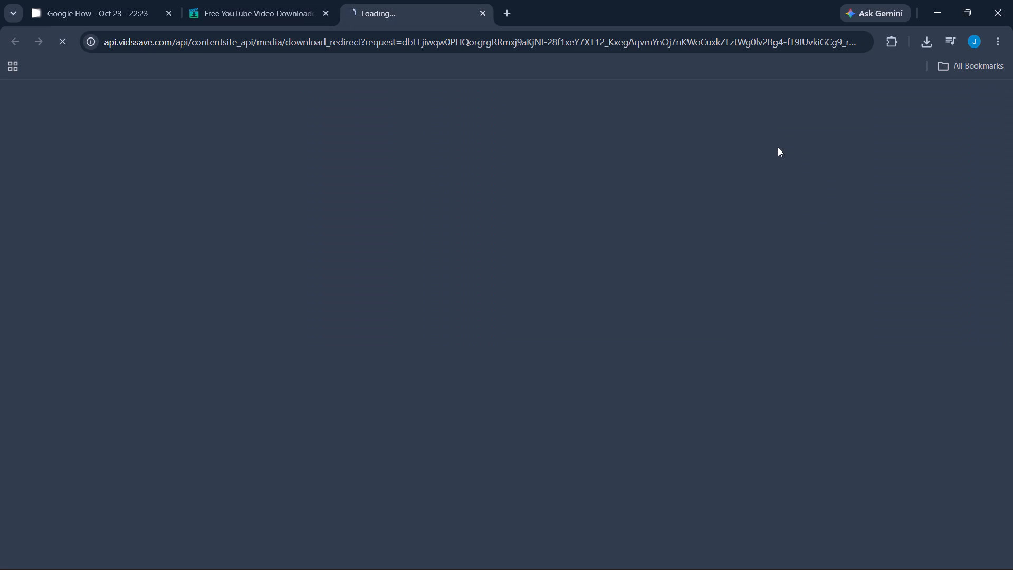
{"action": "left_click", "coordinate": [261, 0]}
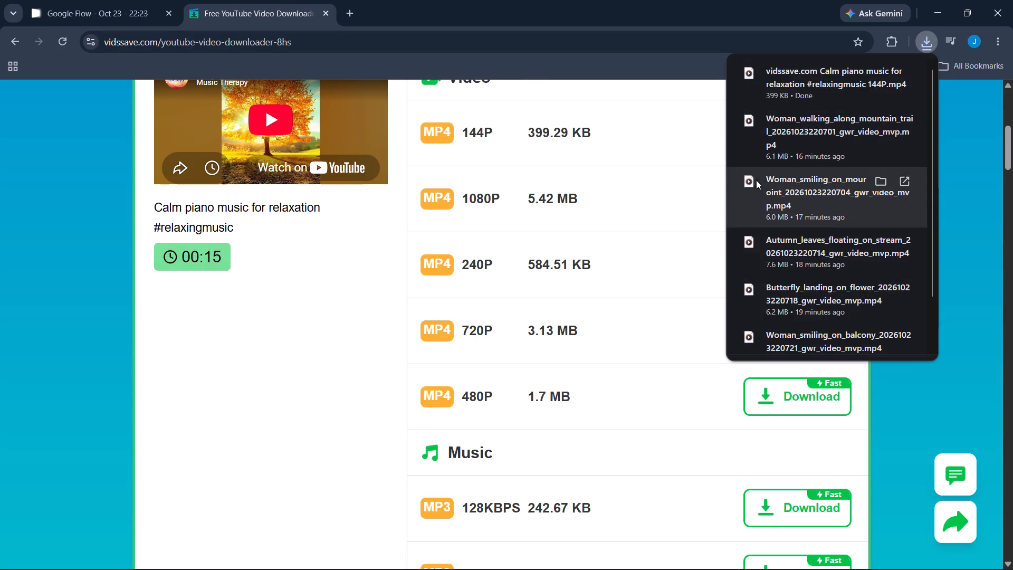
Open the downloaded 144P piano file in Media Player to check it, and close the player.
{"action": "left_click", "coordinate": [808, 75]}
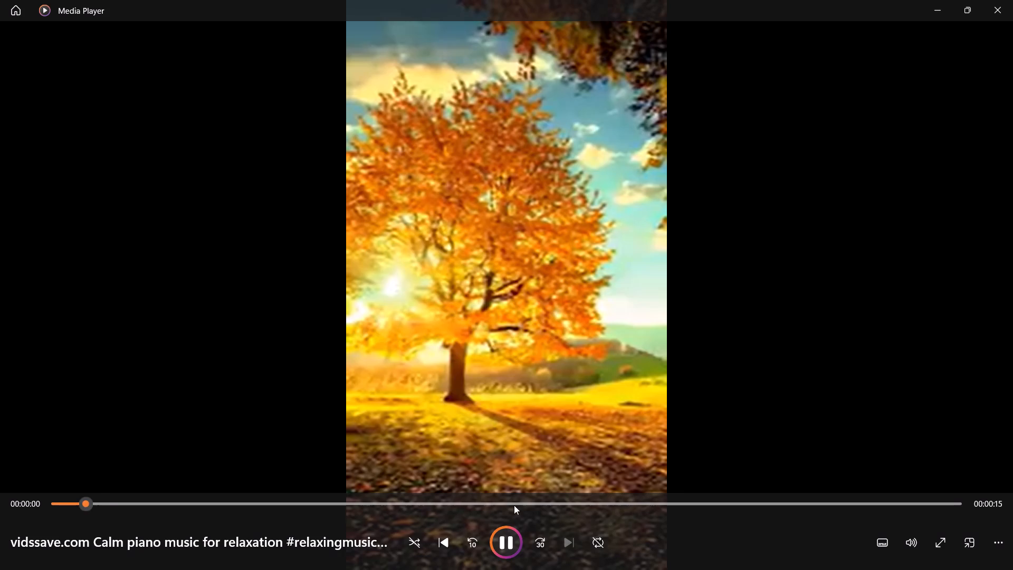
{"action": "left_click", "coordinate": [1010, 0]}
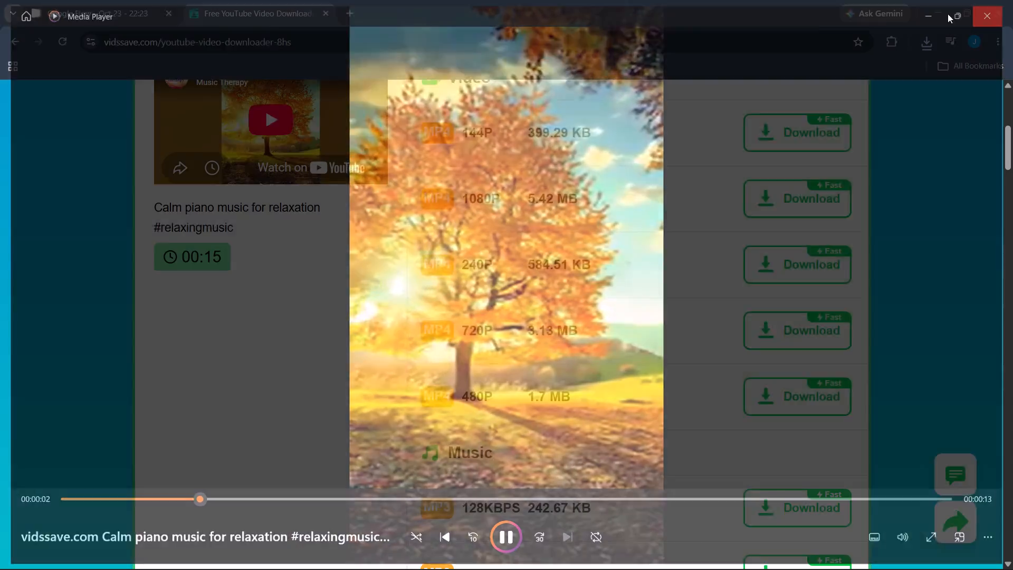
Bring up the recent download history and select the 144P calm piano music file.
{"action": "left_click", "coordinate": [934, 48]}
{"action": "left_click", "coordinate": [798, 94]}
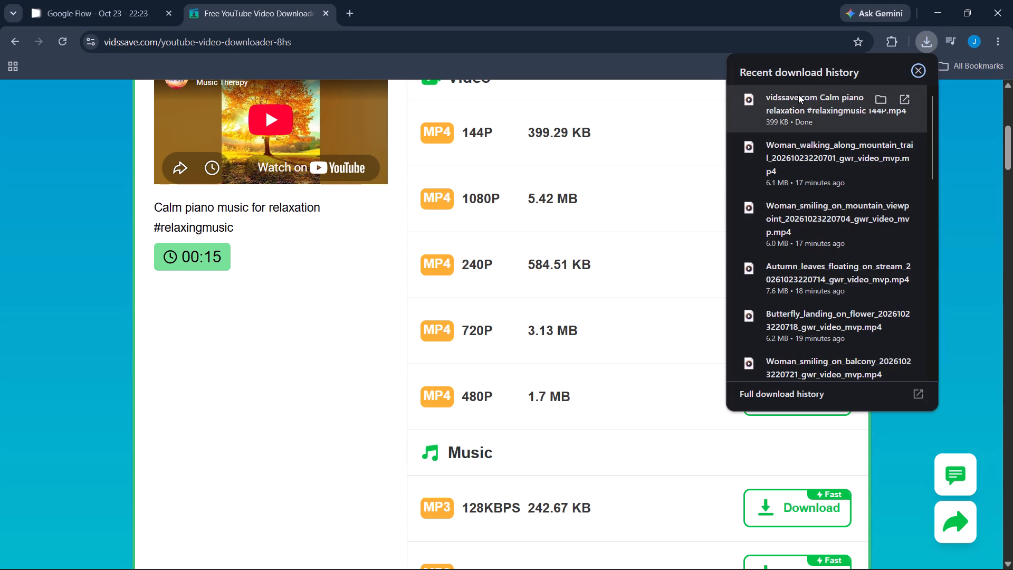
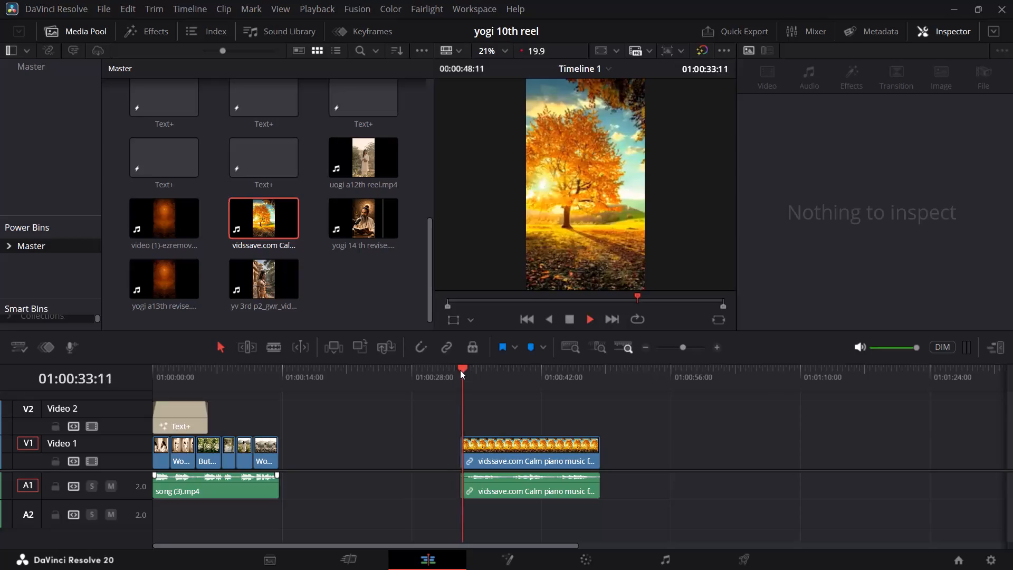
Move the calm piano clip's audio to track A2, 20:17 earlier, so it overlaps the end of song (3).
{"action": "key", "text": "space"}
{"action": "key", "text": "space"}
{"action": "left_click", "coordinate": [504, 486]}
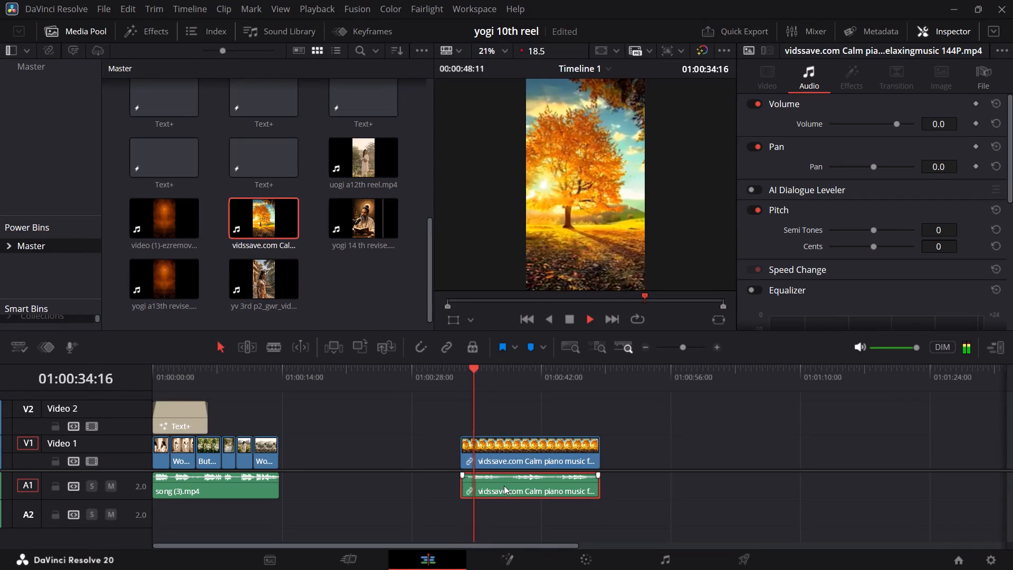
{"action": "key", "text": "space"}
{"action": "key", "text": "space"}
{"action": "left_click_drag", "start_coordinate": [504, 487], "coordinate": [396, 517]}
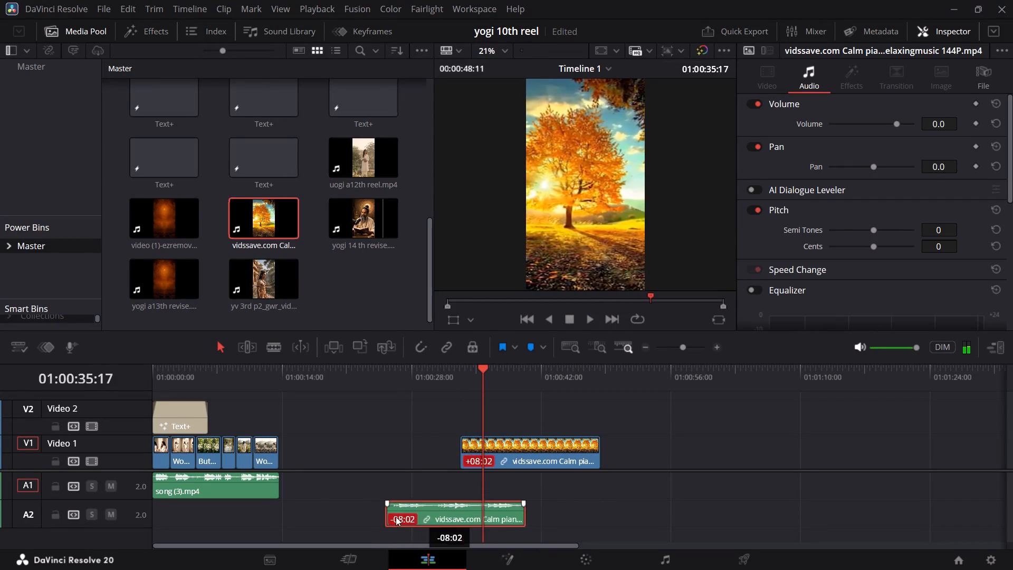
{"action": "left_click_drag", "start_coordinate": [396, 517], "coordinate": [312, 514]}
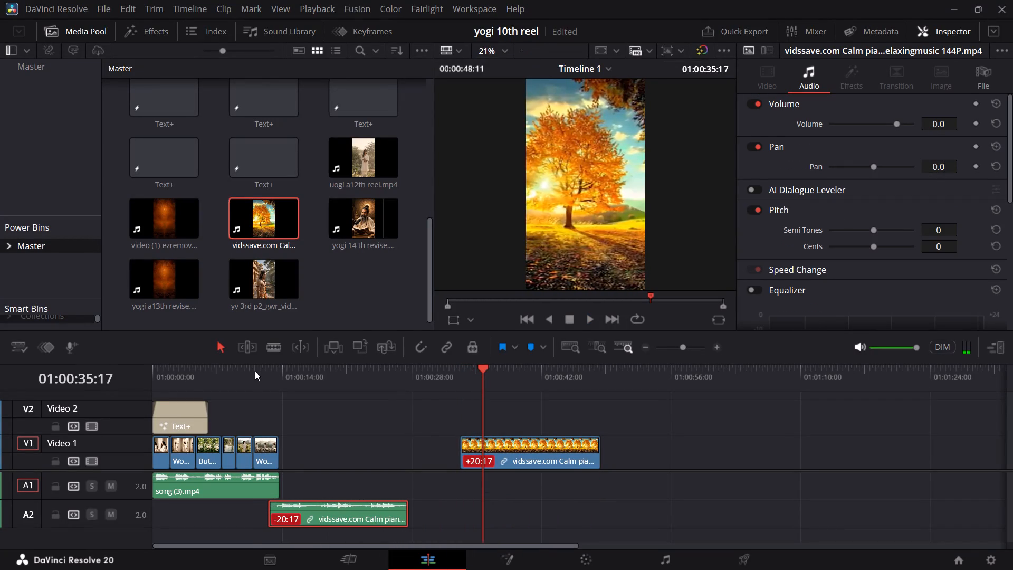
Play back the end of the reel to hear the song and the calm piano audio together.
{"action": "left_click", "coordinate": [253, 373]}
{"action": "key", "text": "space"}
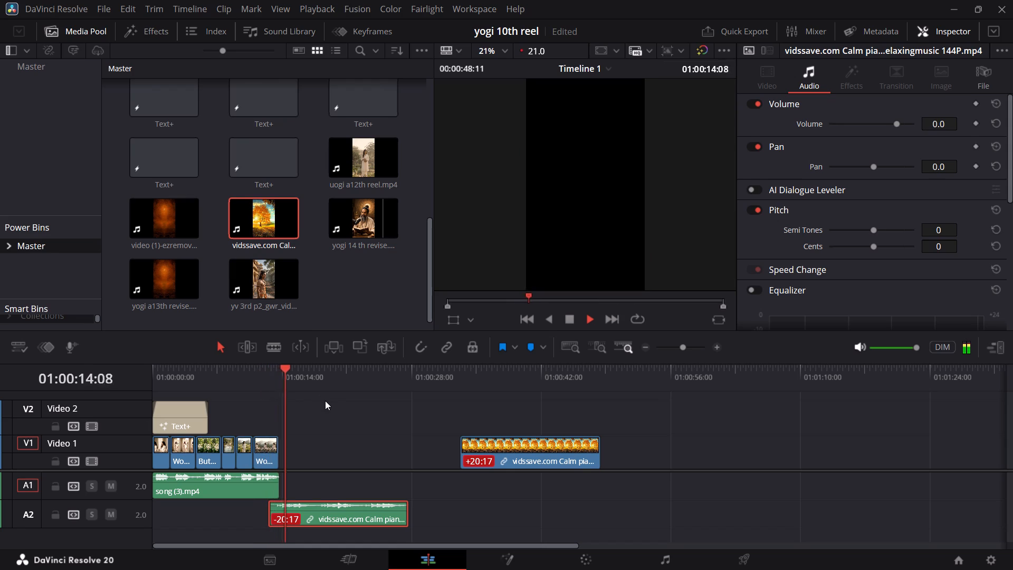
{"action": "left_click", "coordinate": [244, 380]}
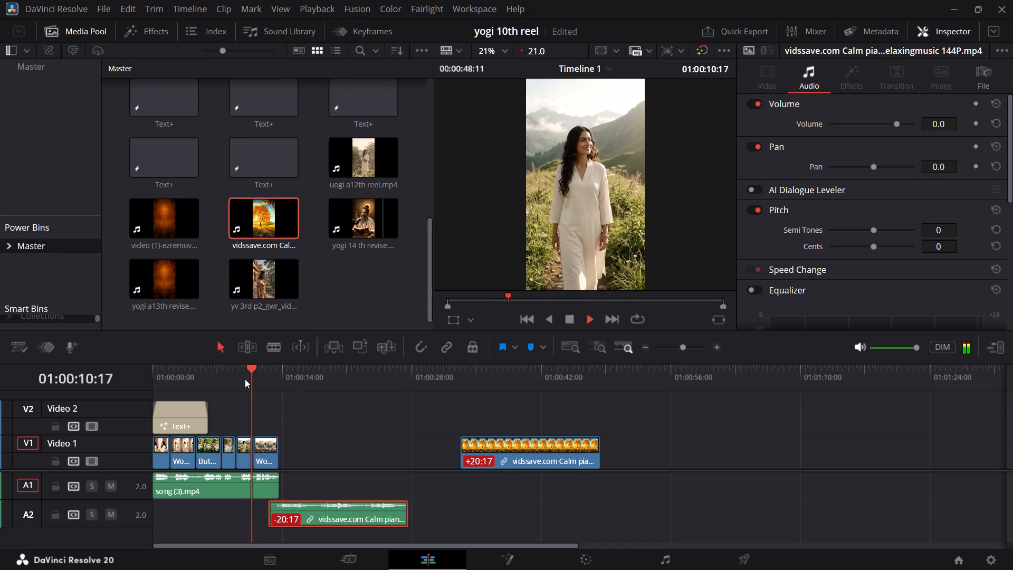
{"action": "left_click", "coordinate": [321, 508]}
{"action": "key", "text": "space"}
Speed up the calm piano audio clip on A2 with Change Clip Speed, keeping Pitch Correction on.
{"action": "right_click", "coordinate": [321, 508]}
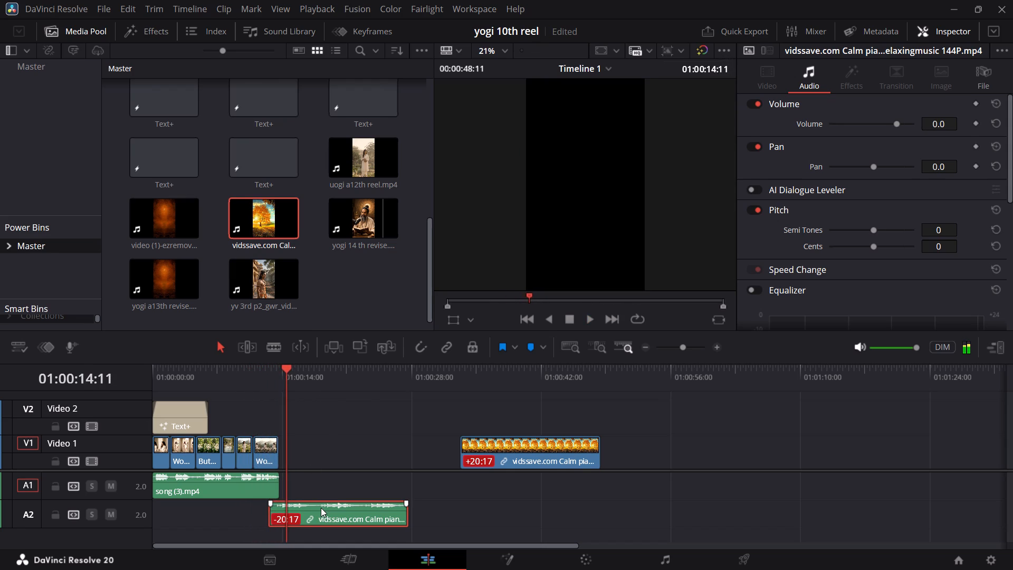
{"action": "left_click", "coordinate": [421, 356]}
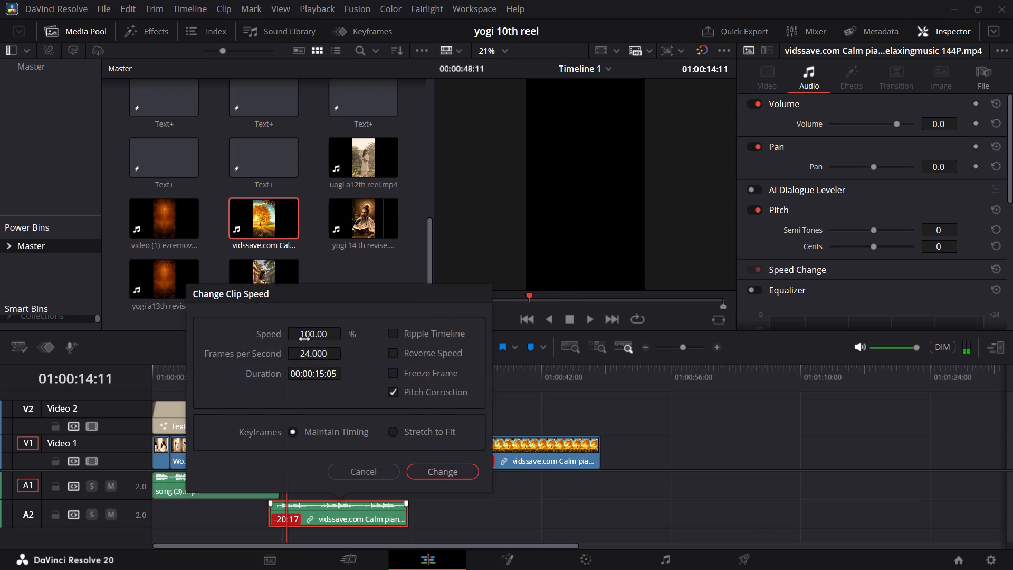
{"action": "left_click_drag", "start_coordinate": [306, 338], "coordinate": [325, 340]}
{"action": "left_click", "coordinate": [446, 468]}
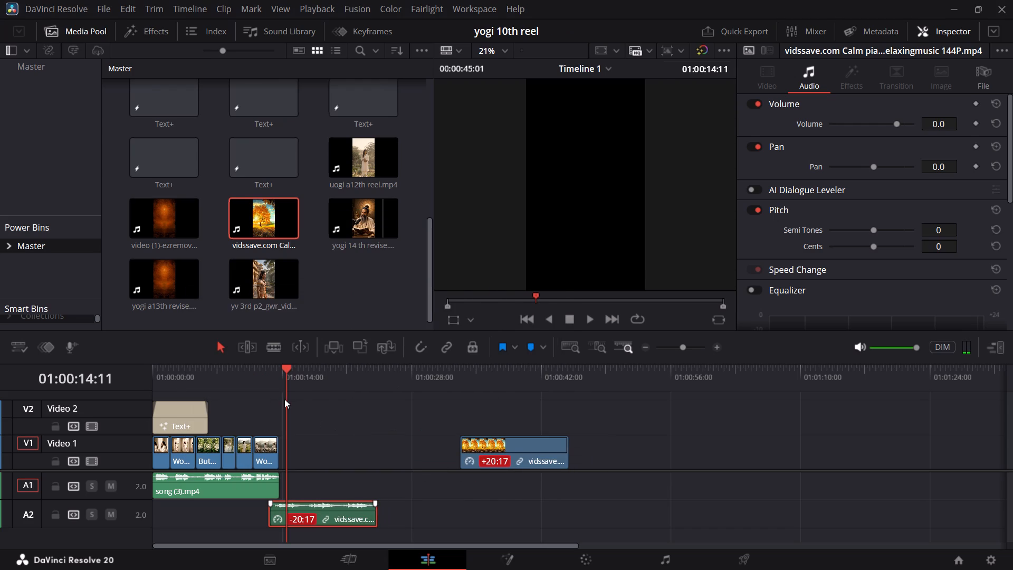
Play back several parts of the reel to check how the song and the sped-up piano audio sound.
{"action": "left_click", "coordinate": [270, 373]}
{"action": "key", "text": "space"}
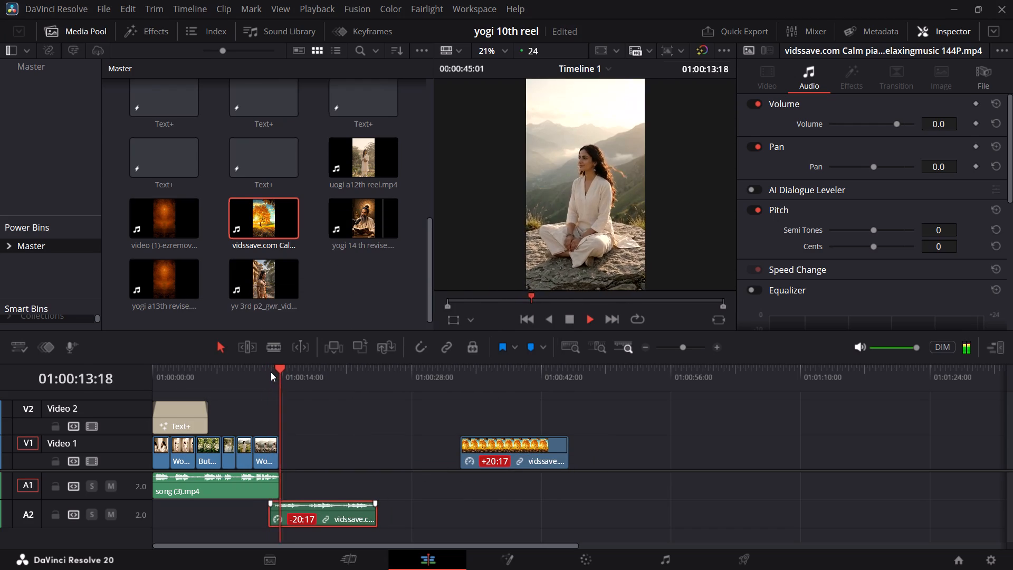
{"action": "left_click", "coordinate": [271, 372]}
{"action": "left_click", "coordinate": [233, 370]}
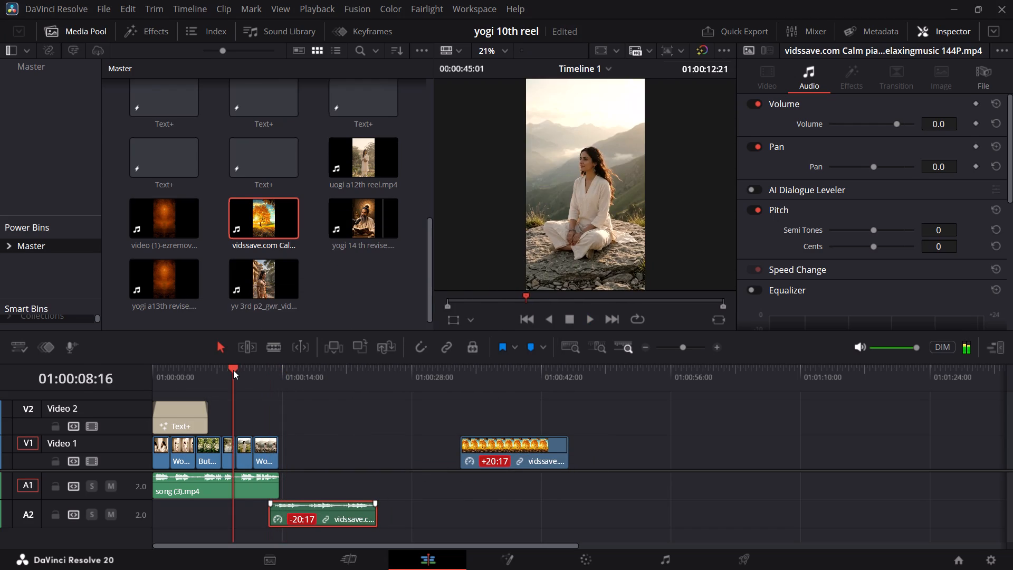
{"action": "left_click", "coordinate": [208, 368]}
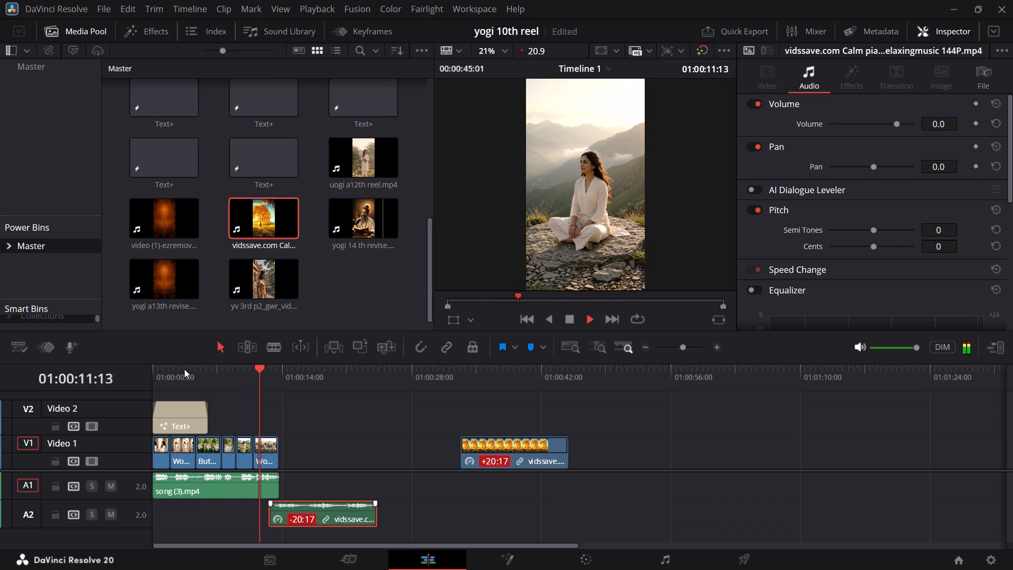
{"action": "key", "text": "space"}
{"action": "left_click", "coordinate": [205, 372]}
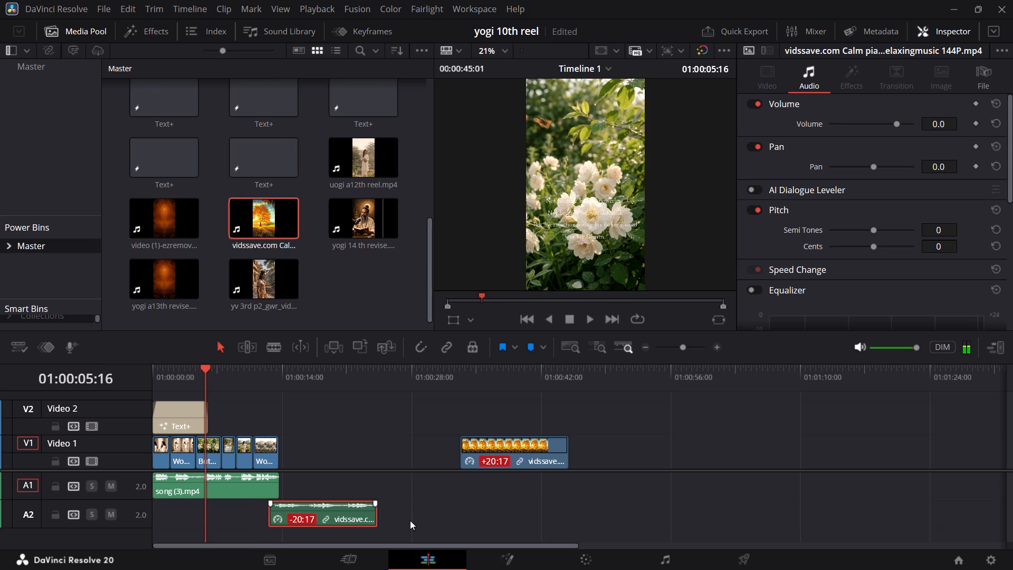
Switch to the Chrome browser and search for "extract instrumental from song" in a new tab.
{"action": "left_click", "coordinate": [498, 544]}
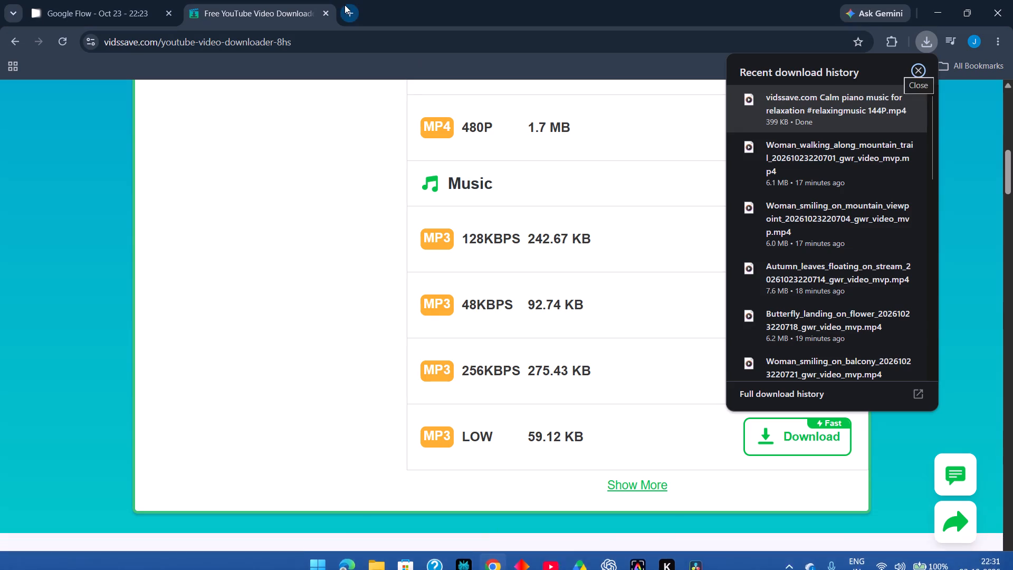
{"action": "left_click", "coordinate": [345, 5]}
{"action": "type", "text": "extract"}
{"action": "key", "text": "space"}
{"action": "type", "text": "inst"}
{"action": "key", "text": "Down"}
{"action": "key", "text": "Return"}
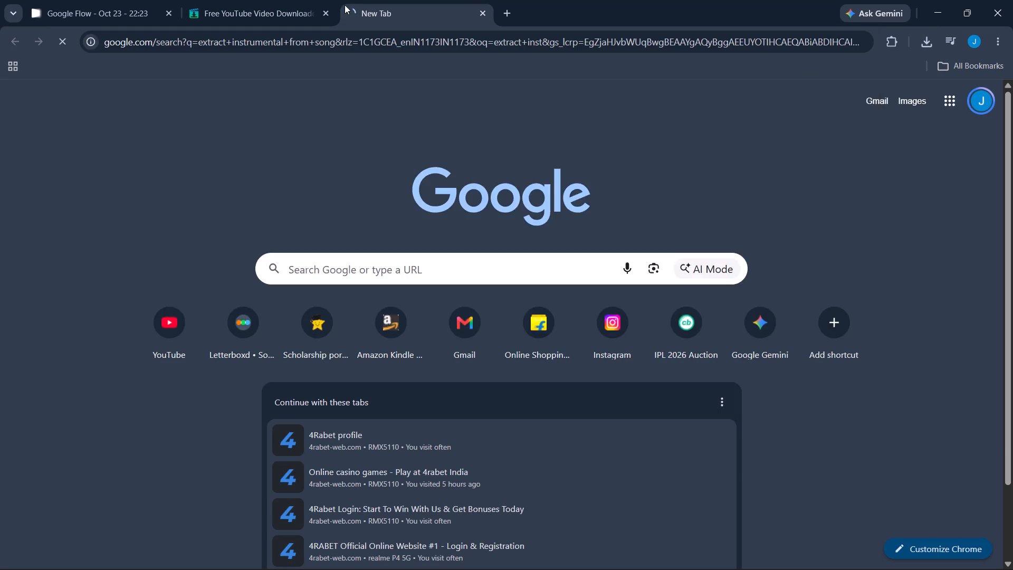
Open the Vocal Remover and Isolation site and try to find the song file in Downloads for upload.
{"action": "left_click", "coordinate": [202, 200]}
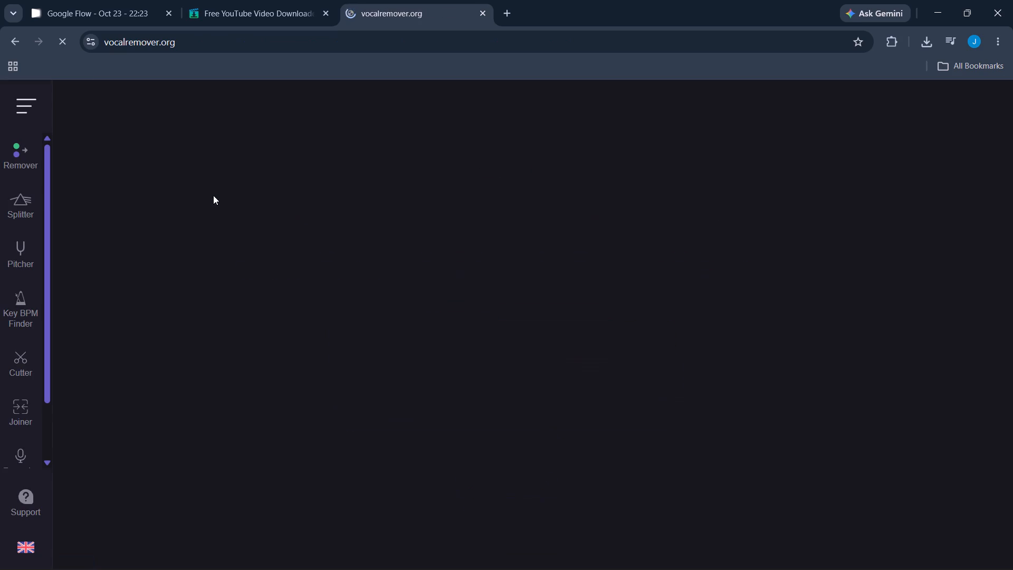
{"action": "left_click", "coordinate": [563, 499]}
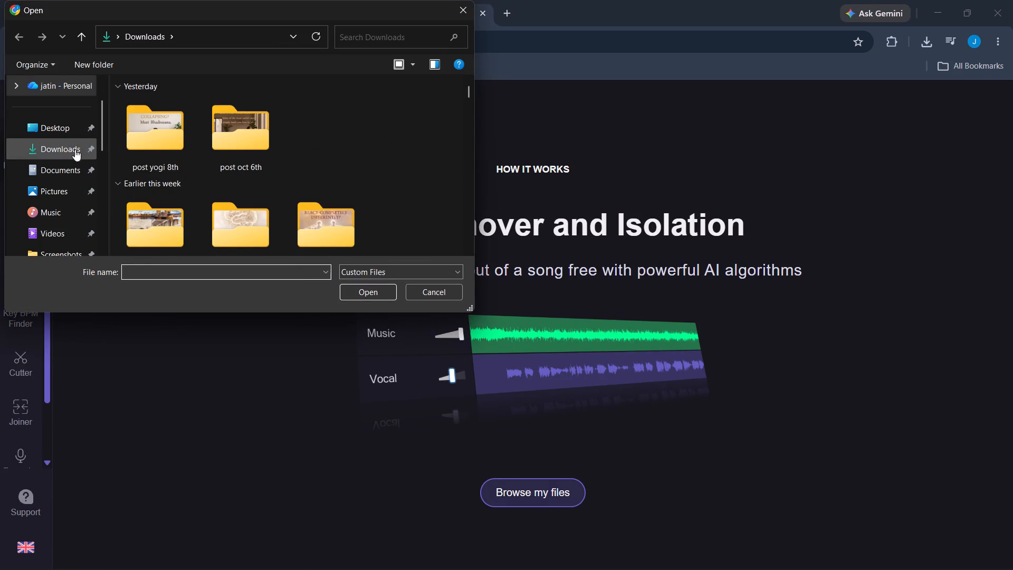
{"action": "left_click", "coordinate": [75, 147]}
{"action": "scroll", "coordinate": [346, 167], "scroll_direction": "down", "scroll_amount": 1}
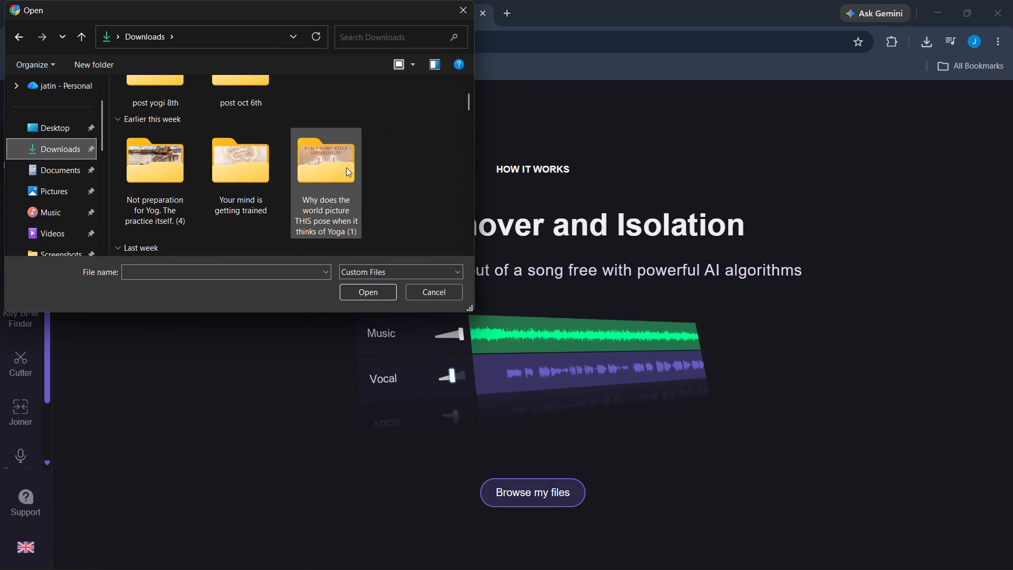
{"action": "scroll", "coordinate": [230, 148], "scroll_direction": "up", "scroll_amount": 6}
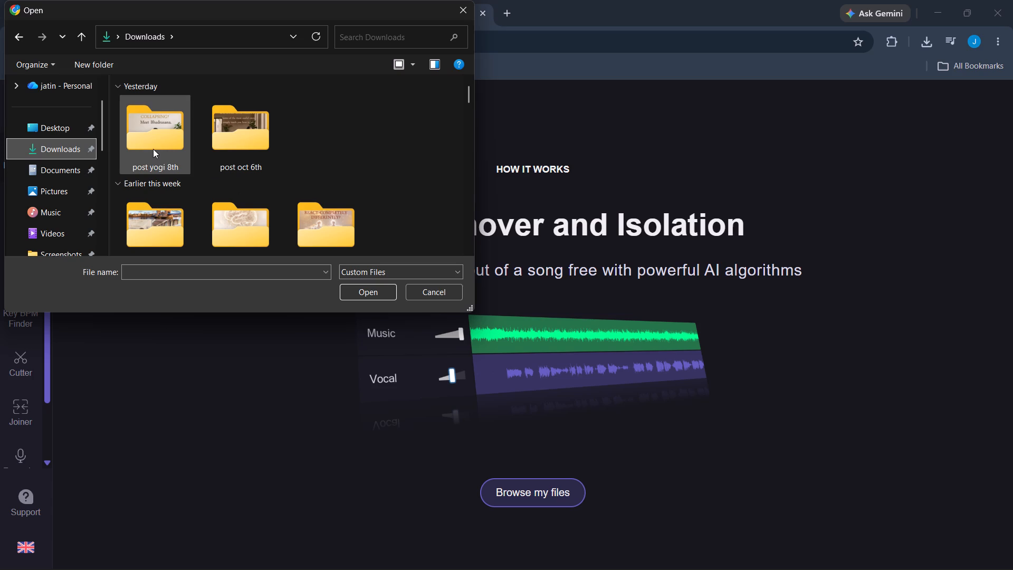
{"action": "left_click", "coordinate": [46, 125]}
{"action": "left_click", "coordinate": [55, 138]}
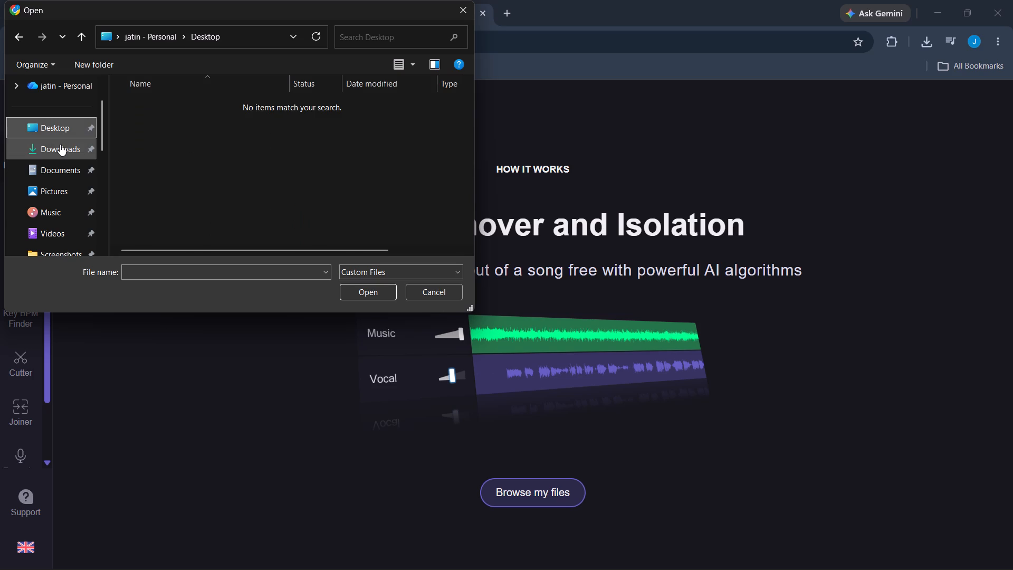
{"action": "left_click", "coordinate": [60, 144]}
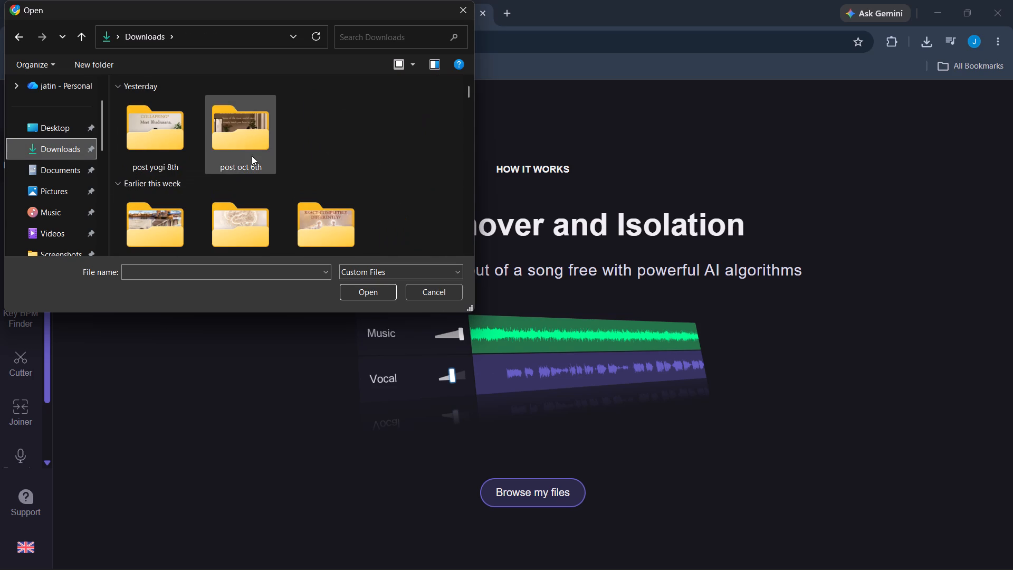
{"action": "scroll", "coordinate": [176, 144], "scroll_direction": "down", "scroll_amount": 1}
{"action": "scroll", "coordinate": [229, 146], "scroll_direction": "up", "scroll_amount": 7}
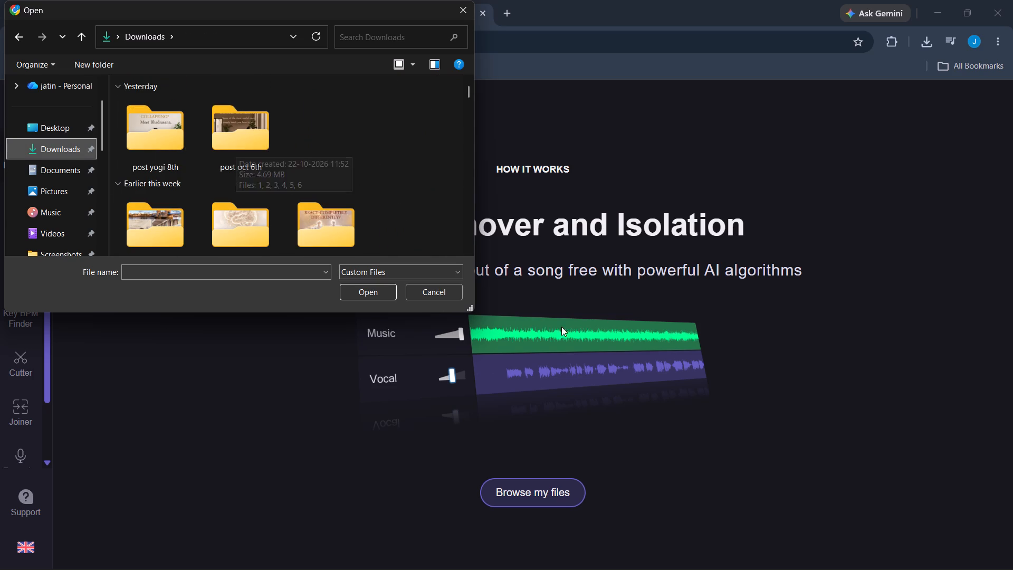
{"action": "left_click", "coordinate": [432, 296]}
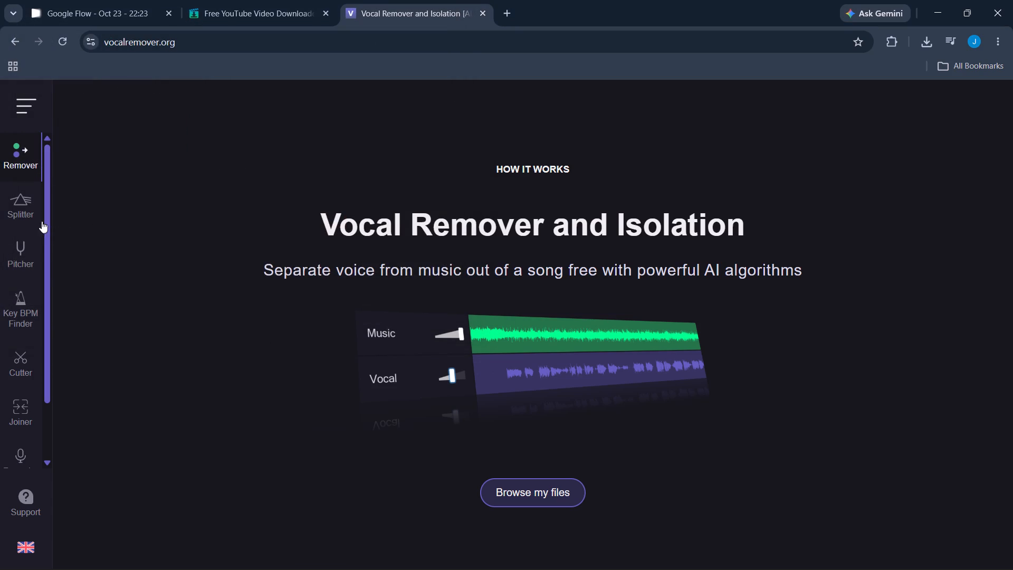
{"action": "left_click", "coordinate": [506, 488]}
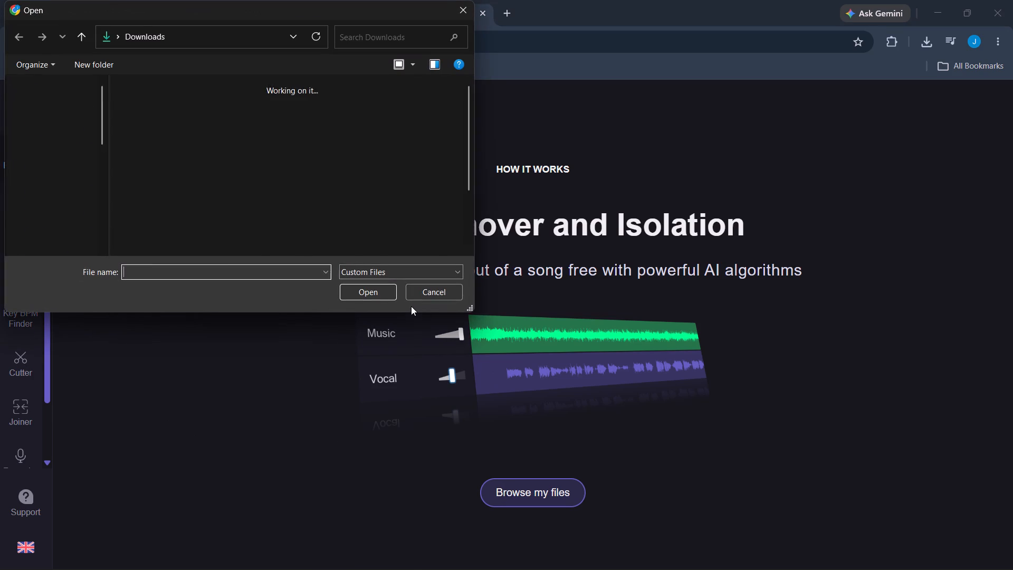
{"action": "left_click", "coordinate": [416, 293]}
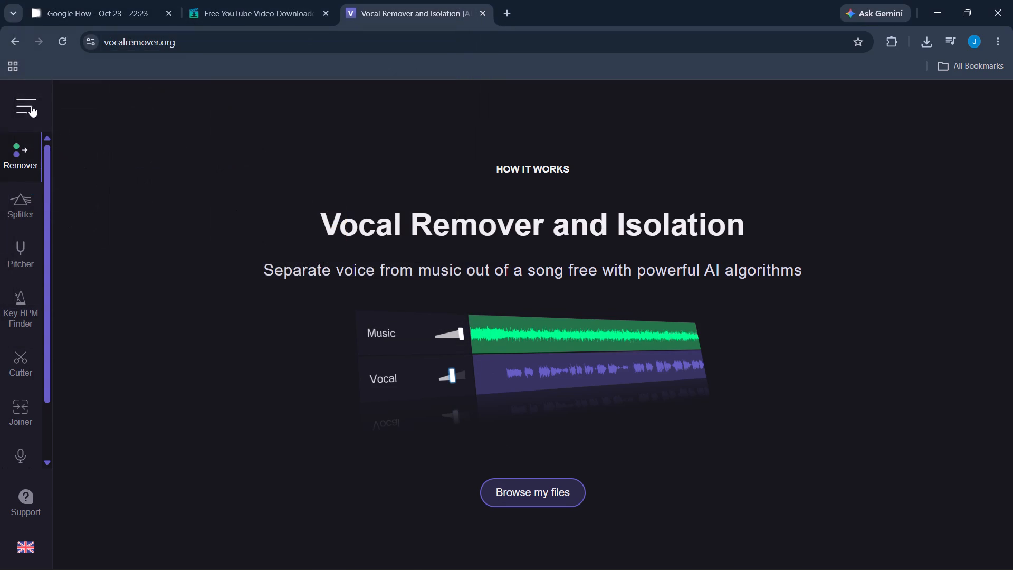
Return to the search results and open Audio.com's Instrumental Extractor.
{"action": "left_click", "coordinate": [9, 46]}
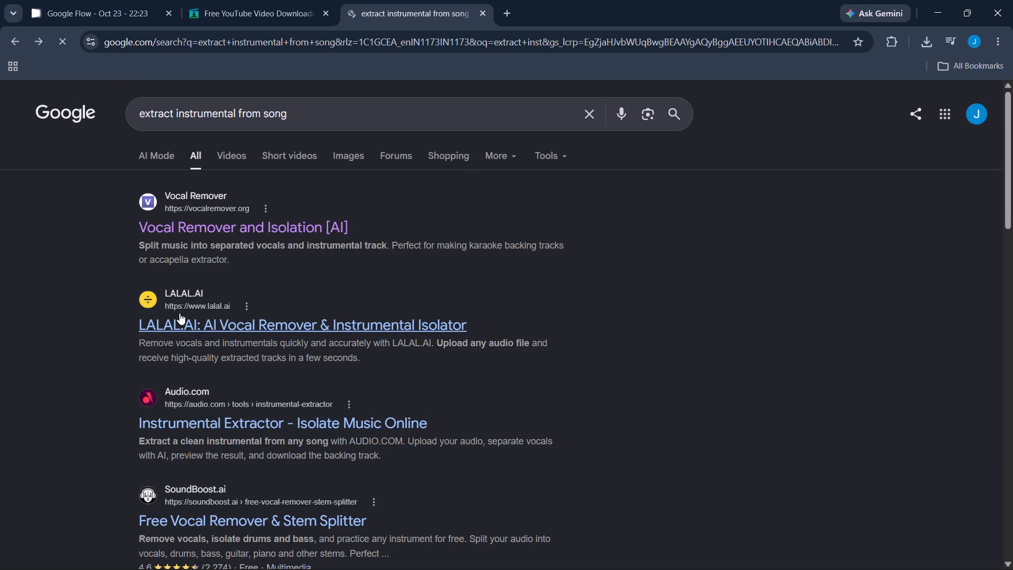
{"action": "left_click", "coordinate": [190, 421]}
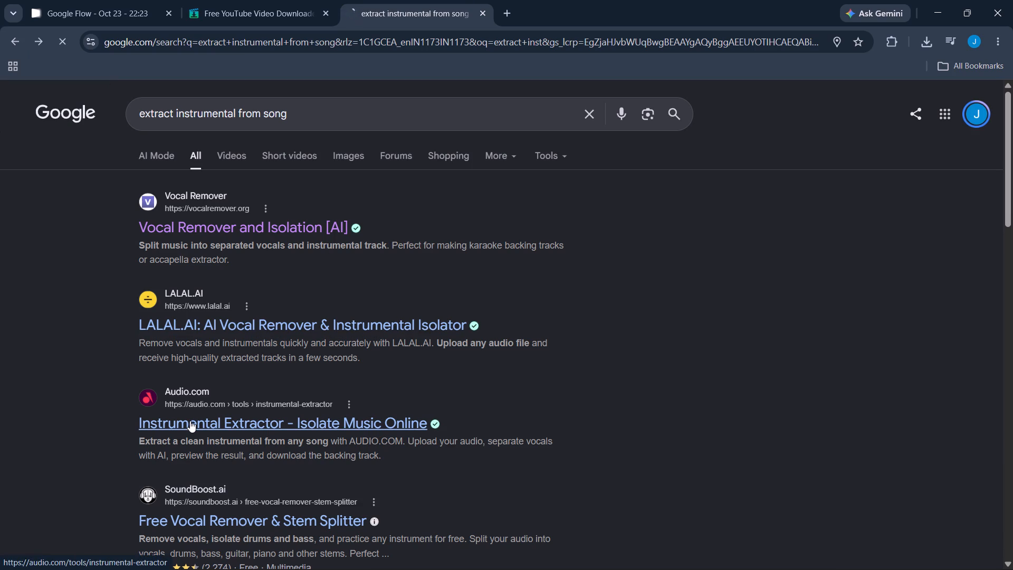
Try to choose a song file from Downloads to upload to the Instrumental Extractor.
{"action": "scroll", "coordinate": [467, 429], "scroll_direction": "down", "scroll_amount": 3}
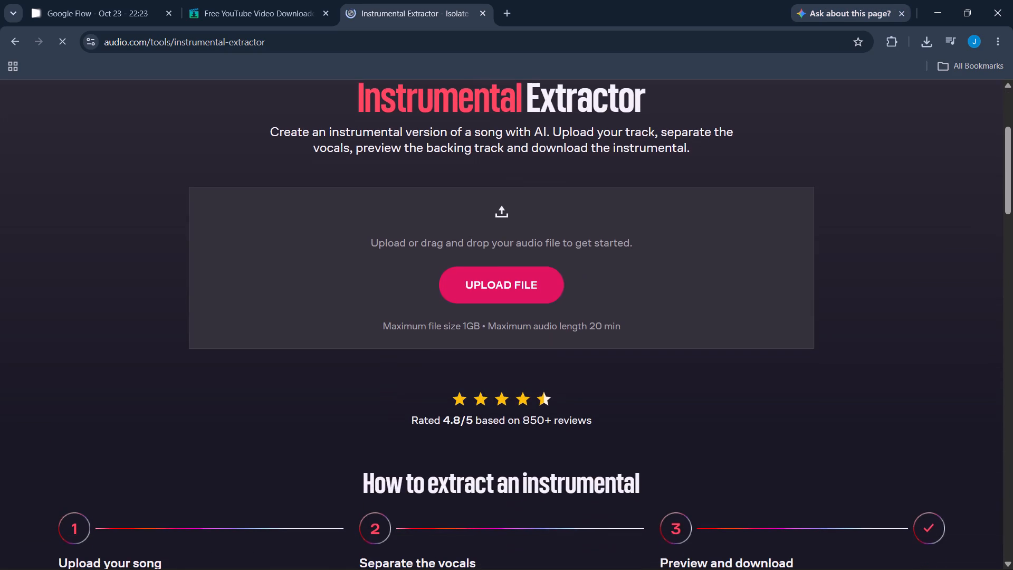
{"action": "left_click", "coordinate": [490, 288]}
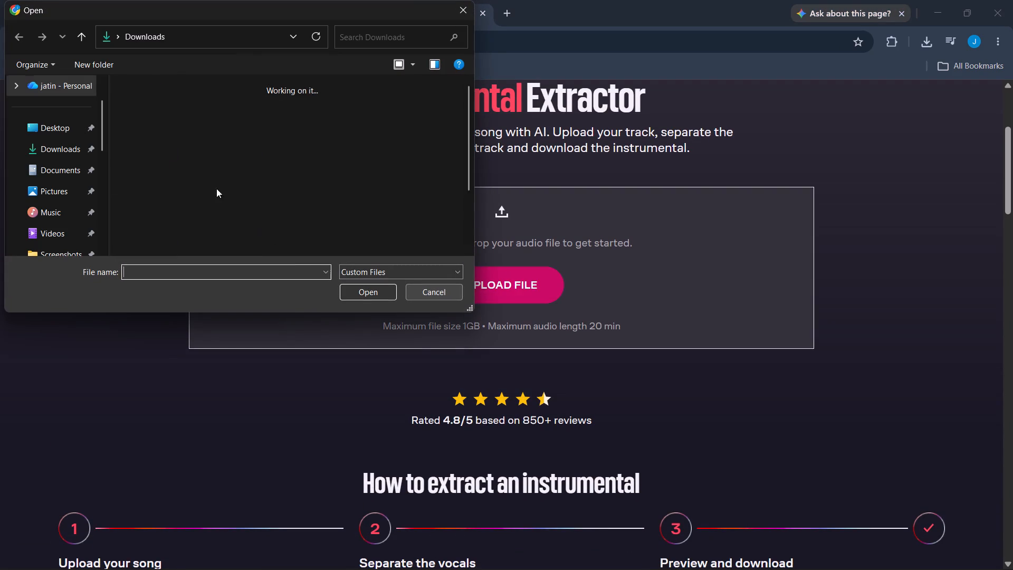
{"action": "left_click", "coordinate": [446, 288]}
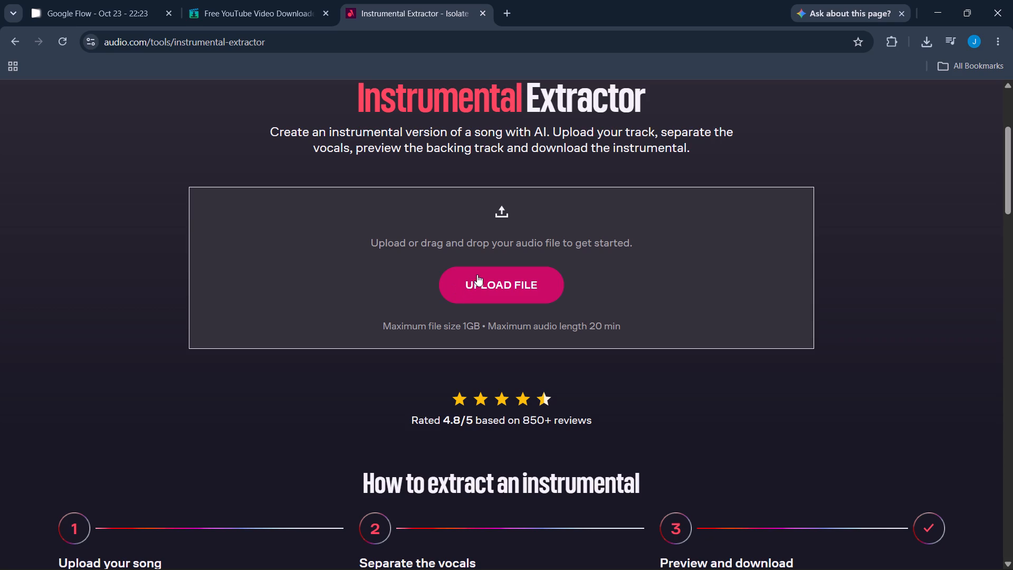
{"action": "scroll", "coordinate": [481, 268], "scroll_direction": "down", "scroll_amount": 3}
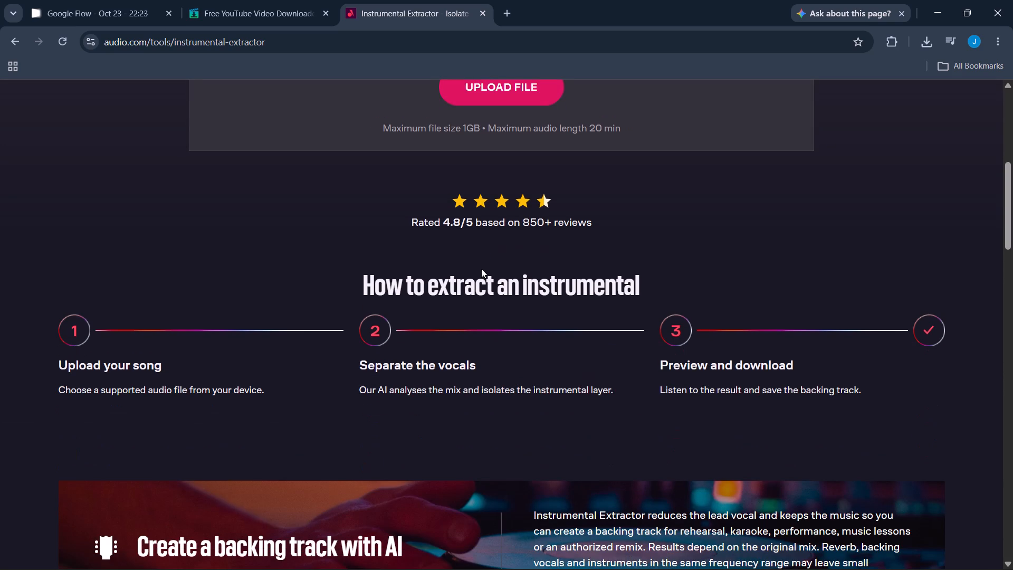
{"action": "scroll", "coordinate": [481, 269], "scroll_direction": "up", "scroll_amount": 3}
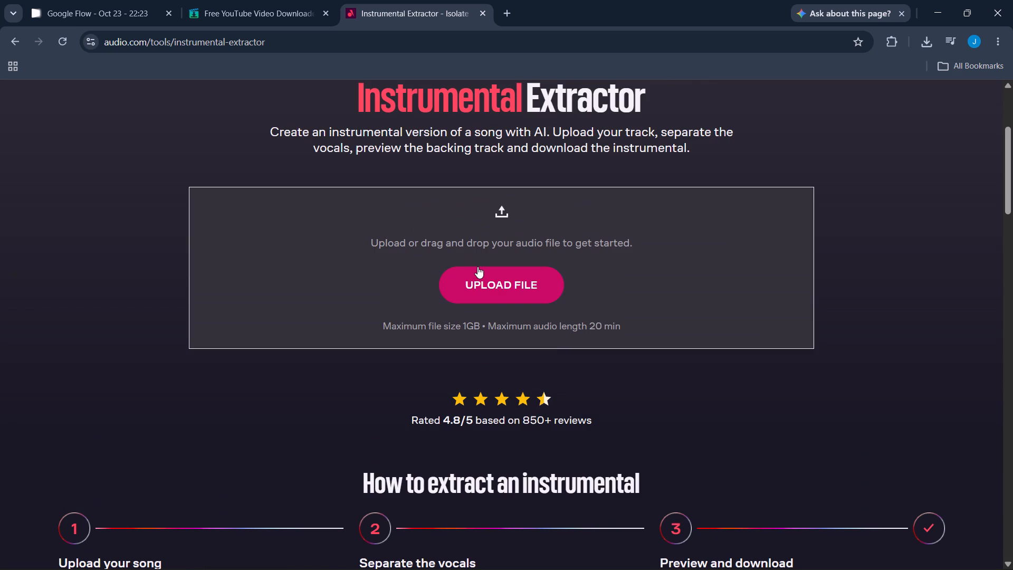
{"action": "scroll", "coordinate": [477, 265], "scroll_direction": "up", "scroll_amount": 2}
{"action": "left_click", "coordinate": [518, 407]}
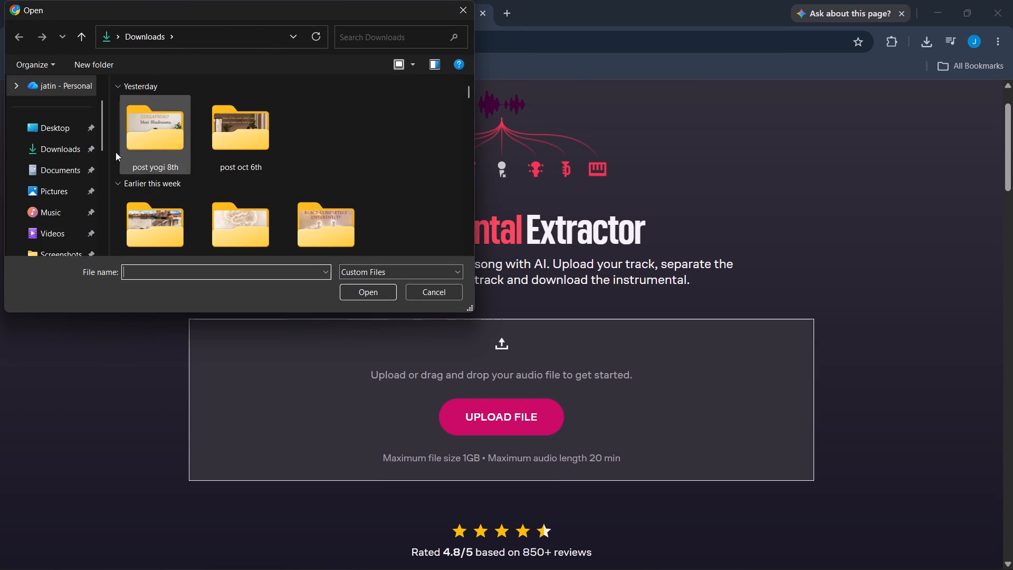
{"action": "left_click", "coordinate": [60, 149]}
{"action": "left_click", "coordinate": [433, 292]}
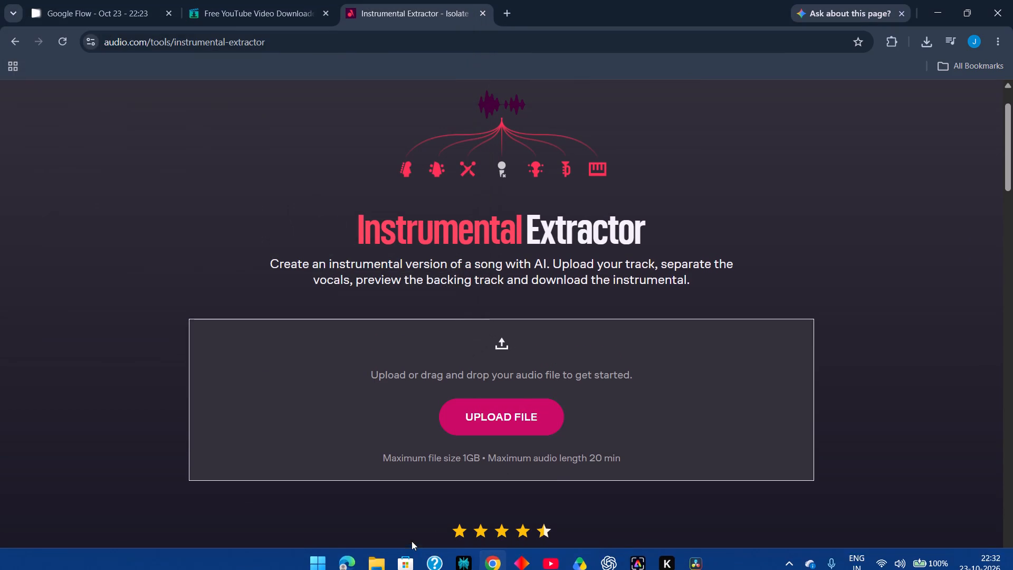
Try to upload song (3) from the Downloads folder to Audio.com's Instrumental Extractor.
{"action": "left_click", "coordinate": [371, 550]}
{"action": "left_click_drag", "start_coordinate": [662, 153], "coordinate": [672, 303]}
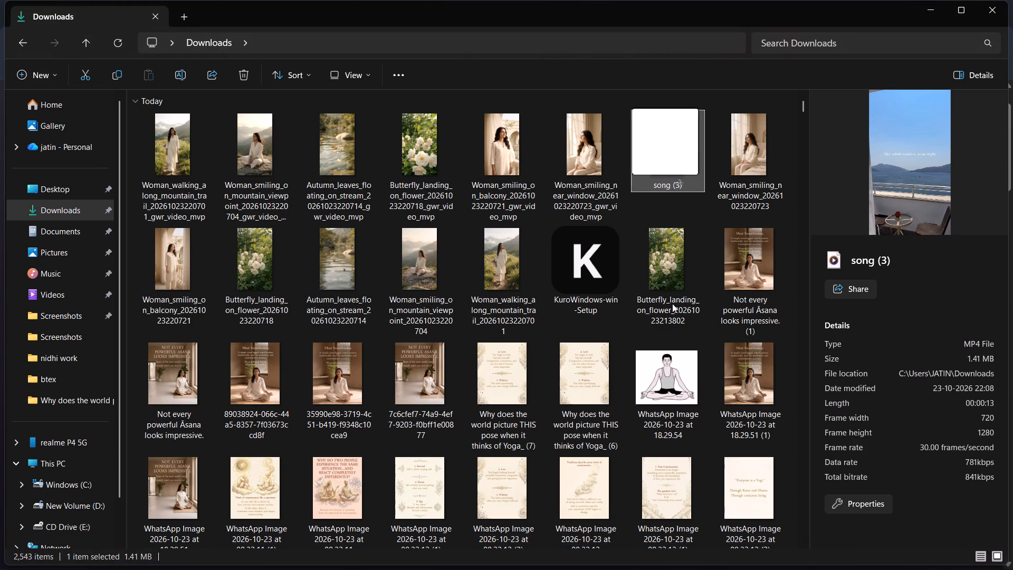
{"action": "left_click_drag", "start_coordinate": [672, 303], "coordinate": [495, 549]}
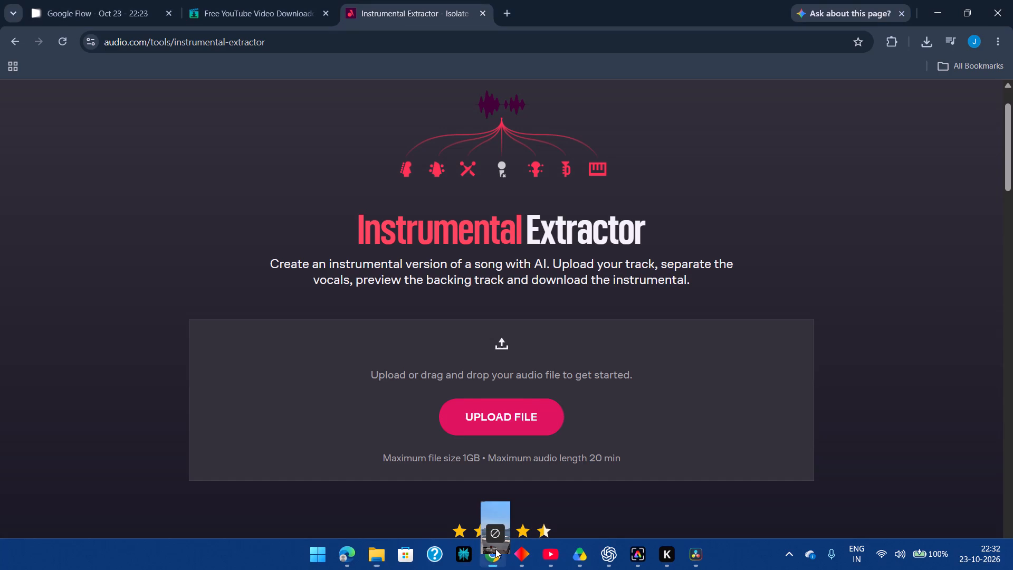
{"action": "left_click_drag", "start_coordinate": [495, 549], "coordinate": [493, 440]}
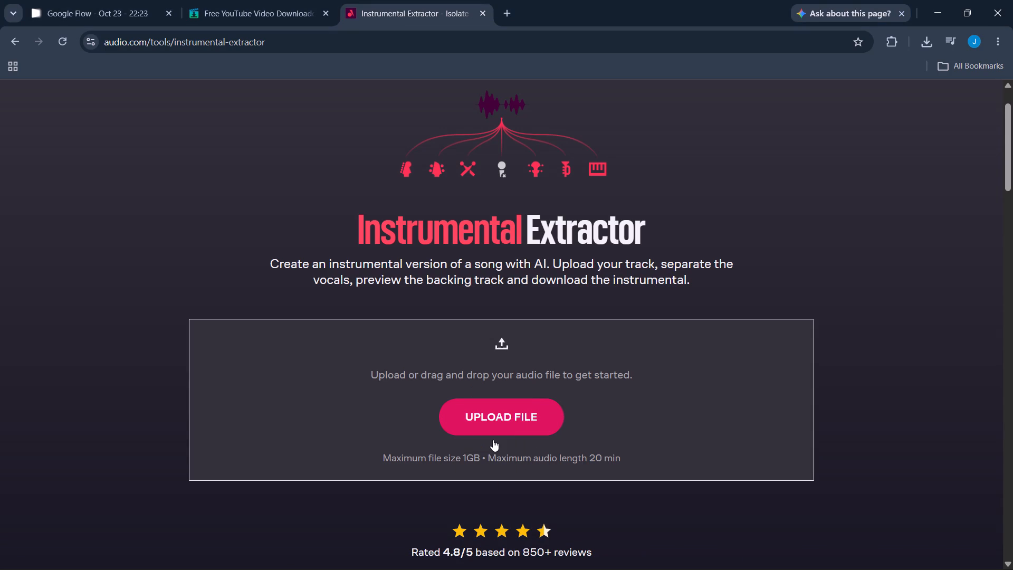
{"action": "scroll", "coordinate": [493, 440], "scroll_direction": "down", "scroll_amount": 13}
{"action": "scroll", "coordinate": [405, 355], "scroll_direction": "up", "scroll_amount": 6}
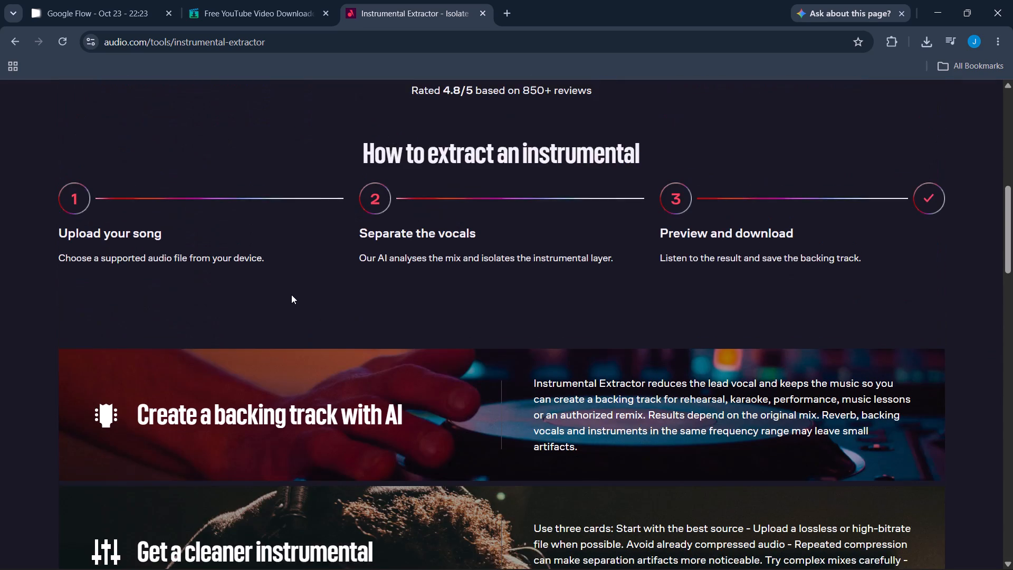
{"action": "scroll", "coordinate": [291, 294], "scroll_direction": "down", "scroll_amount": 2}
Return to the search results and open SoundBoost.ai's Free Vocal Remover & Stem Splitter.
{"action": "left_click", "coordinate": [5, 42]}
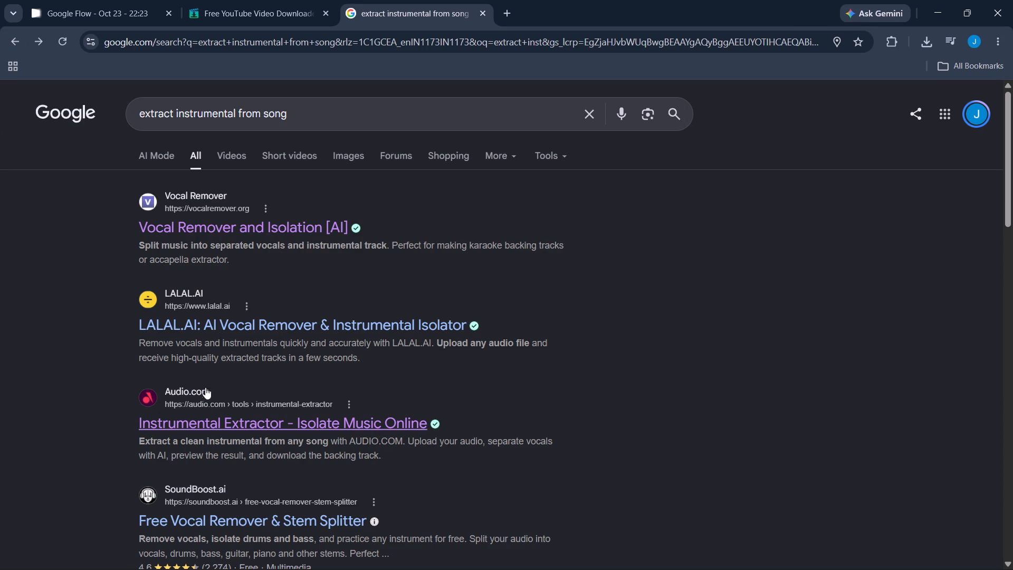
{"action": "left_click", "coordinate": [180, 493]}
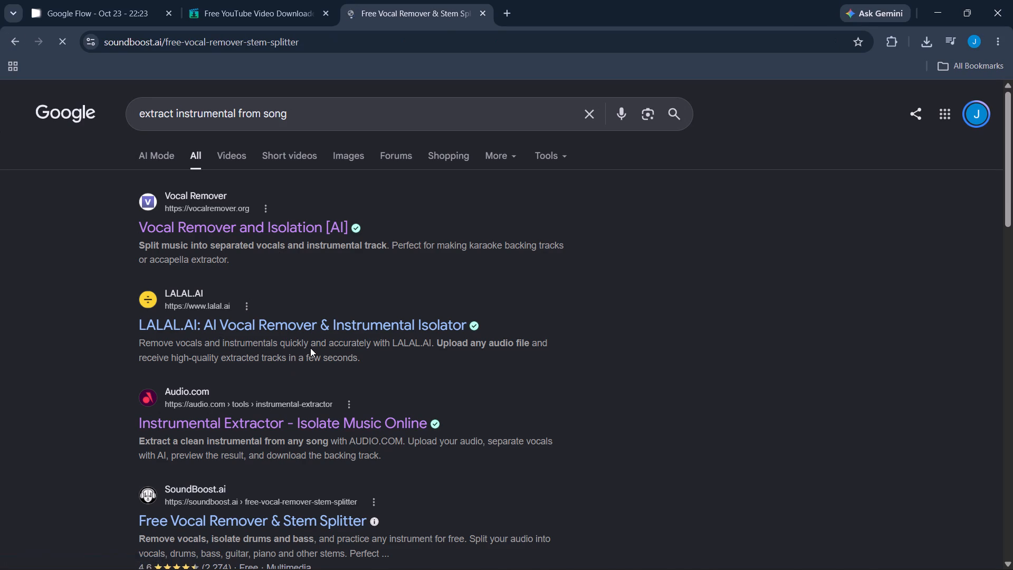
Upload song (3) from Downloads to the stem splitter to separate its stems.
{"action": "scroll", "coordinate": [491, 448], "scroll_direction": "down", "scroll_amount": 3}
{"action": "left_click", "coordinate": [490, 411]}
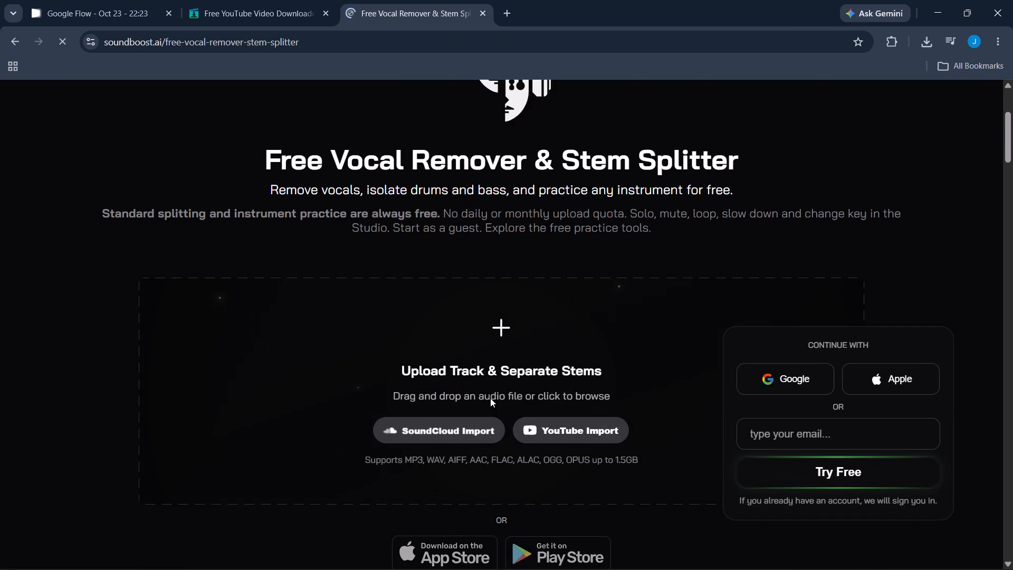
{"action": "left_click", "coordinate": [626, 358]}
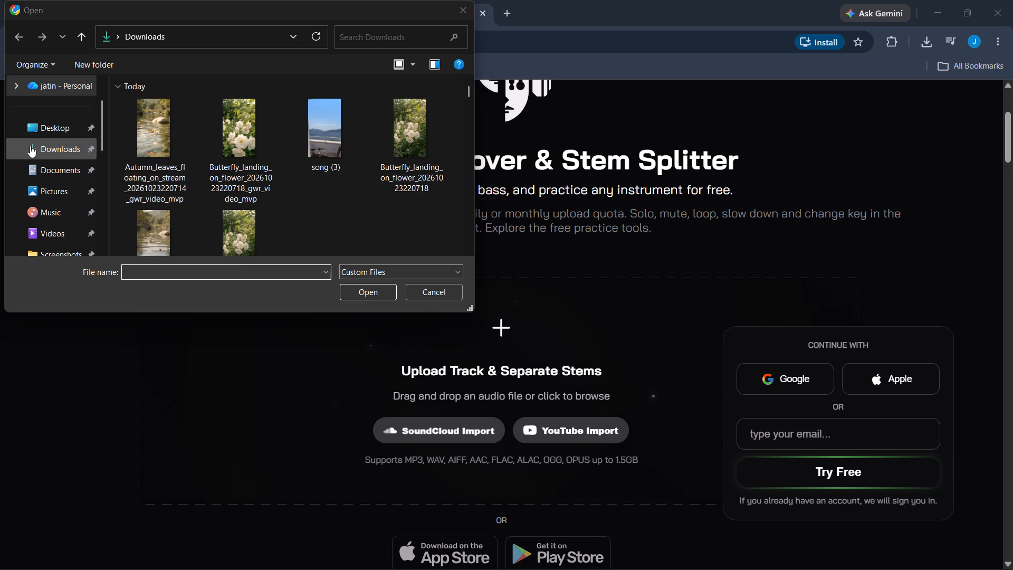
{"action": "left_click", "coordinate": [32, 146]}
{"action": "left_click", "coordinate": [421, 217]}
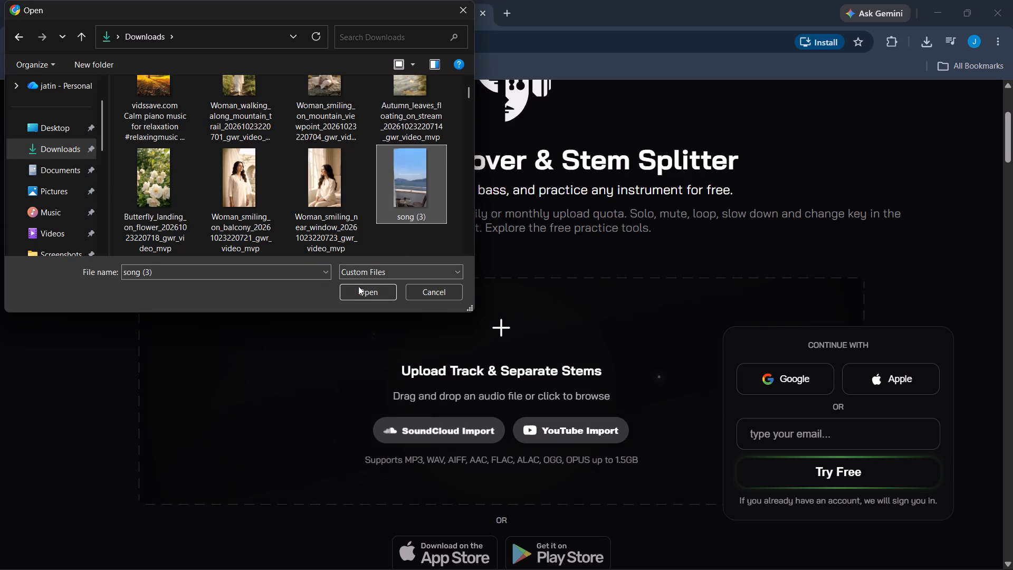
{"action": "left_click", "coordinate": [357, 294]}
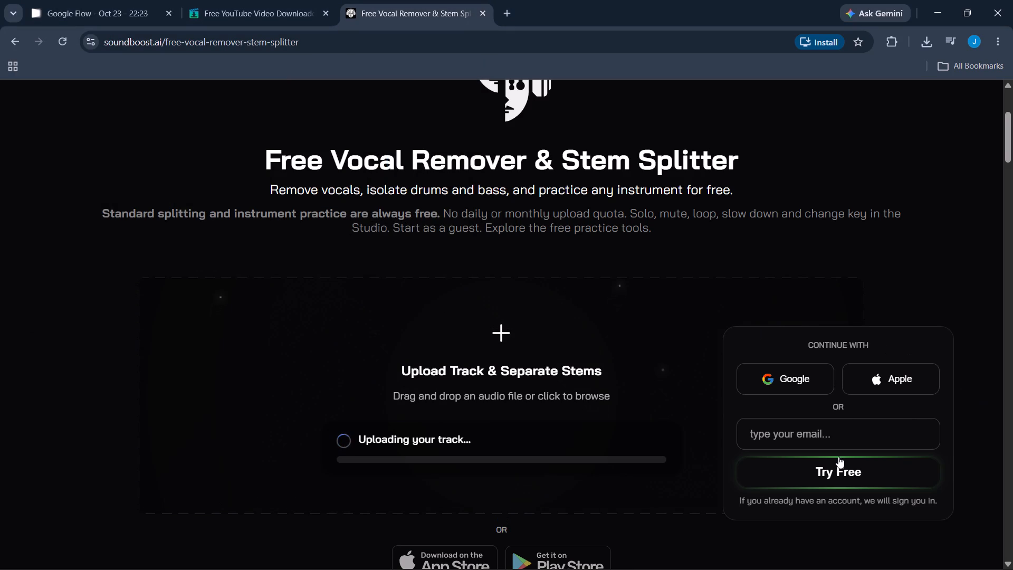
{"action": "scroll", "coordinate": [837, 457], "scroll_direction": "down", "scroll_amount": 1}
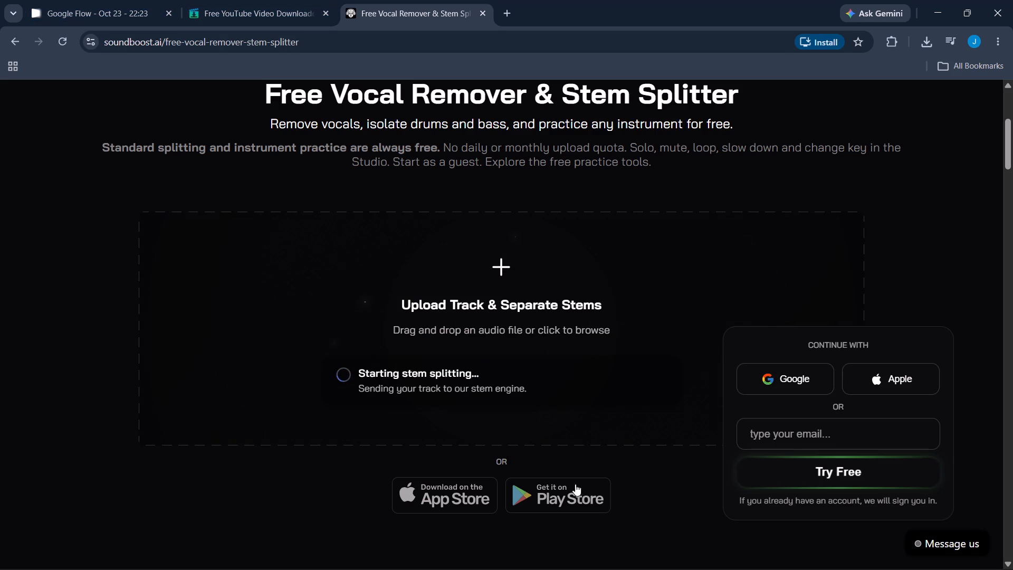
{"action": "left_click", "coordinate": [916, 306]}
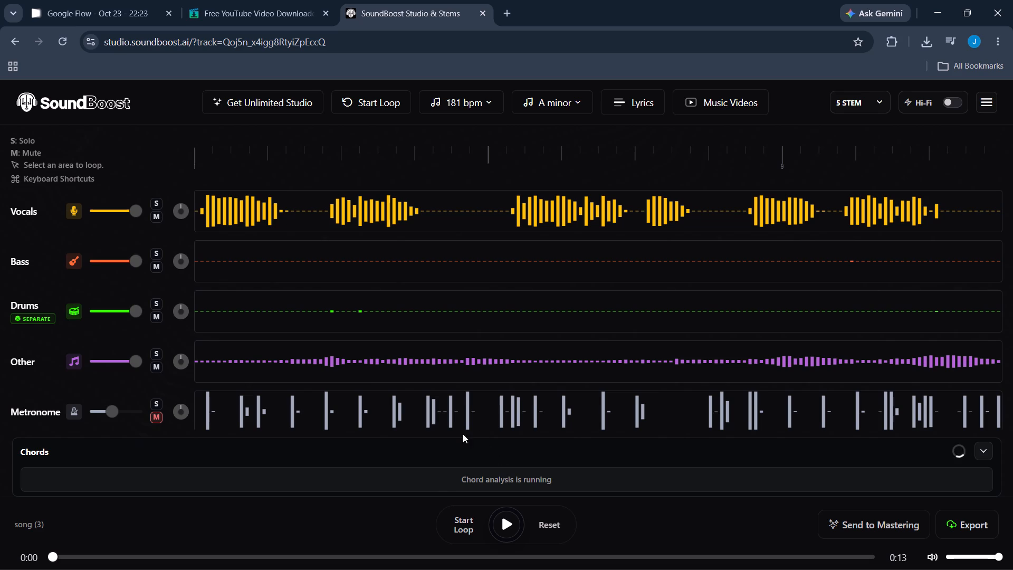
Turn the Vocals stem's volume down to zero and preview the song without vocals.
{"action": "left_click", "coordinate": [506, 523]}
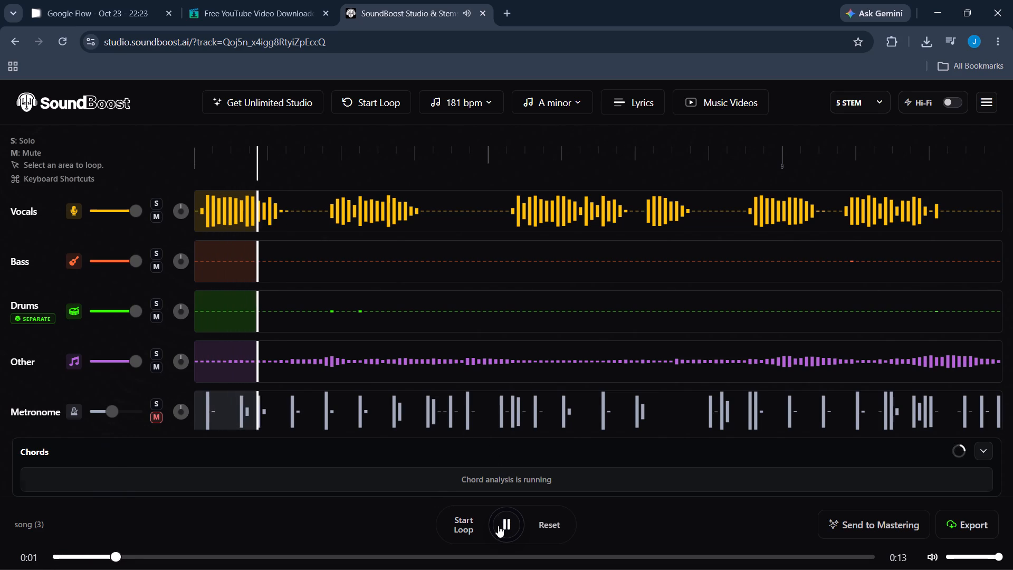
{"action": "key", "text": "space"}
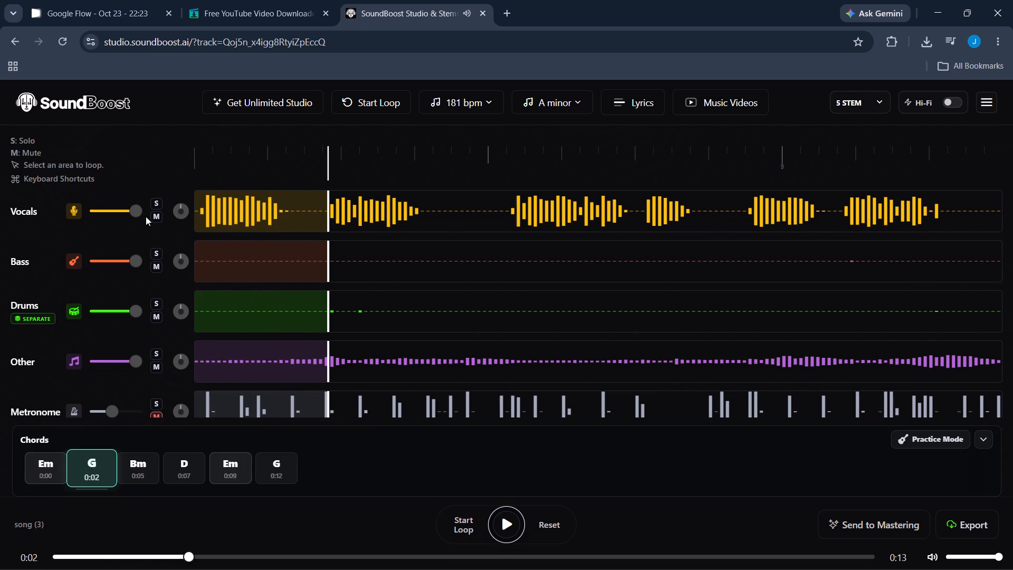
{"action": "left_click_drag", "start_coordinate": [132, 217], "coordinate": [81, 231]}
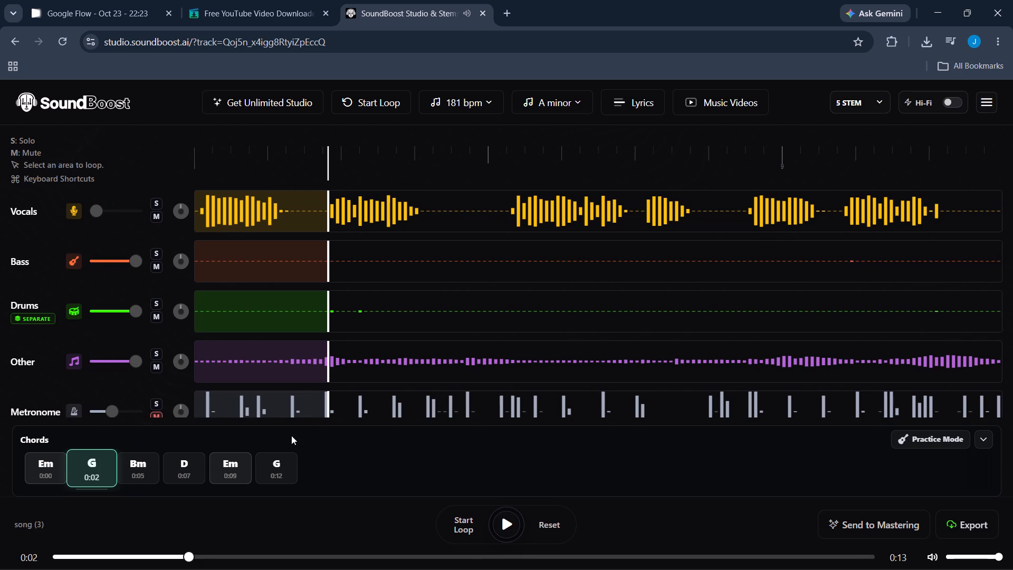
{"action": "left_click", "coordinate": [502, 528]}
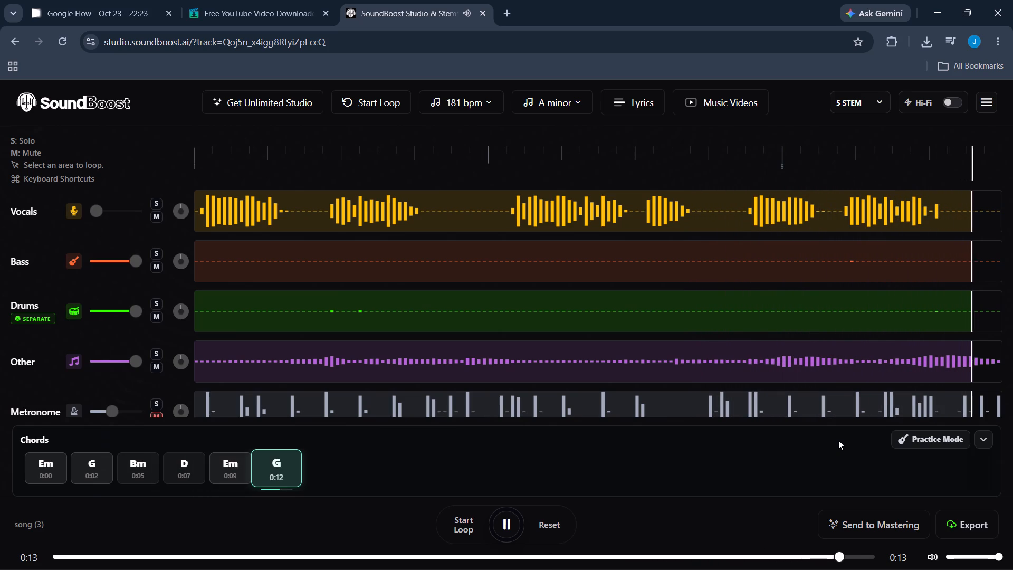
{"action": "key", "text": "space"}
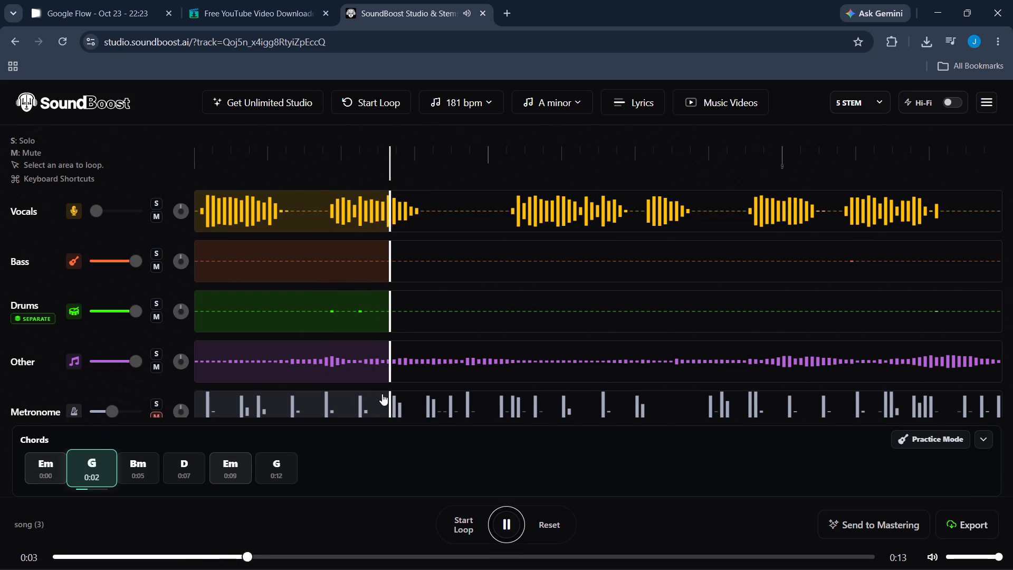
{"action": "left_click", "coordinate": [516, 521]}
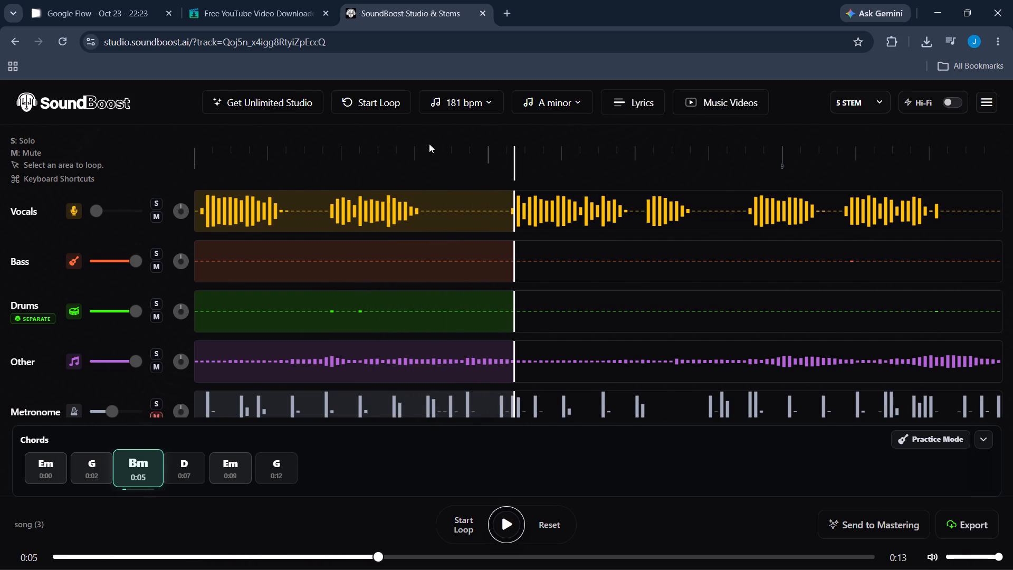
Examine the studio's tracks, site menu and stem-count options for a way to save the instrumental.
{"action": "scroll", "coordinate": [112, 414], "scroll_direction": "down", "scroll_amount": 5}
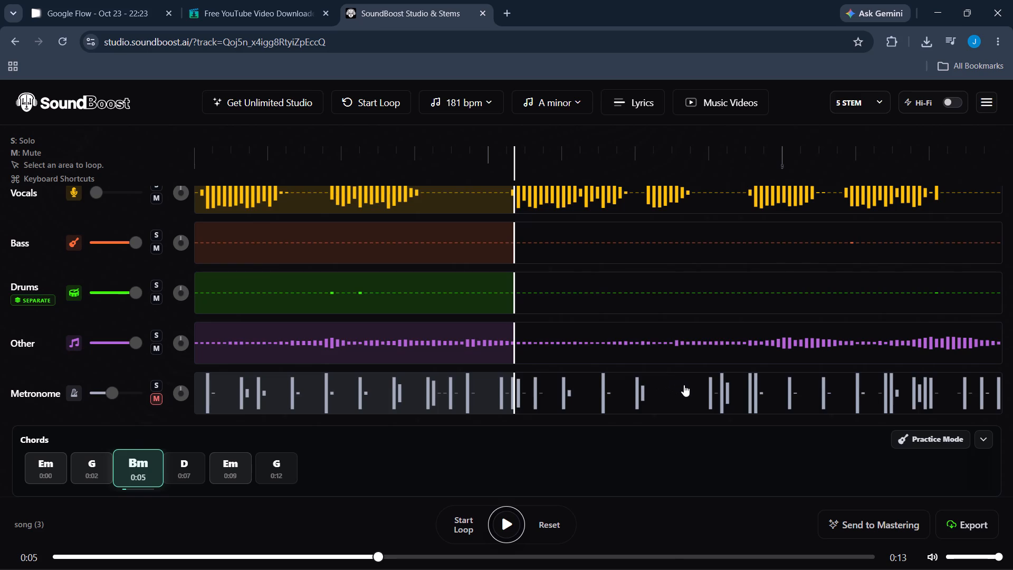
{"action": "scroll", "coordinate": [686, 385], "scroll_direction": "up", "scroll_amount": 8}
{"action": "left_click", "coordinate": [979, 105]}
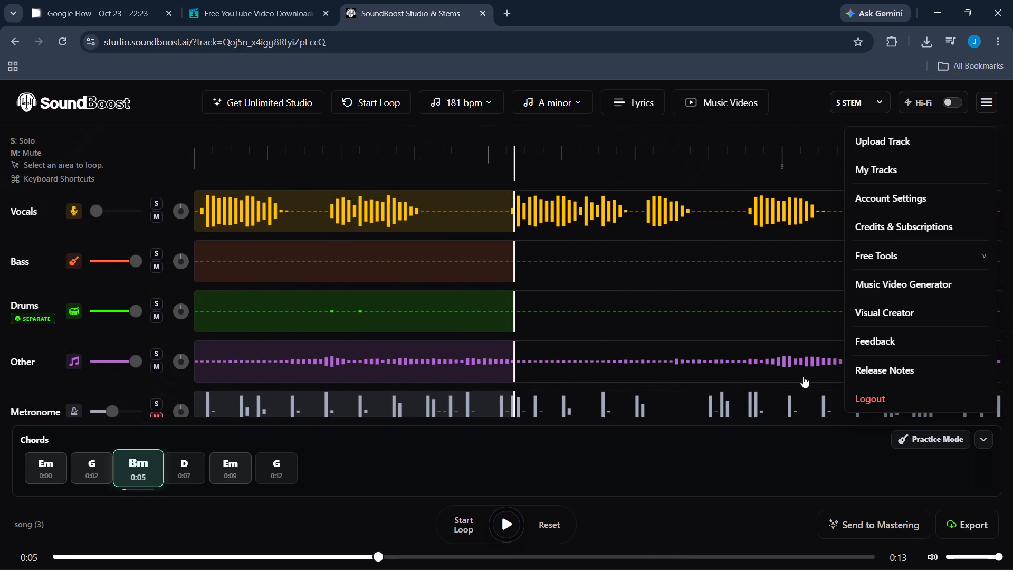
{"action": "left_click", "coordinate": [739, 462]}
{"action": "scroll", "coordinate": [824, 459], "scroll_direction": "down", "scroll_amount": 3}
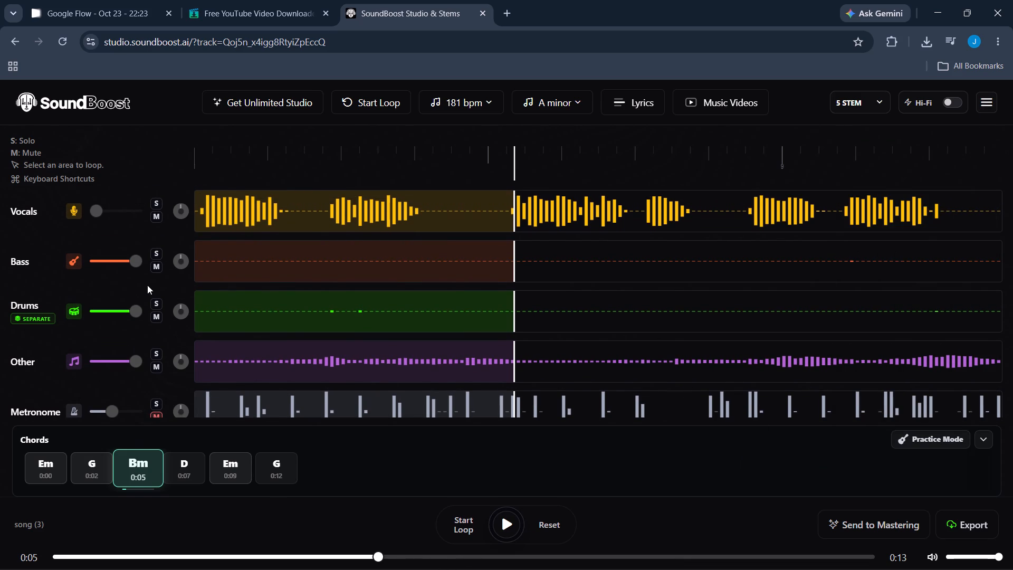
{"action": "scroll", "coordinate": [148, 284], "scroll_direction": "up", "scroll_amount": 3}
{"action": "left_click", "coordinate": [874, 104]}
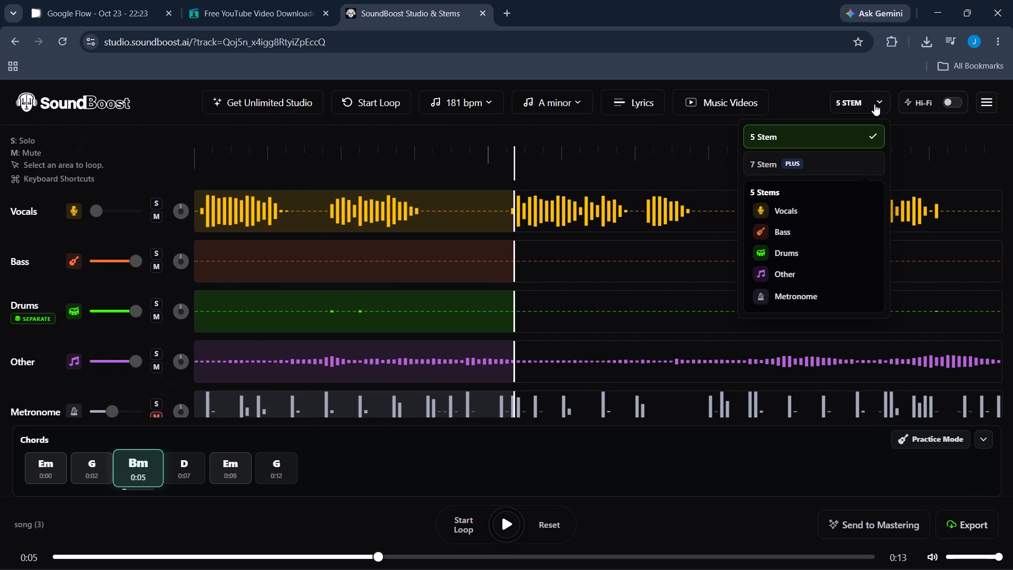
{"action": "left_click", "coordinate": [874, 104]}
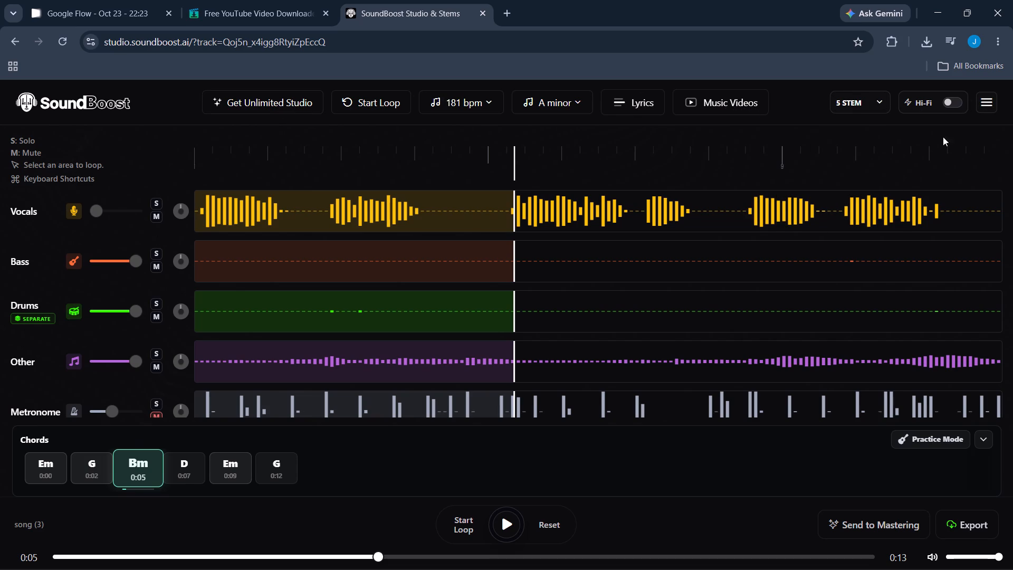
{"action": "scroll", "coordinate": [856, 398], "scroll_direction": "down", "scroll_amount": 2}
{"action": "scroll", "coordinate": [905, 426], "scroll_direction": "down", "scroll_amount": 2}
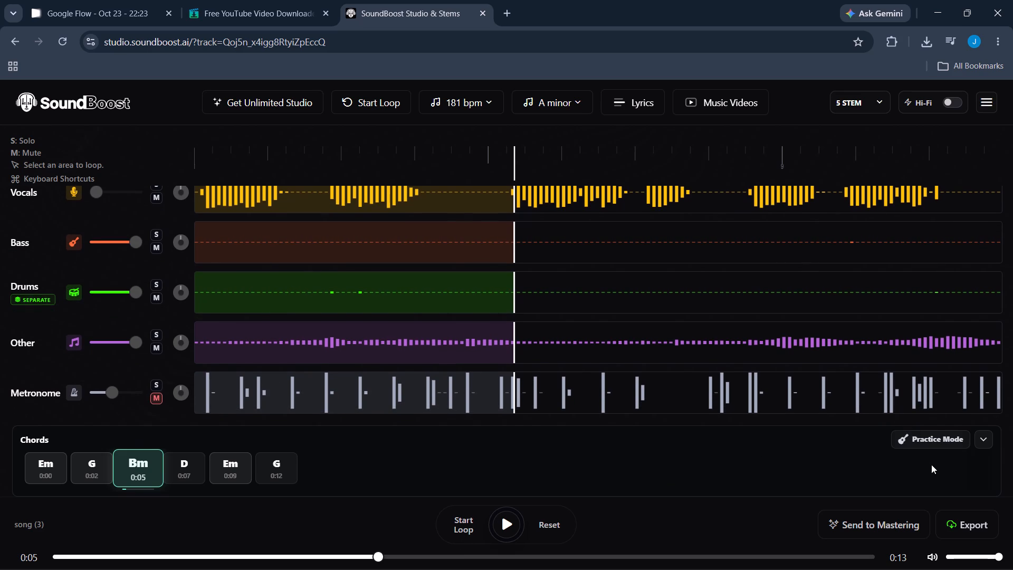
Export the stems as MP3, deselecting Vocals and downloading only the Other stem.
{"action": "left_click", "coordinate": [964, 517]}
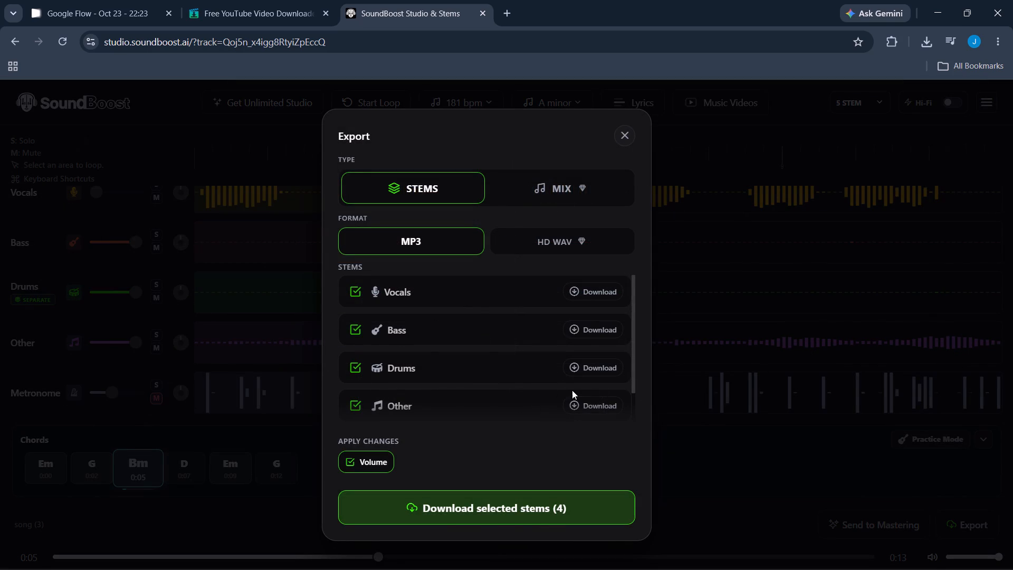
{"action": "scroll", "coordinate": [572, 390], "scroll_direction": "down", "scroll_amount": 2}
{"action": "scroll", "coordinate": [539, 376], "scroll_direction": "up", "scroll_amount": 2}
{"action": "left_click", "coordinate": [352, 284]}
{"action": "scroll", "coordinate": [439, 333], "scroll_direction": "down", "scroll_amount": 2}
{"action": "scroll", "coordinate": [601, 360], "scroll_direction": "down", "scroll_amount": 2}
{"action": "left_click", "coordinate": [576, 370]}
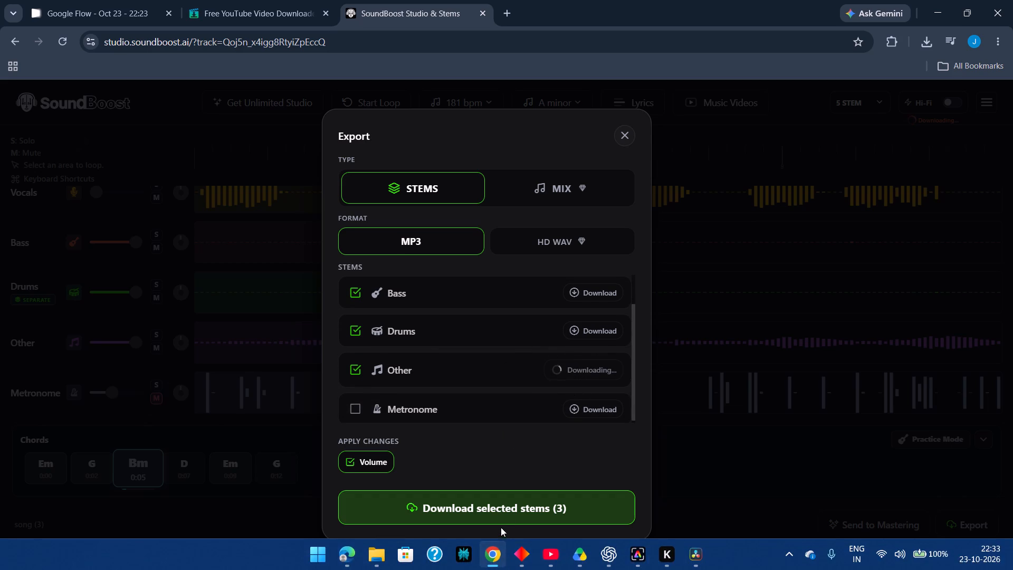
{"action": "scroll", "coordinate": [505, 410], "scroll_direction": "up", "scroll_amount": 2}
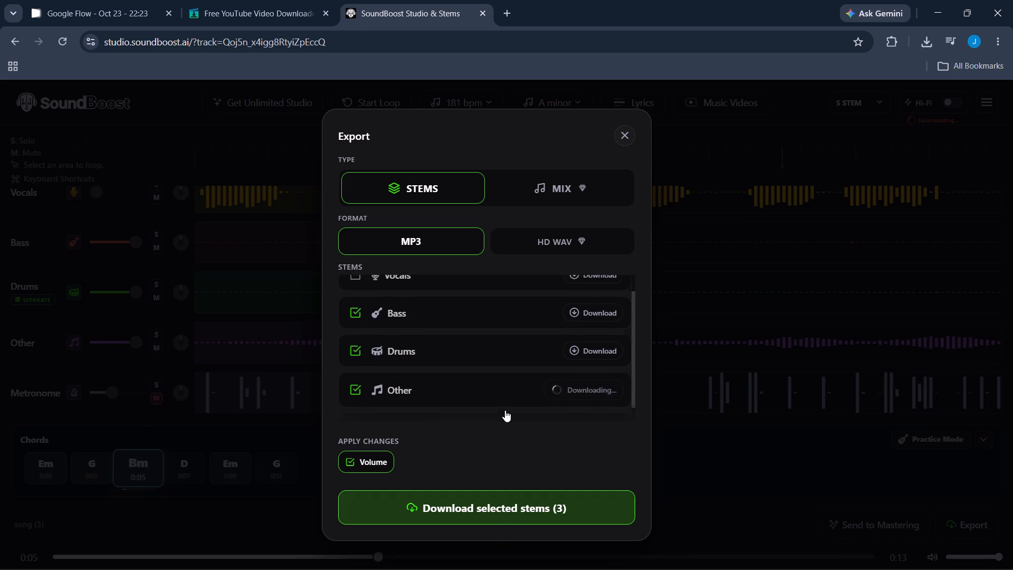
{"action": "scroll", "coordinate": [505, 410], "scroll_direction": "down", "scroll_amount": 2}
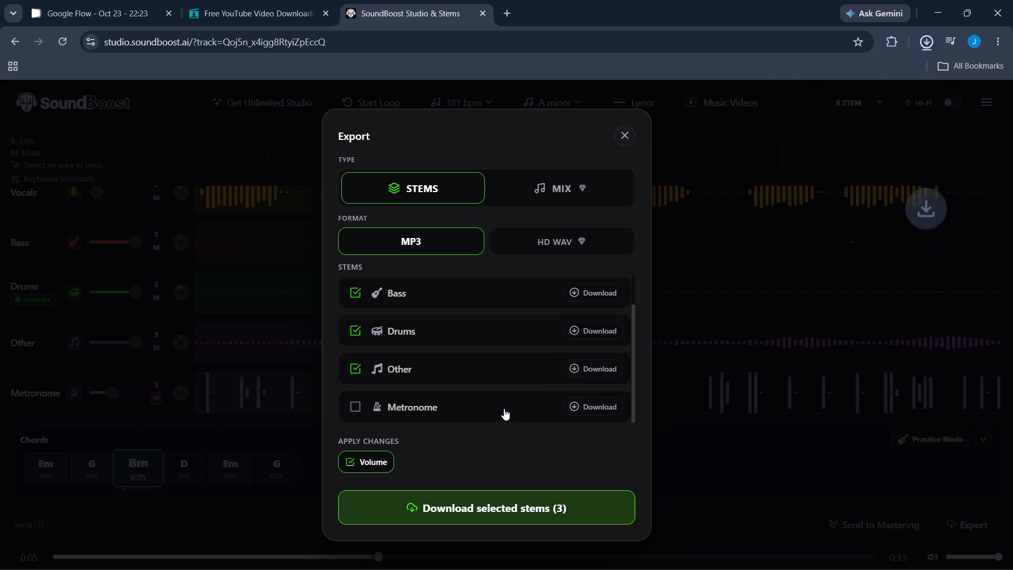
Play the downloaded Other stem in Media Player to check it, and close the player.
{"action": "left_click", "coordinate": [772, 85]}
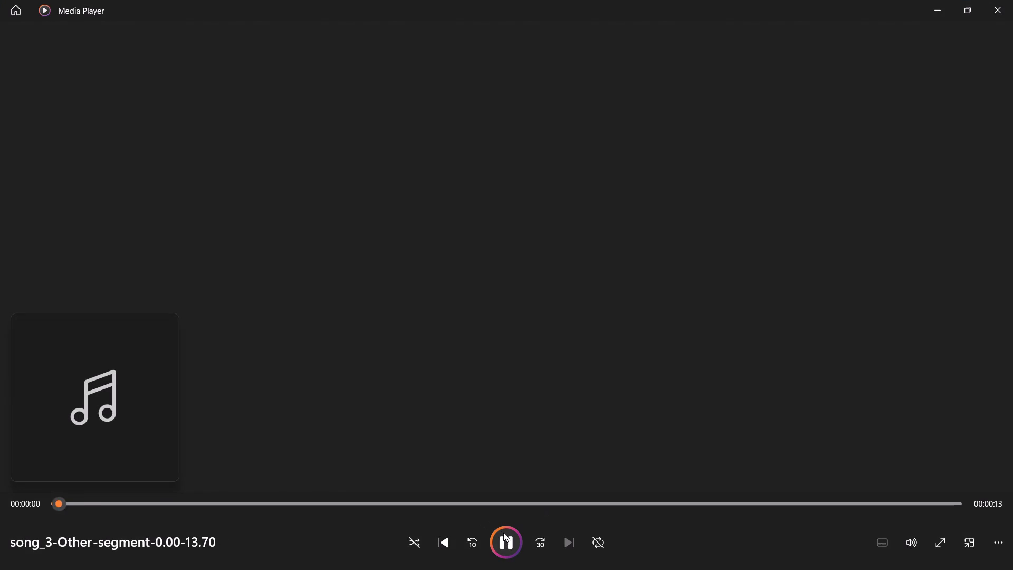
{"action": "left_click", "coordinate": [586, 503]}
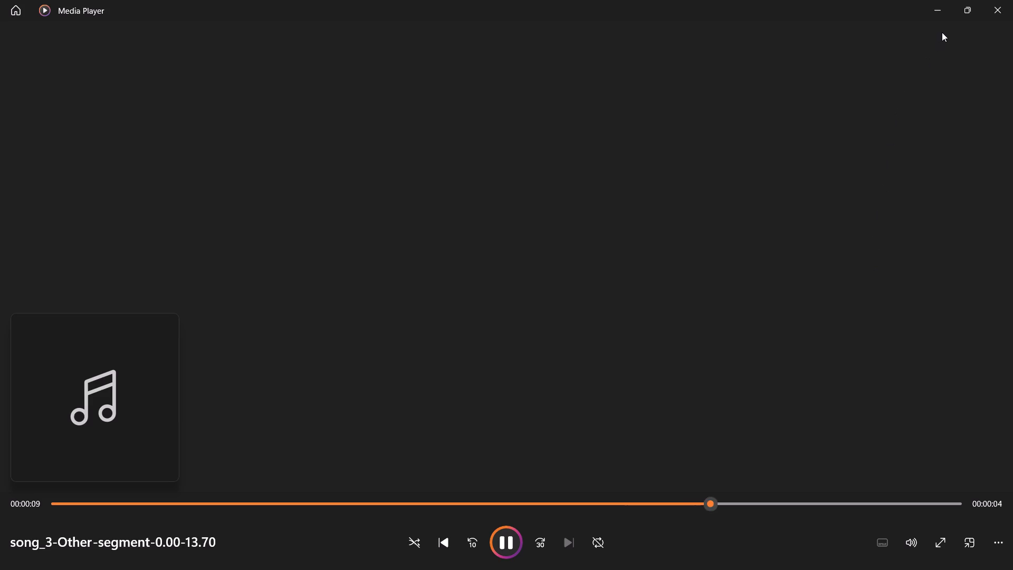
{"action": "left_click", "coordinate": [1012, 0]}
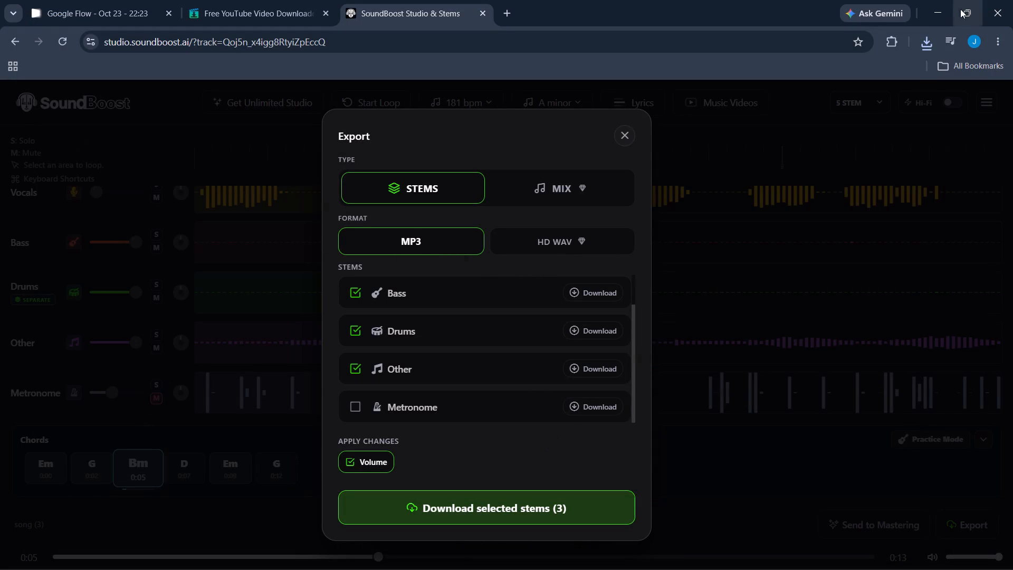
Bring the downloaded song_3-Other MP3 into the DaVinci Resolve timeline and place it on Audio 2, overlapping the end of song (3).mp4.
{"action": "left_click", "coordinate": [926, 42]}
{"action": "left_click_drag", "start_coordinate": [813, 99], "coordinate": [703, 567]}
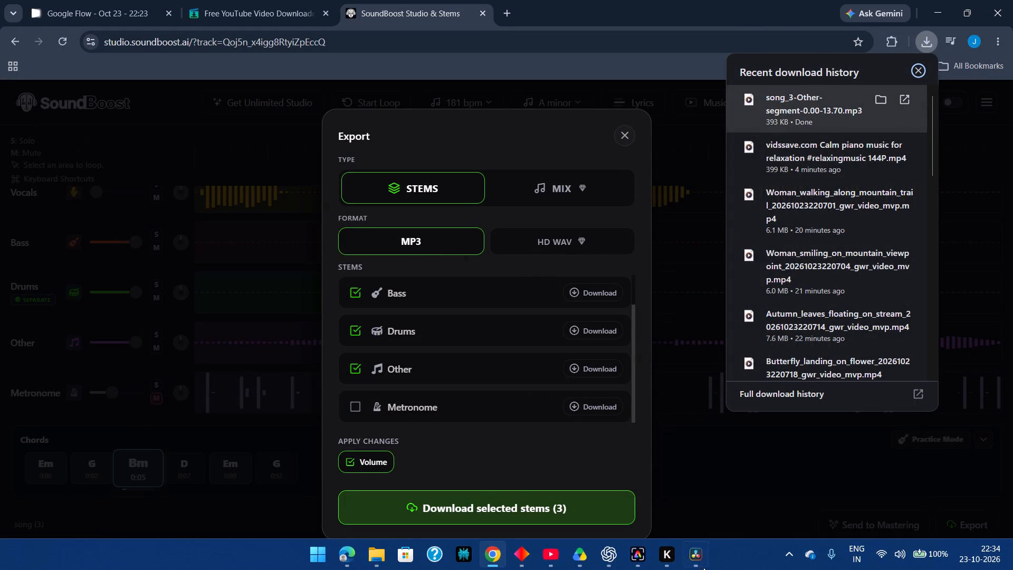
{"action": "left_click_drag", "start_coordinate": [703, 567], "coordinate": [529, 483]}
{"action": "left_click", "coordinate": [350, 511]}
{"action": "key", "text": "BackSpace"}
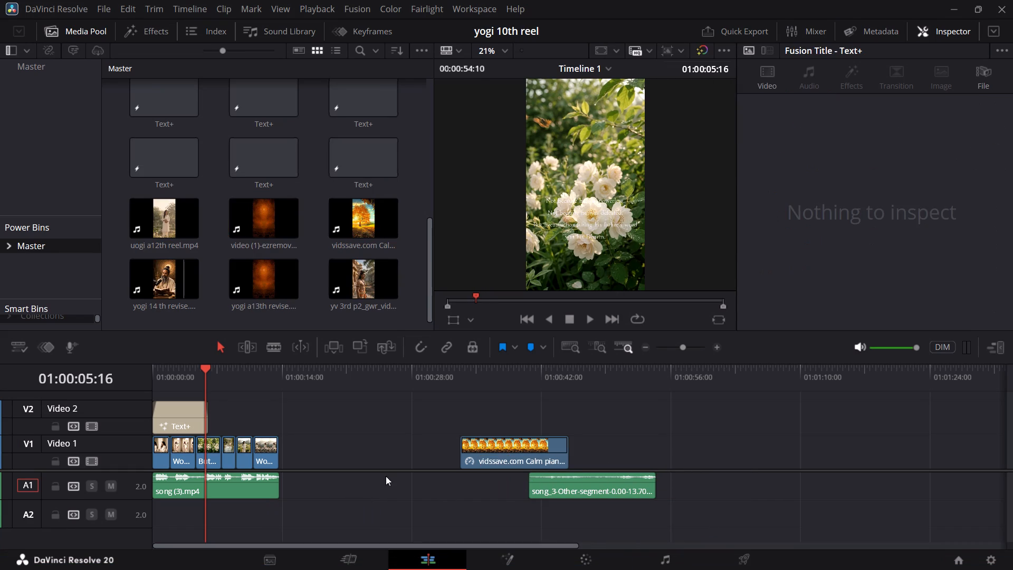
{"action": "left_click_drag", "start_coordinate": [568, 486], "coordinate": [292, 509]}
Play the Other stem on Audio 2 to find its usable section, and trim its start to near 01:00:19:07.
{"action": "key", "text": "space"}
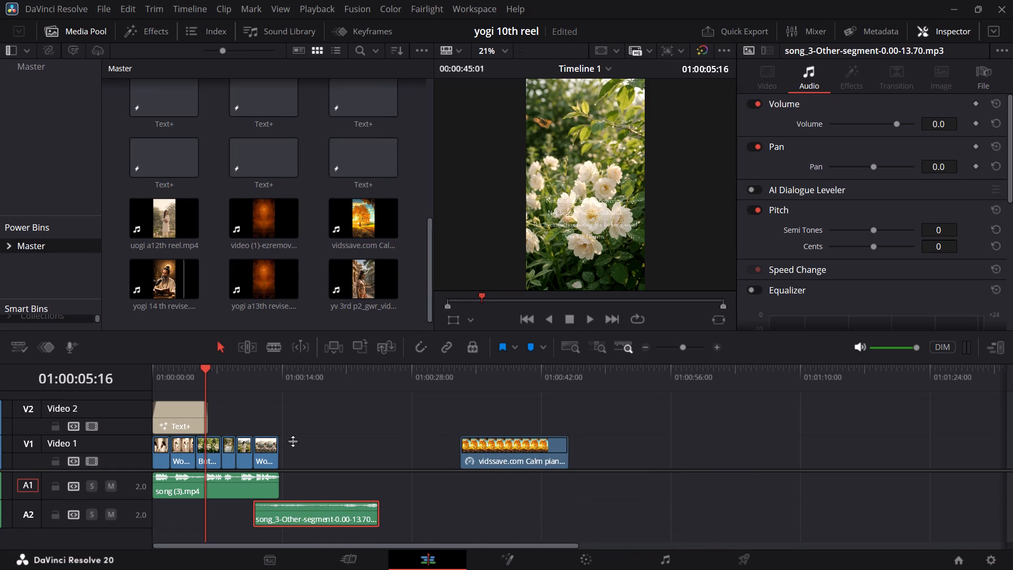
{"action": "left_click", "coordinate": [265, 380]}
{"action": "key", "text": "space"}
{"action": "key", "text": "space"}
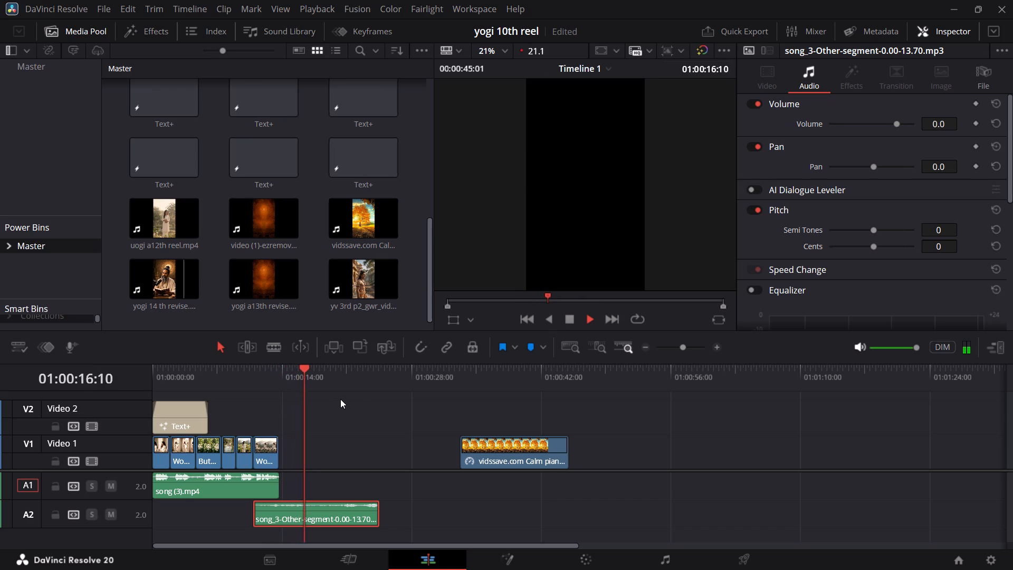
{"action": "left_click", "coordinate": [339, 374]}
{"action": "left_click", "coordinate": [331, 369]}
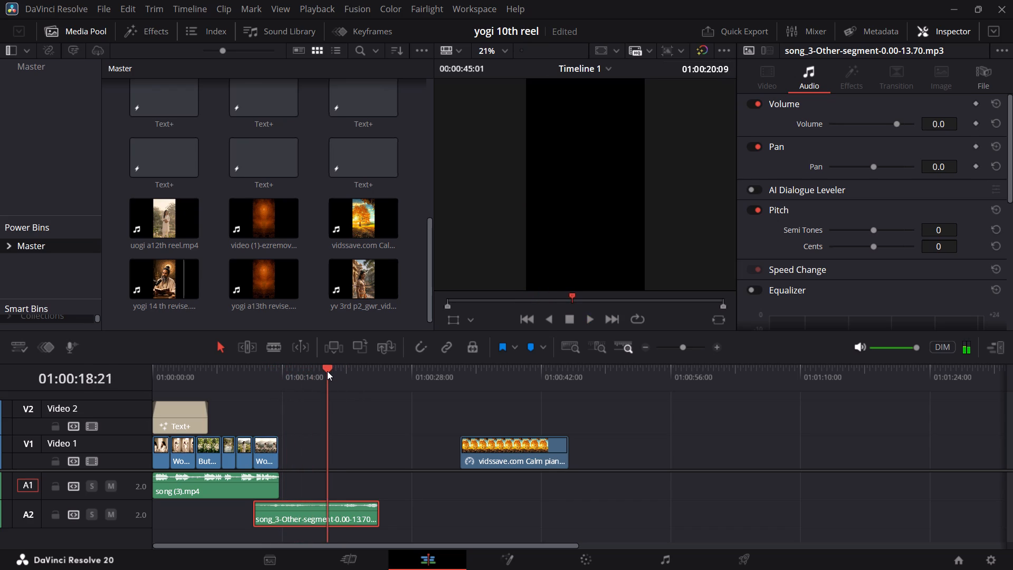
{"action": "key", "text": "space"}
{"action": "left_click_drag", "start_coordinate": [254, 511], "coordinate": [316, 511]}
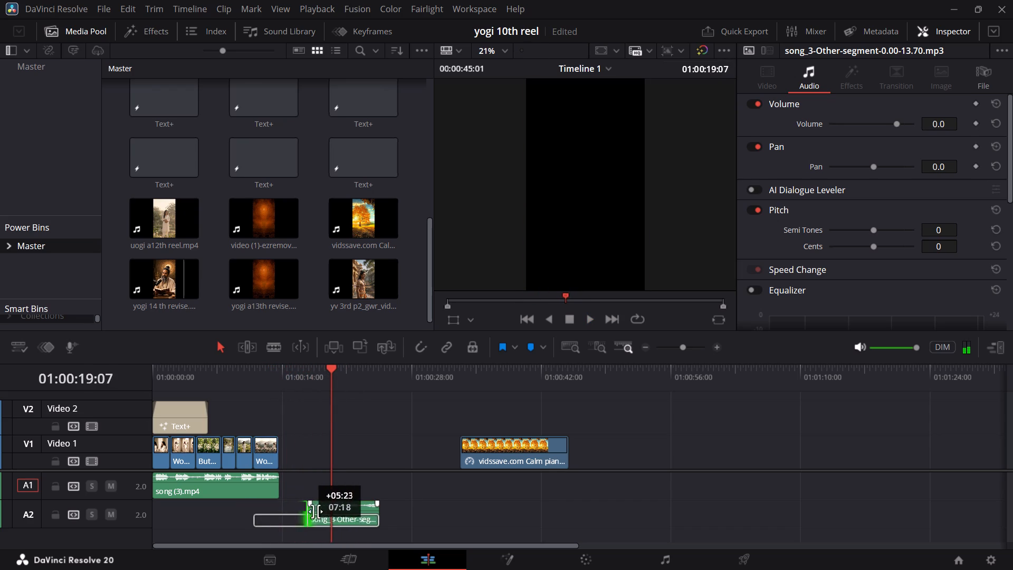
{"action": "left_click_drag", "start_coordinate": [316, 511], "coordinate": [336, 518]}
Move the trimmed Other stem 06:18 earlier to meet the end of song (3).mp4, and play across the join.
{"action": "left_click_drag", "start_coordinate": [357, 522], "coordinate": [294, 519]}
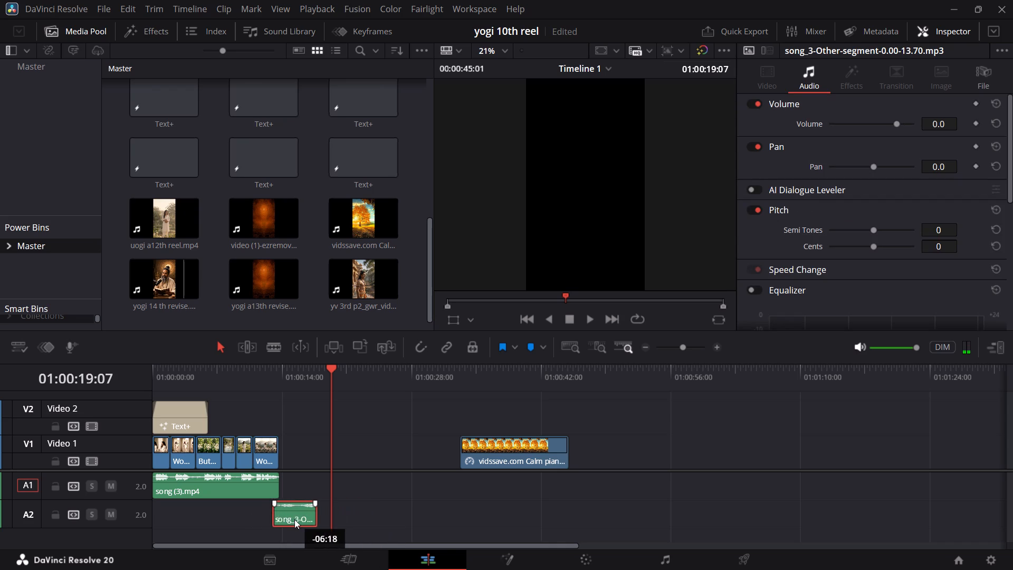
{"action": "left_click_drag", "start_coordinate": [294, 519], "coordinate": [295, 519]}
{"action": "left_click", "coordinate": [272, 377]}
{"action": "key", "text": "space"}
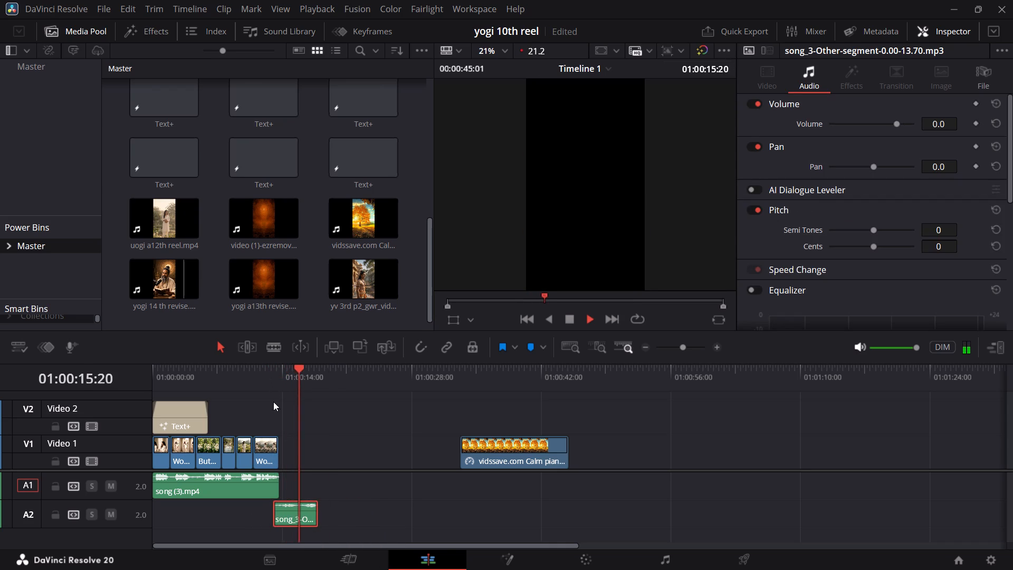
{"action": "key", "text": "space"}
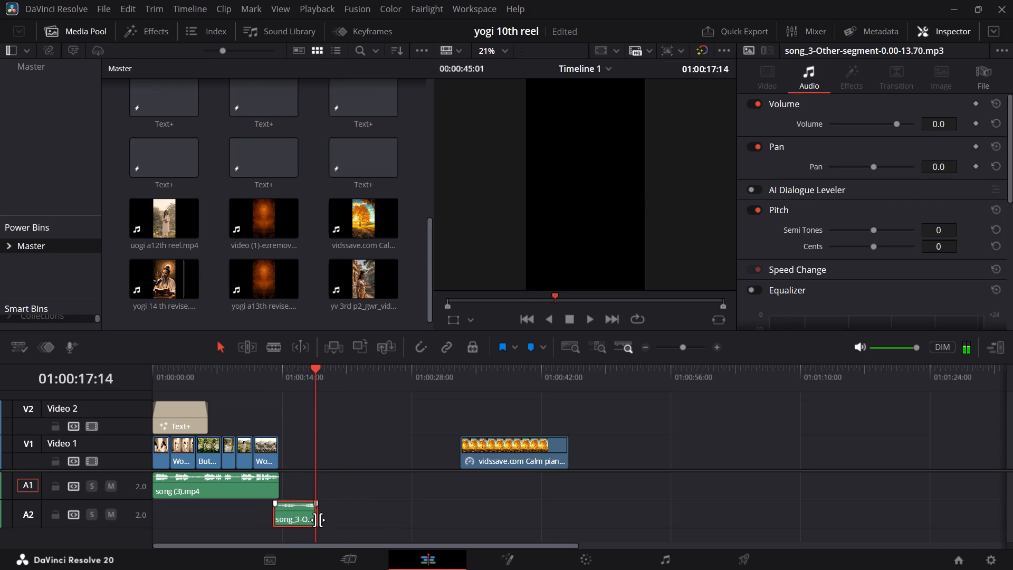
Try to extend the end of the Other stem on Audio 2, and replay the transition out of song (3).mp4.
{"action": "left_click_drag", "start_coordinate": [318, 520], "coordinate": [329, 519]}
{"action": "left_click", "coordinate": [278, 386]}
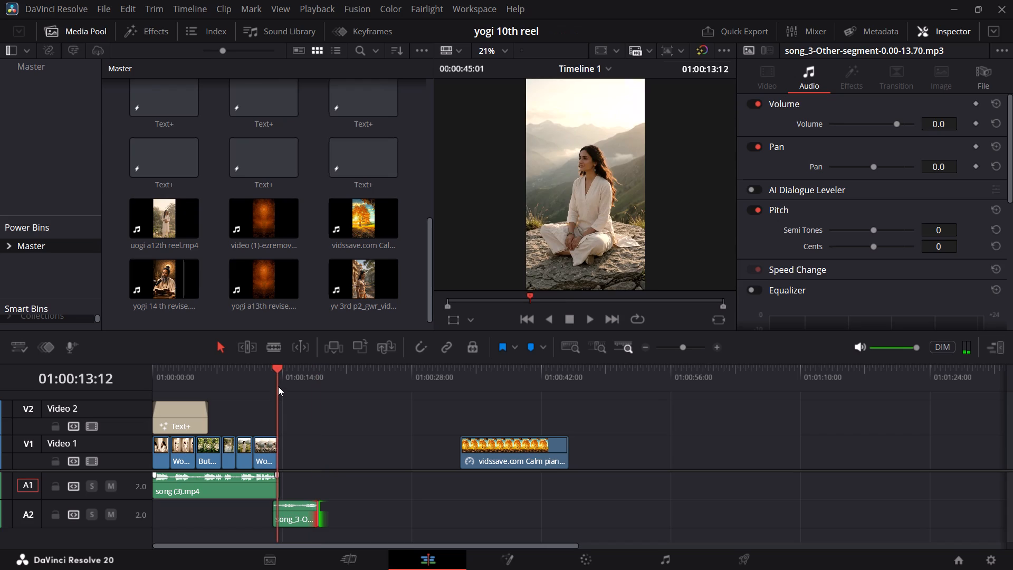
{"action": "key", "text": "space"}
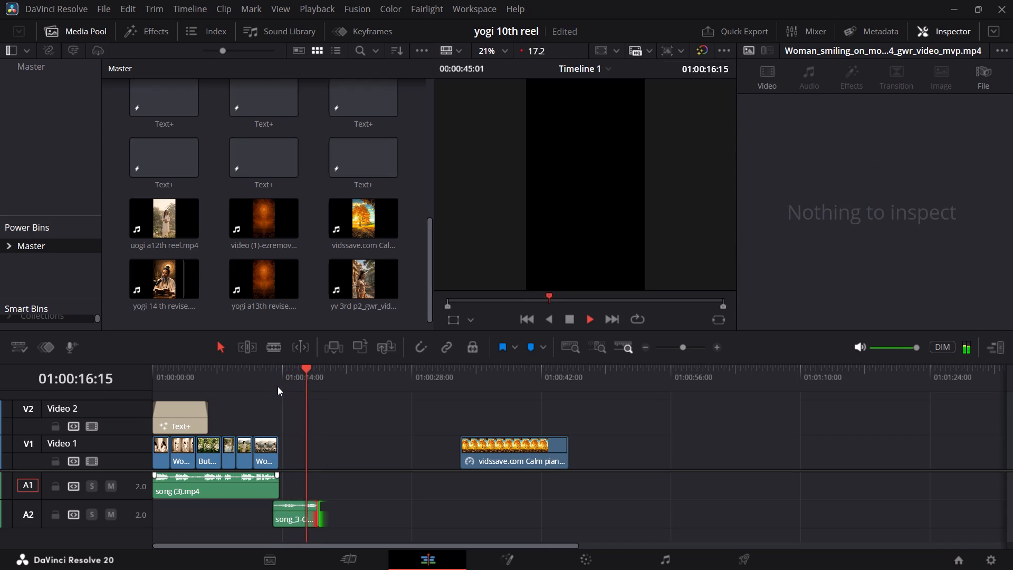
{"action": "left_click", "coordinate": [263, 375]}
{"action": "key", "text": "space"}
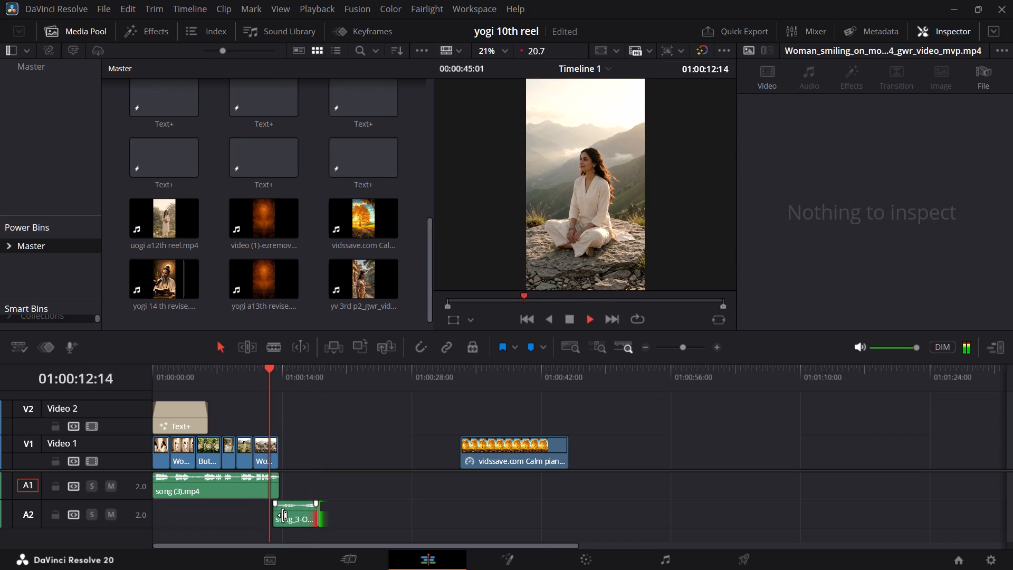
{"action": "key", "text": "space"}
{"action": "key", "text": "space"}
Shift the Other stem slightly later, extend its start back to the end of song (3).mp4, and check the join in playback.
{"action": "left_click_drag", "start_coordinate": [296, 515], "coordinate": [307, 517]}
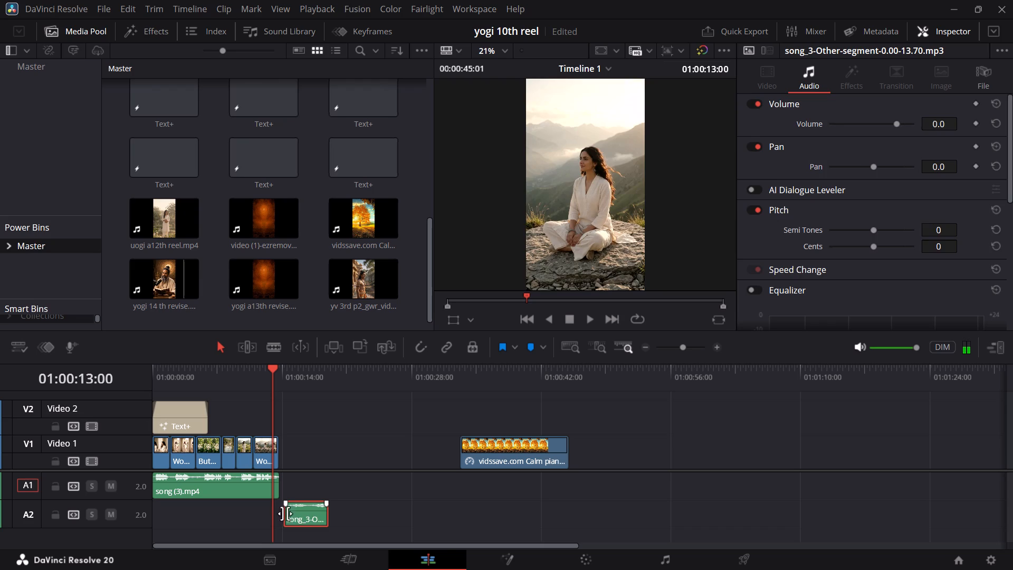
{"action": "left_click_drag", "start_coordinate": [282, 514], "coordinate": [275, 516]}
{"action": "key", "text": "space"}
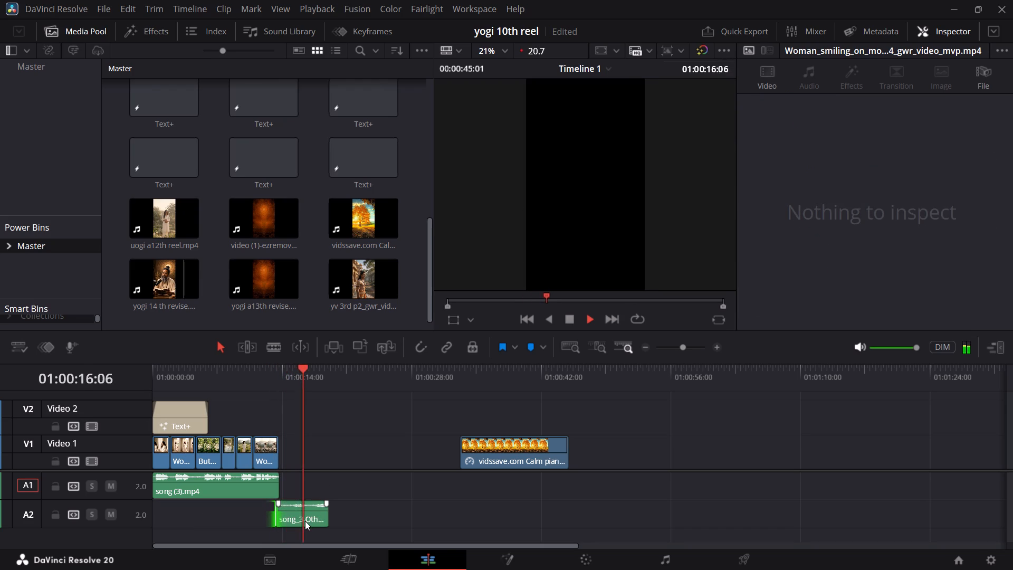
{"action": "left_click", "coordinate": [278, 403]}
{"action": "left_click", "coordinate": [283, 391]}
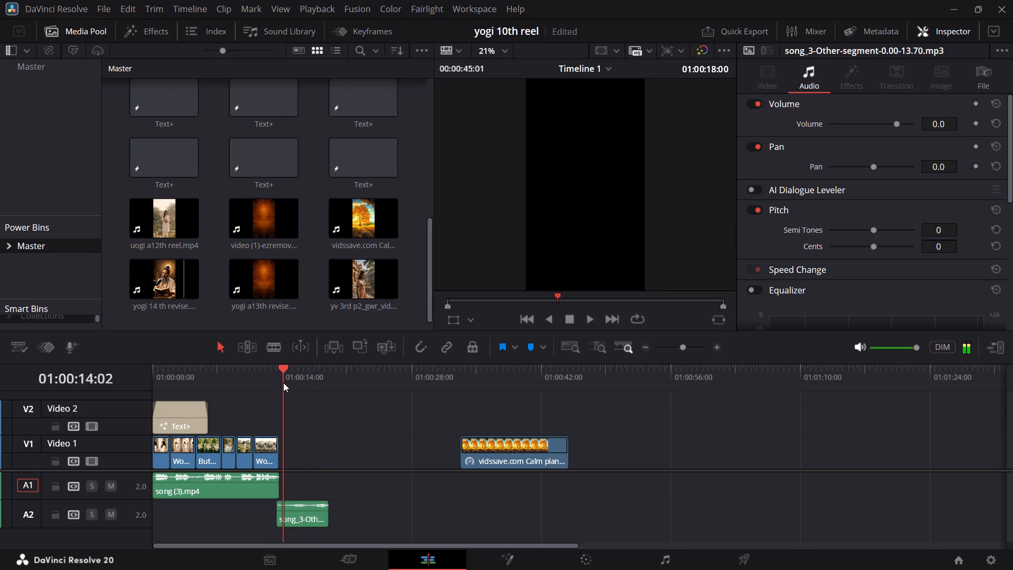
{"action": "left_click_drag", "start_coordinate": [283, 381], "coordinate": [323, 387]}
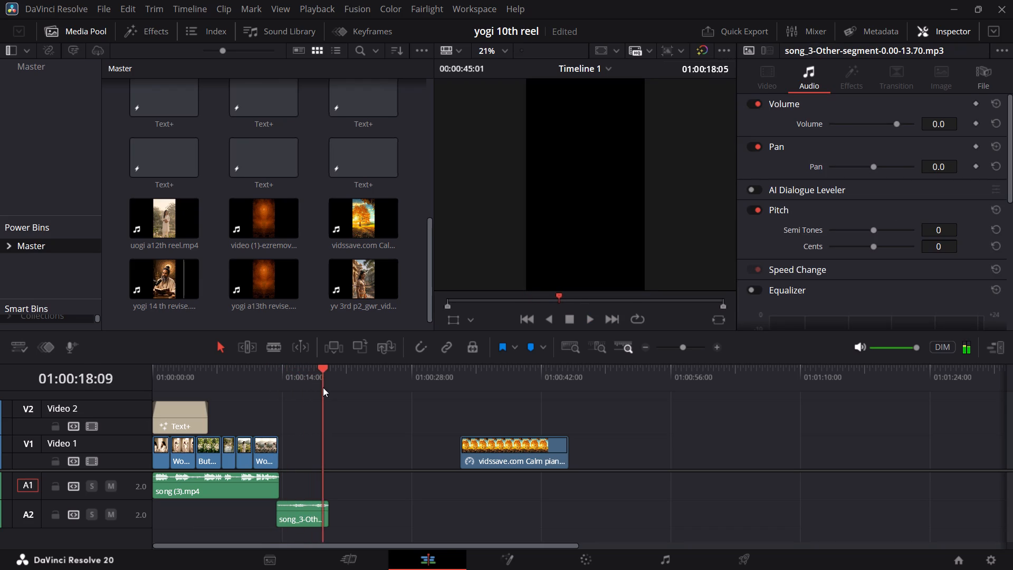
{"action": "left_click_drag", "start_coordinate": [323, 387], "coordinate": [330, 388]}
{"action": "key", "text": "space"}
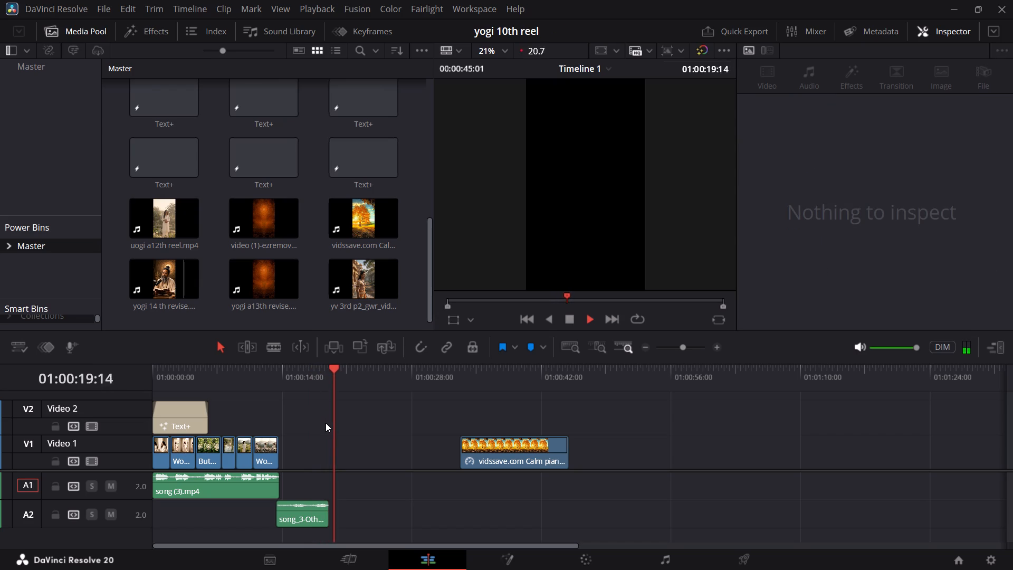
Delete the leftover vidssave.com Calm piano clip from Video 1.
{"action": "left_click_drag", "start_coordinate": [434, 427], "coordinate": [523, 450]}
{"action": "key", "text": "BackSpace"}
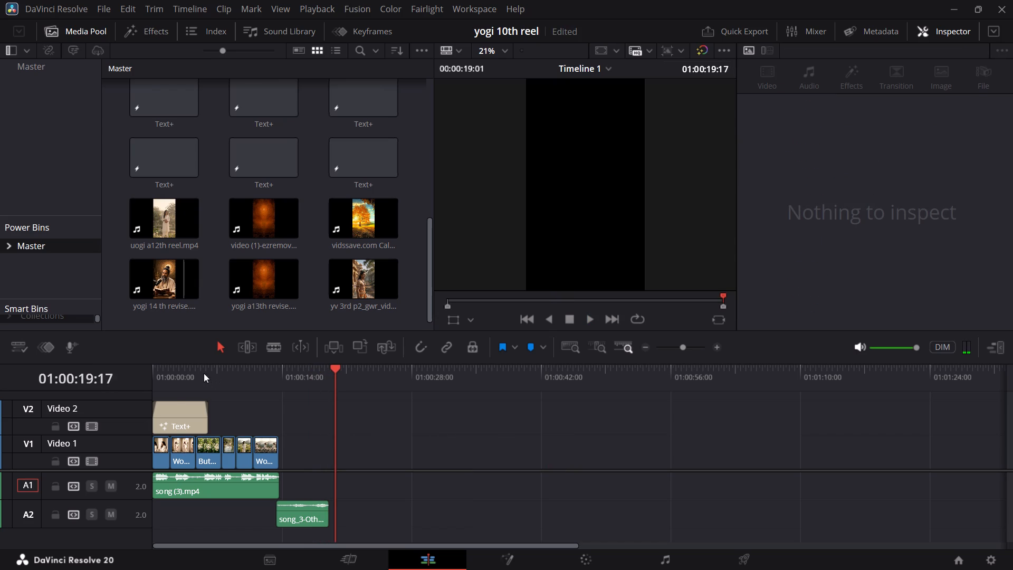
Play the reel from its beginning and shorten the Text+ title on Video 2 to about the first clip's length.
{"action": "left_click_drag", "start_coordinate": [193, 374], "coordinate": [152, 387]}
{"action": "key", "text": "space"}
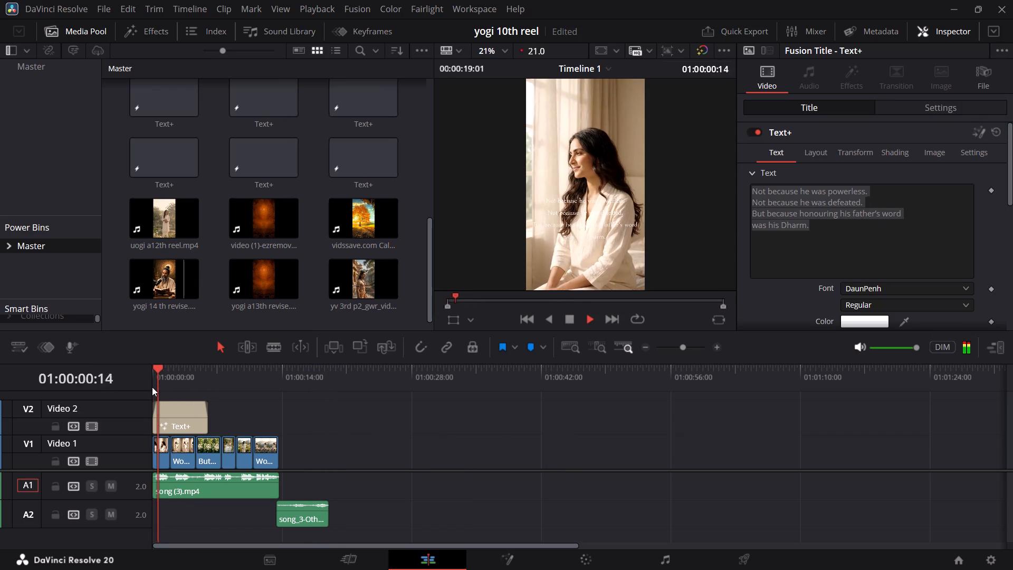
{"action": "key", "text": "space"}
{"action": "left_click_drag", "start_coordinate": [202, 422], "coordinate": [170, 431]}
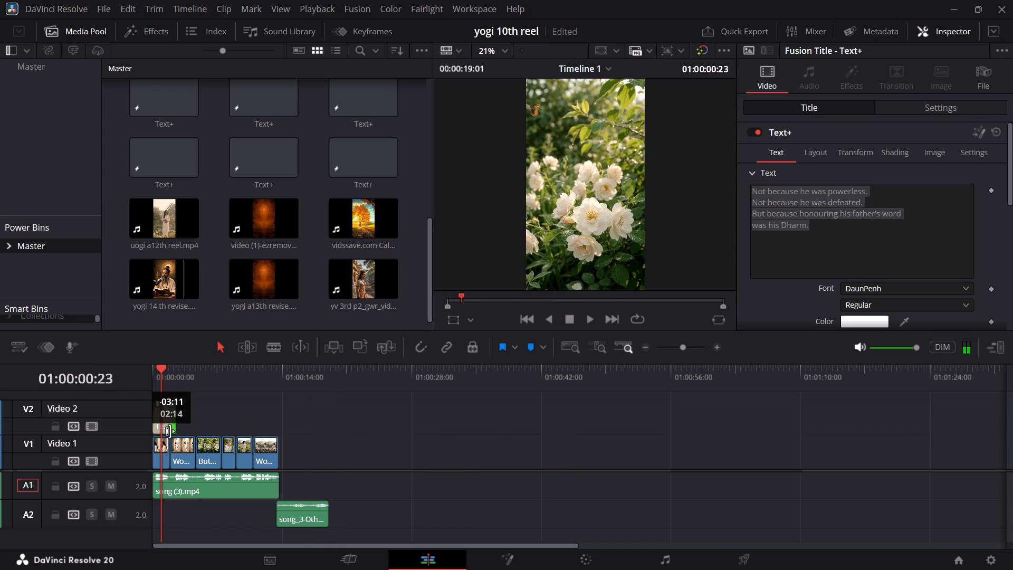
{"action": "left_click_drag", "start_coordinate": [170, 431], "coordinate": [166, 433]}
Search the installed apps for WhatsApp and open it.
{"action": "left_click", "coordinate": [312, 552]}
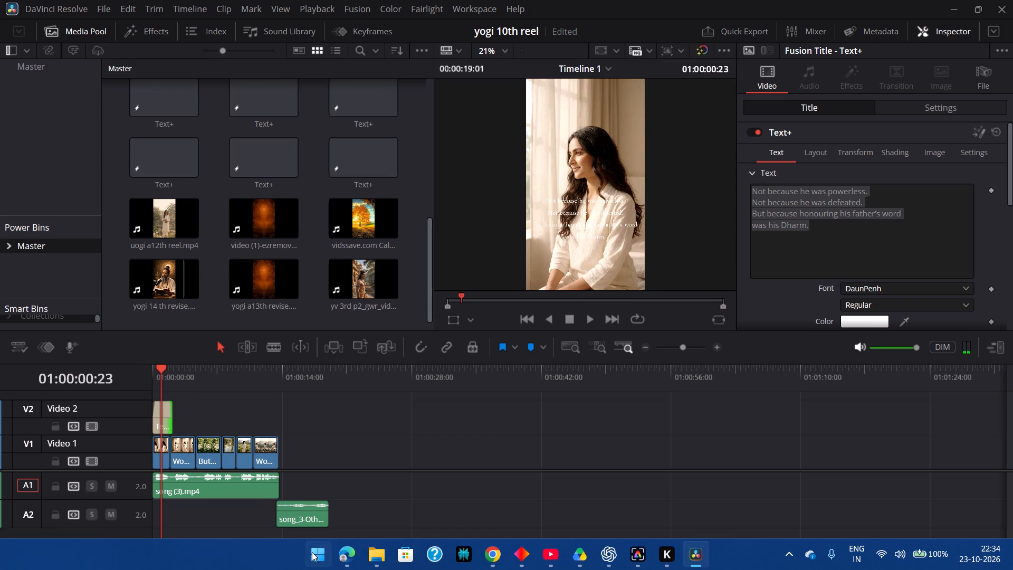
{"action": "key", "text": "w"}
{"action": "key", "text": "h"}
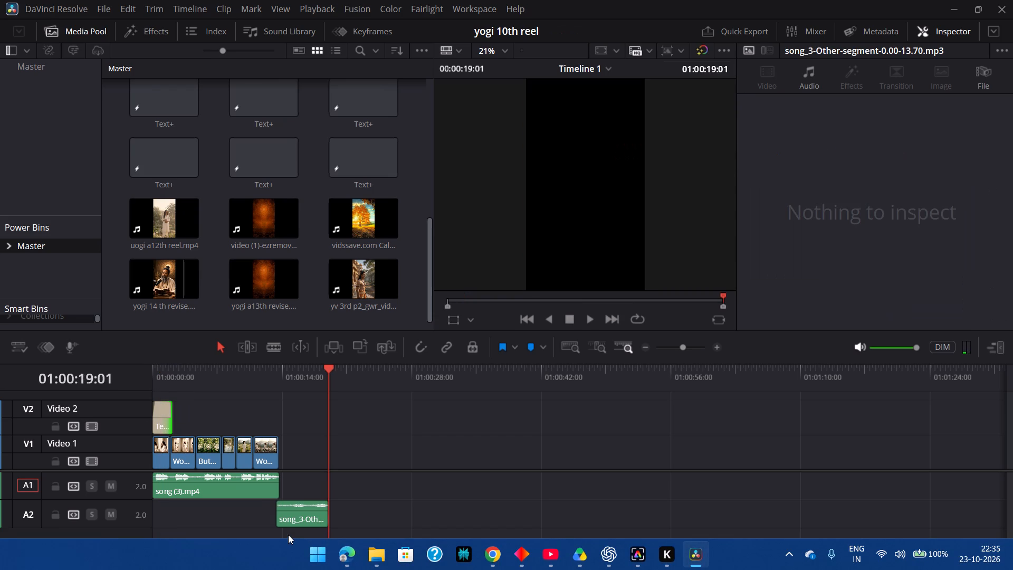
{"action": "left_click", "coordinate": [326, 555]}
{"action": "key", "text": "w"}
{"action": "key", "text": "h"}
{"action": "left_click_drag", "start_coordinate": [326, 555], "coordinate": [319, 557]}
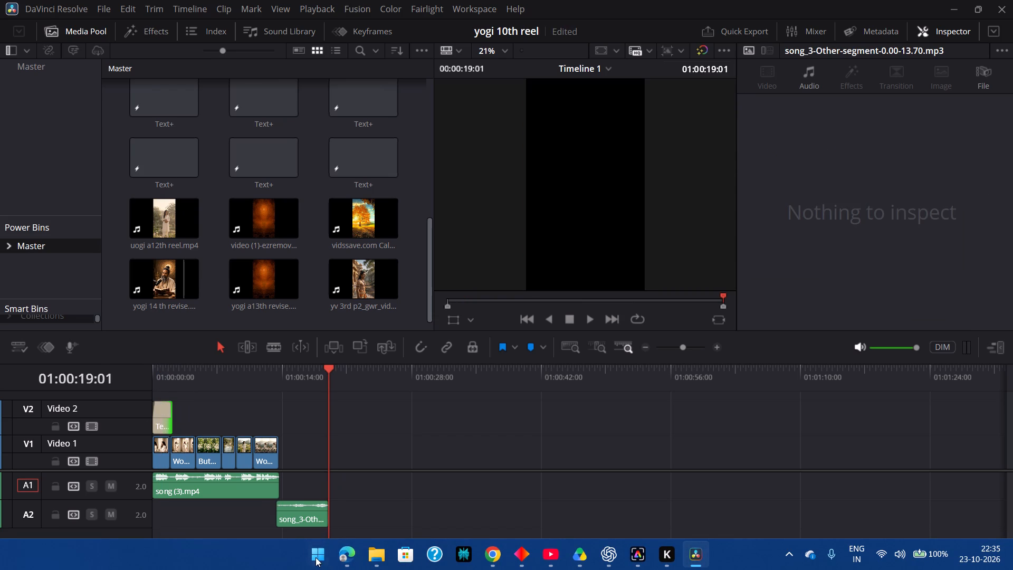
{"action": "left_click", "coordinate": [316, 557]}
{"action": "left_click", "coordinate": [311, 552]}
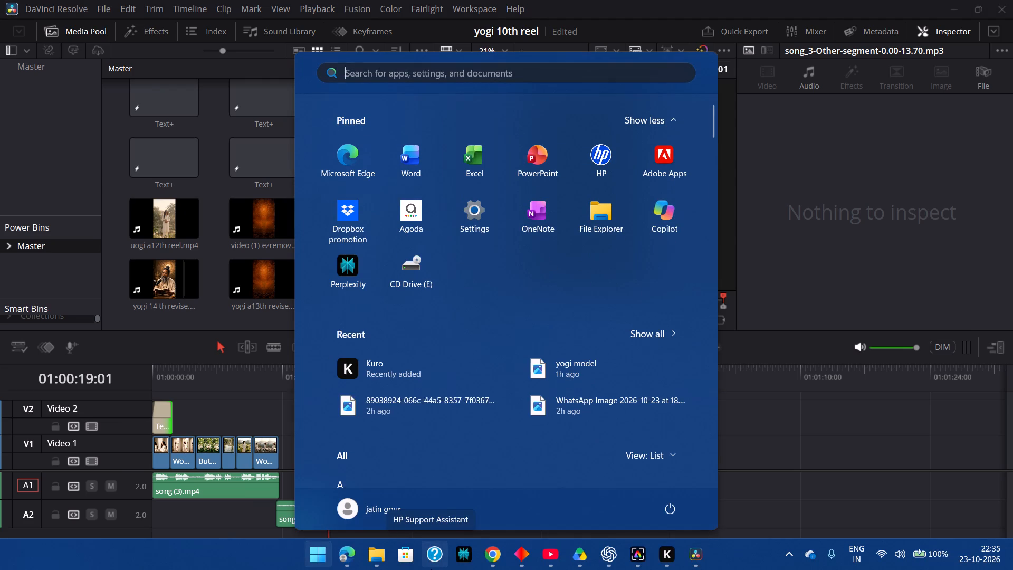
{"action": "type", "text": "wha"}
{"action": "key", "text": "Return"}
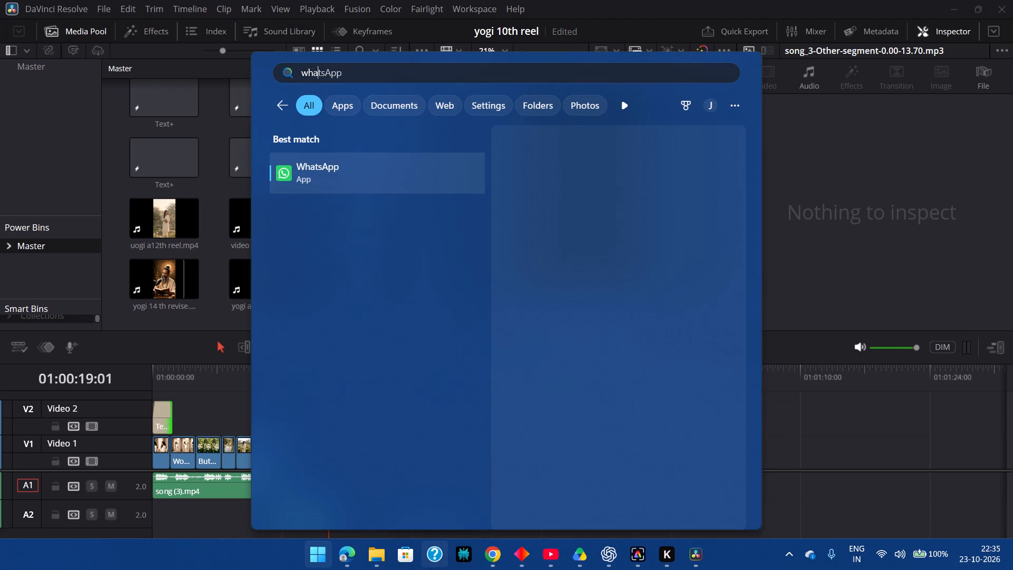
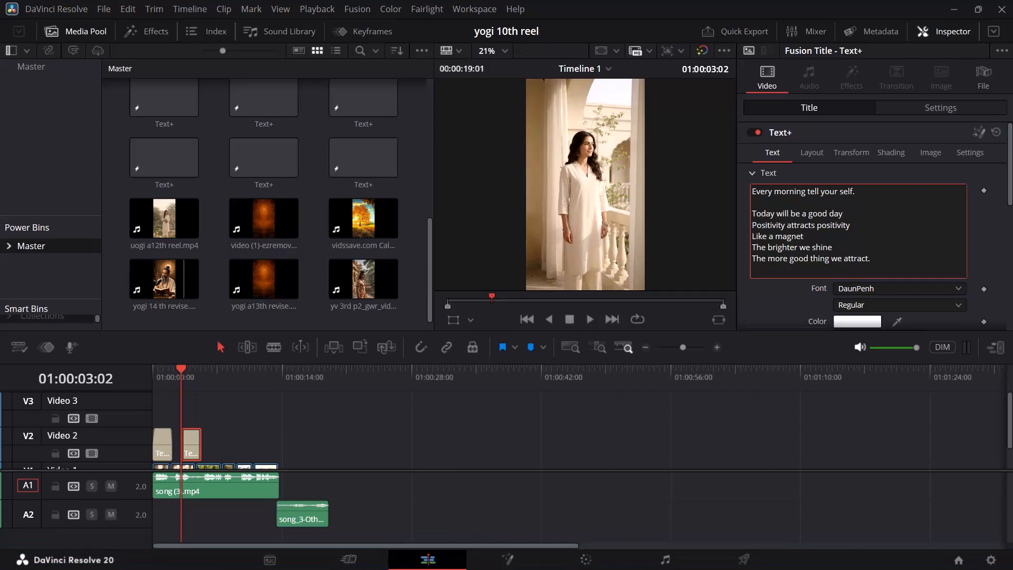
Delete the line "Every morning tell your self." from the second Text+ title on Video 2.
{"action": "left_click_drag", "start_coordinate": [824, 204], "coordinate": [775, 209]}
{"action": "left_click_drag", "start_coordinate": [775, 209], "coordinate": [734, 182]}
{"action": "key", "text": "BackSpace"}
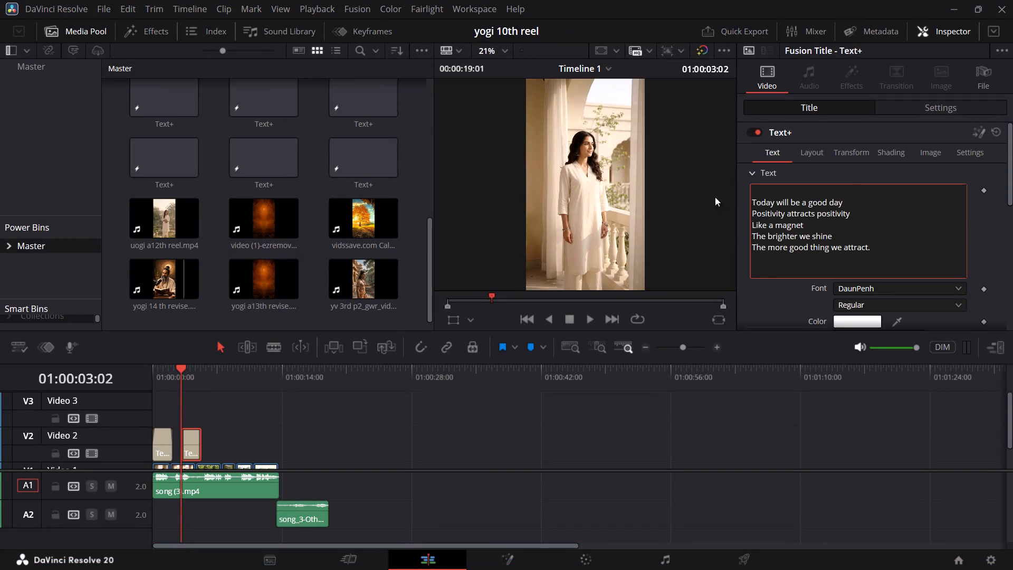
Duplicate the second Text+ title five times along Video 2, leaving gaps between the copies.
{"action": "left_click", "coordinate": [192, 448], "text": "alt"}
{"action": "left_click_drag", "start_coordinate": [193, 447], "coordinate": [216, 442], "text": "alt"}
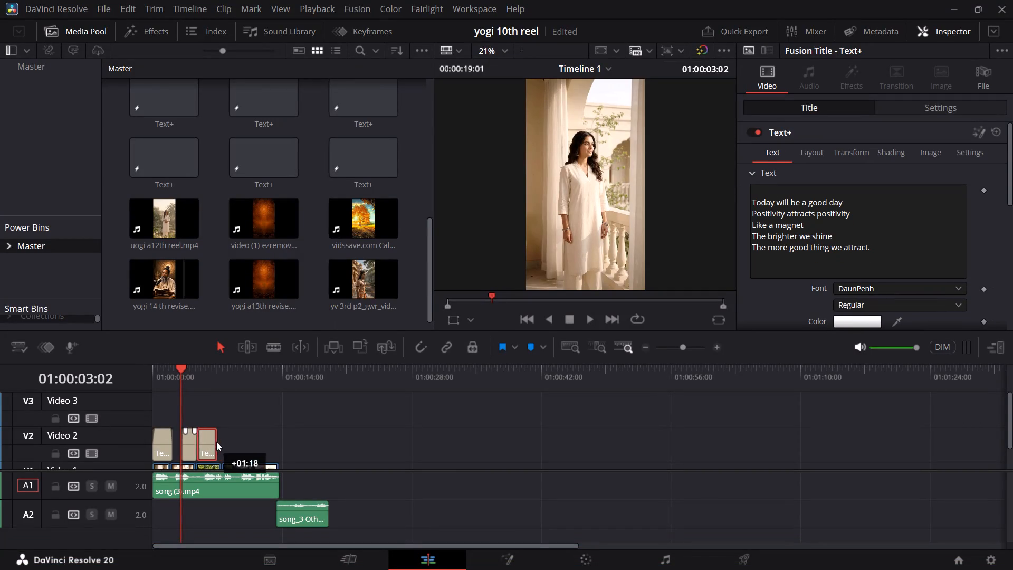
{"action": "left_click_drag", "start_coordinate": [216, 442], "coordinate": [231, 439], "text": "alt"}
{"action": "left_click_drag", "start_coordinate": [228, 449], "coordinate": [264, 446], "text": "alt"}
{"action": "left_click_drag", "start_coordinate": [260, 449], "coordinate": [298, 445], "text": "alt"}
{"action": "left_click_drag", "start_coordinate": [299, 446], "coordinate": [335, 446], "text": "alt"}
{"action": "left_click_drag", "start_coordinate": [337, 451], "coordinate": [366, 451], "text": "alt"}
Reduce the last Text+ title on Video 2 to "Today will be a good day." with a closing full stop, and preview it.
{"action": "left_click_drag", "start_coordinate": [212, 373], "coordinate": [222, 372]}
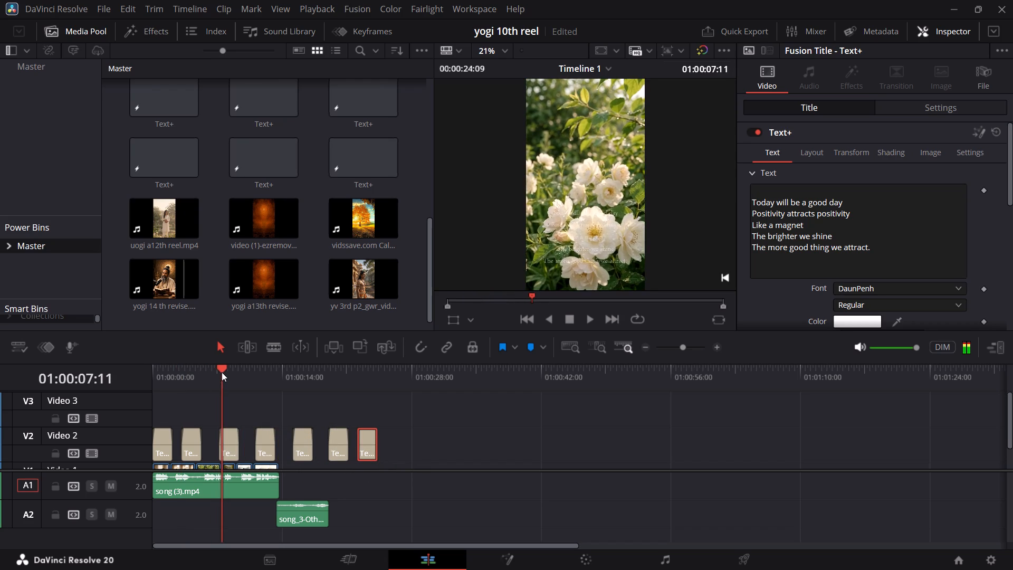
{"action": "left_click", "coordinate": [189, 383]}
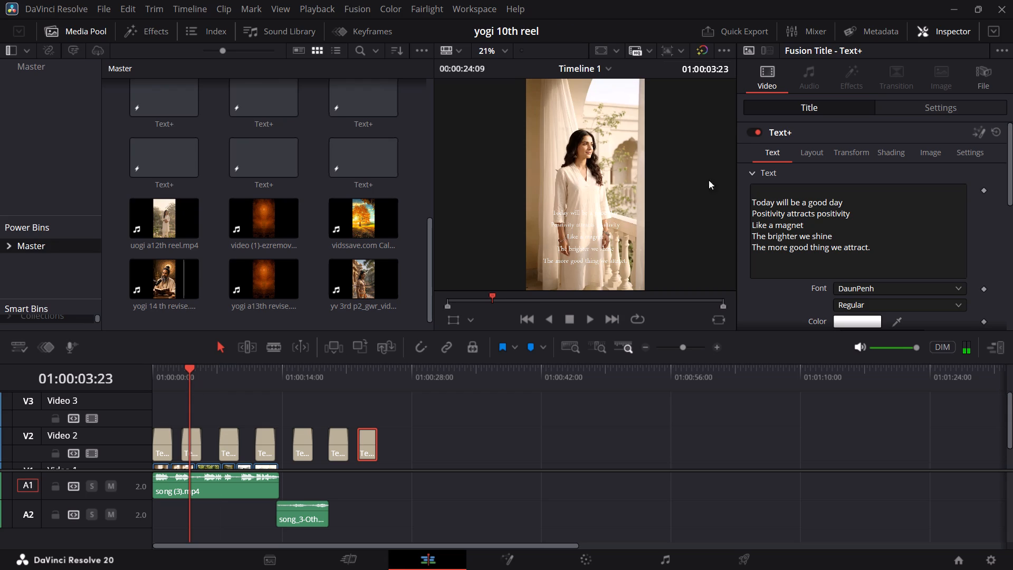
{"action": "scroll", "coordinate": [863, 209], "scroll_direction": "up", "scroll_amount": 4}
{"action": "left_click_drag", "start_coordinate": [853, 200], "coordinate": [850, 201]}
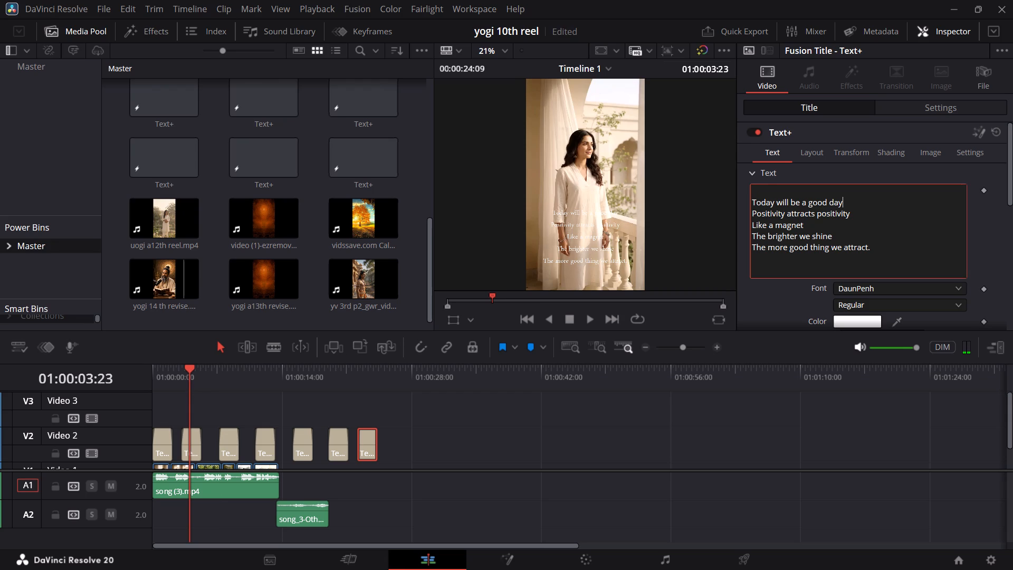
{"action": "left_click_drag", "start_coordinate": [850, 201], "coordinate": [848, 197]}
{"action": "left_click", "coordinate": [848, 195]}
{"action": "key", "text": "BackSpace"}
{"action": "key", "text": "Down"}
{"action": "key", "text": "BackSpace"}
{"action": "key", "text": "Down"}
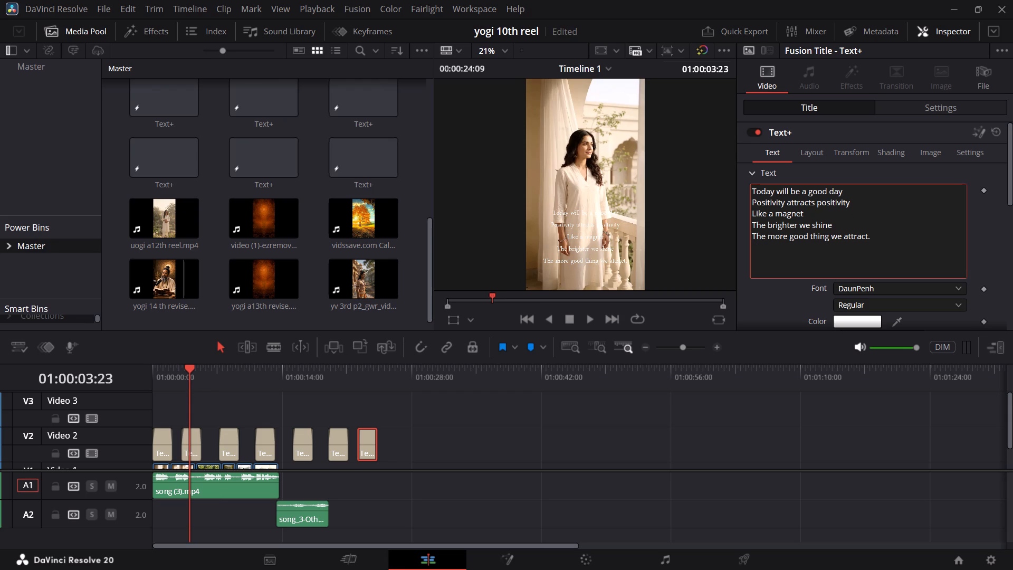
{"action": "left_click", "coordinate": [851, 190]}
{"action": "key", "text": "period"}
{"action": "key", "text": "Down"}
{"action": "left_click_drag", "start_coordinate": [880, 235], "coordinate": [752, 212]}
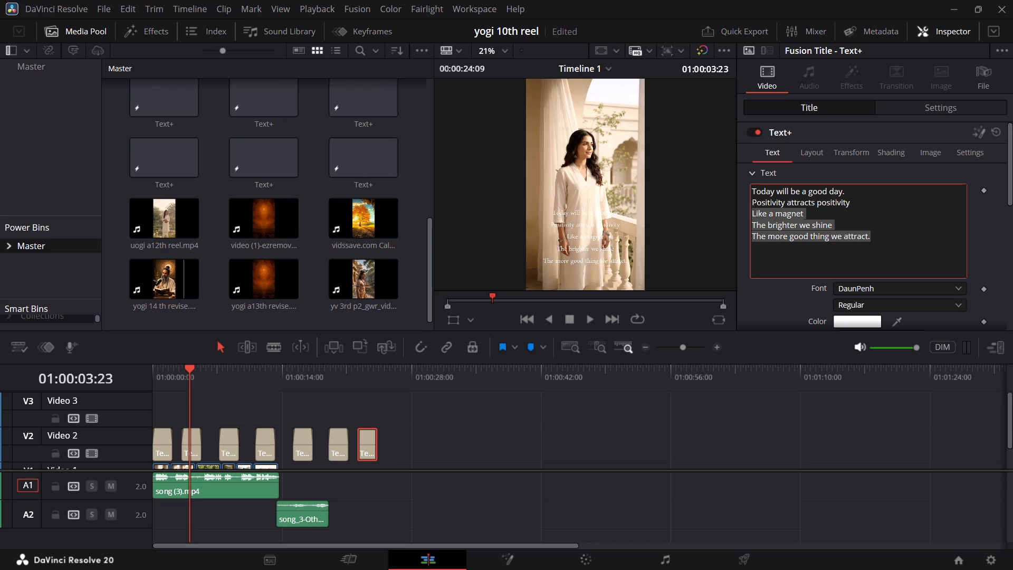
{"action": "left_click_drag", "start_coordinate": [752, 212], "coordinate": [746, 206]}
{"action": "key", "text": "BackSpace"}
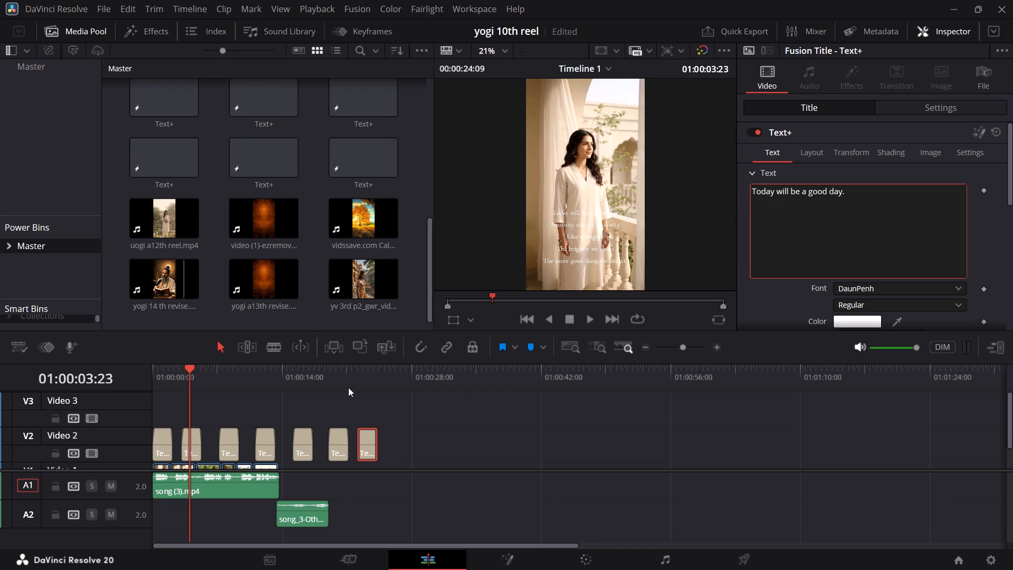
{"action": "left_click", "coordinate": [361, 369]}
{"action": "key", "text": "space"}
{"action": "key", "text": "space"}
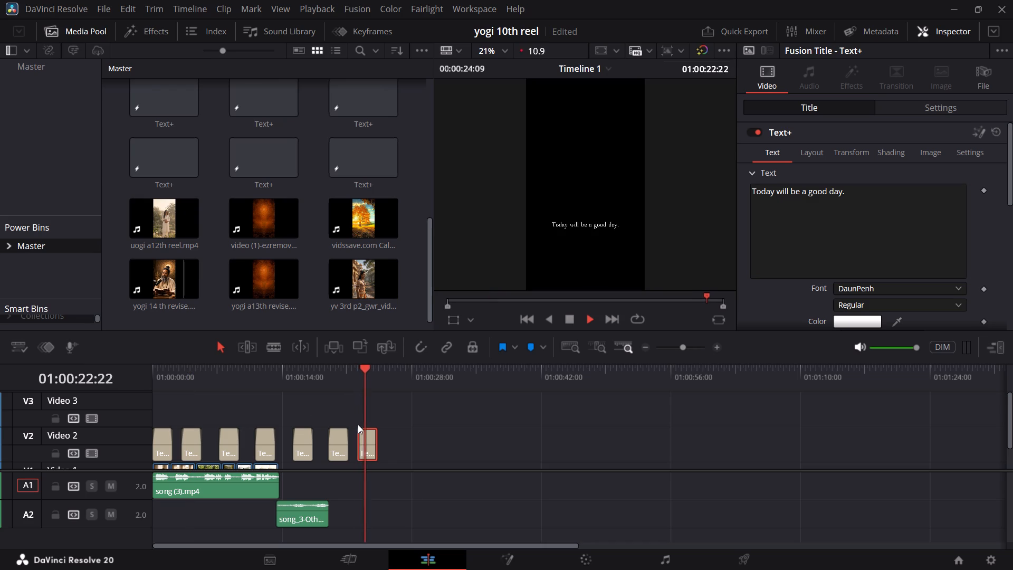
Move the "Today will be a good day." title to Video 3 over the second clip, place the original full-text title after it, and check playback.
{"action": "left_click_drag", "start_coordinate": [367, 445], "coordinate": [354, 422]}
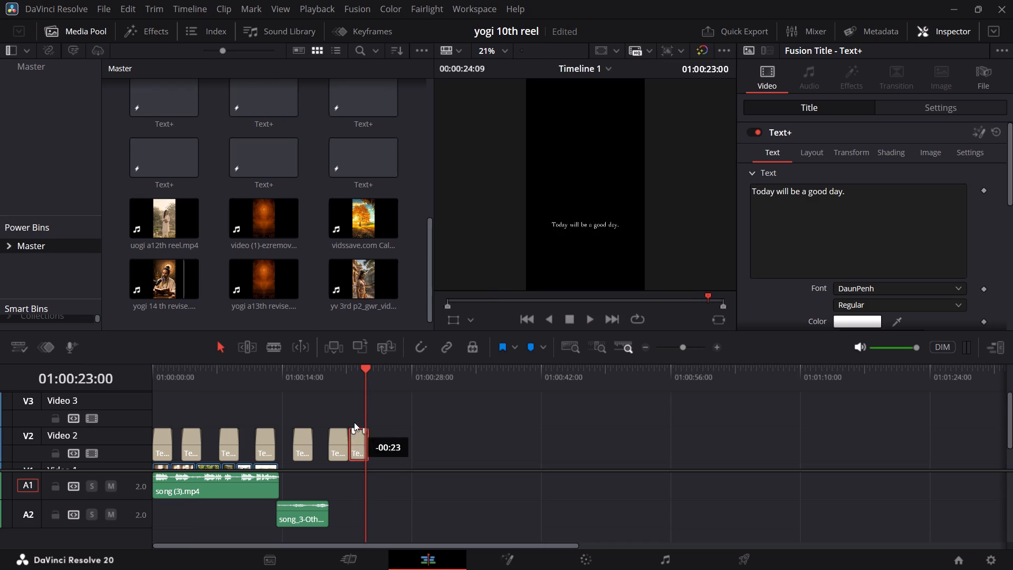
{"action": "left_click_drag", "start_coordinate": [354, 422], "coordinate": [187, 424]}
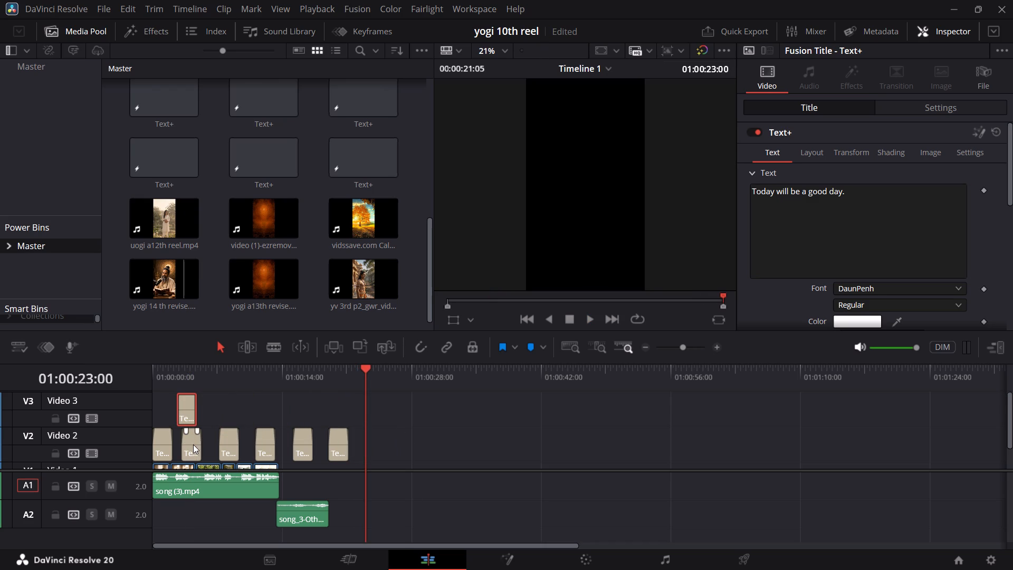
{"action": "left_click_drag", "start_coordinate": [193, 443], "coordinate": [216, 414]}
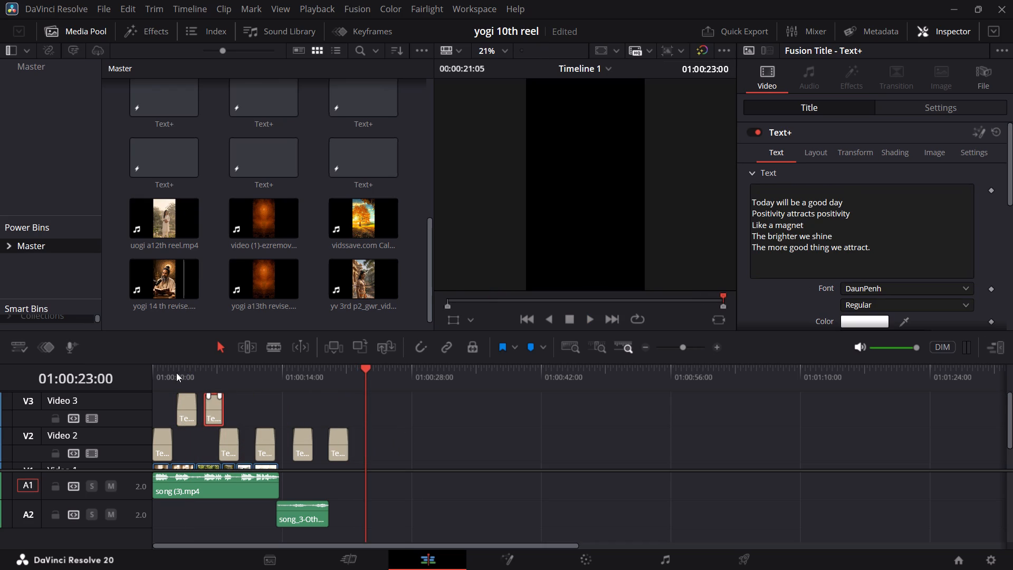
{"action": "left_click_drag", "start_coordinate": [172, 372], "coordinate": [148, 376]}
{"action": "key", "text": "space"}
{"action": "key", "text": "space"}
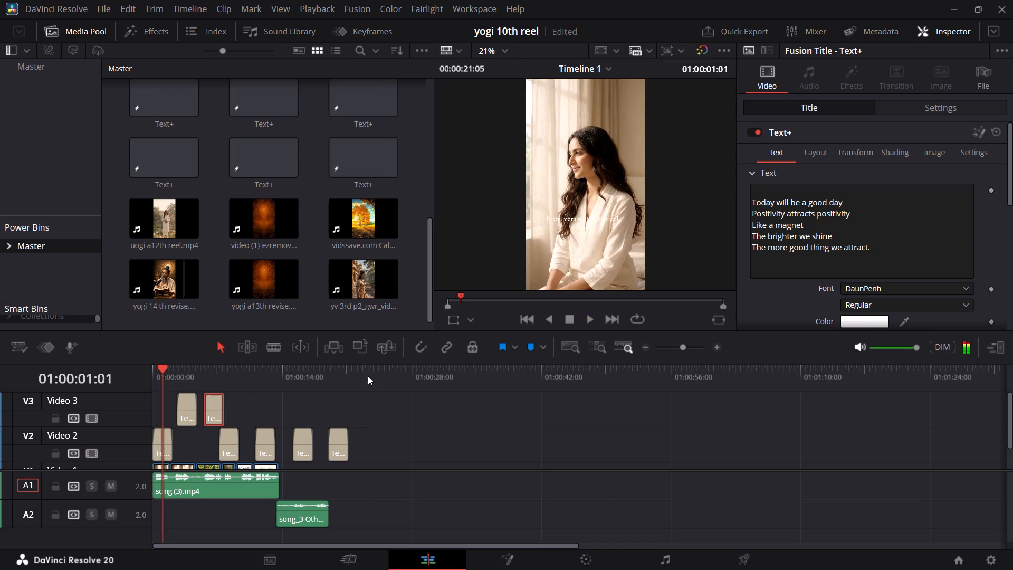
{"action": "left_click", "coordinate": [187, 414]}
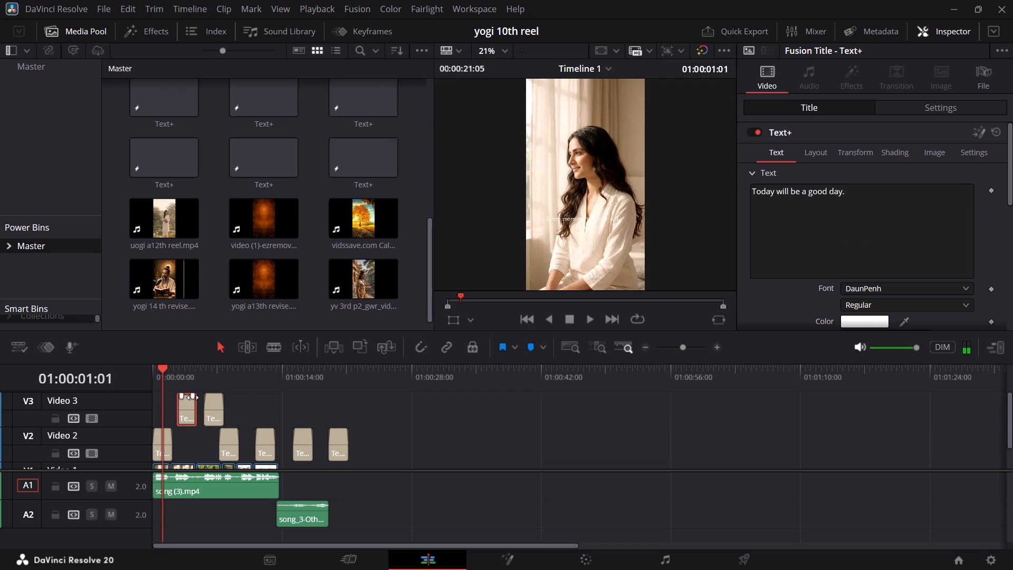
{"action": "key", "text": "space"}
{"action": "left_click", "coordinate": [213, 384]}
{"action": "key", "text": "space"}
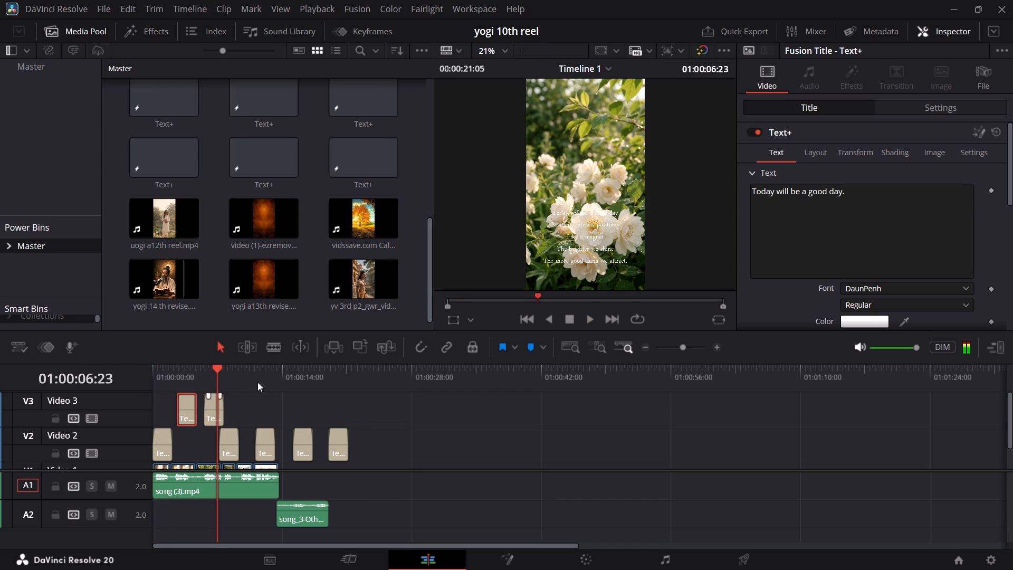
Reduce the second Text+ title on Video 3 to the single line "Positivity attracts positivity".
{"action": "left_click", "coordinate": [214, 405]}
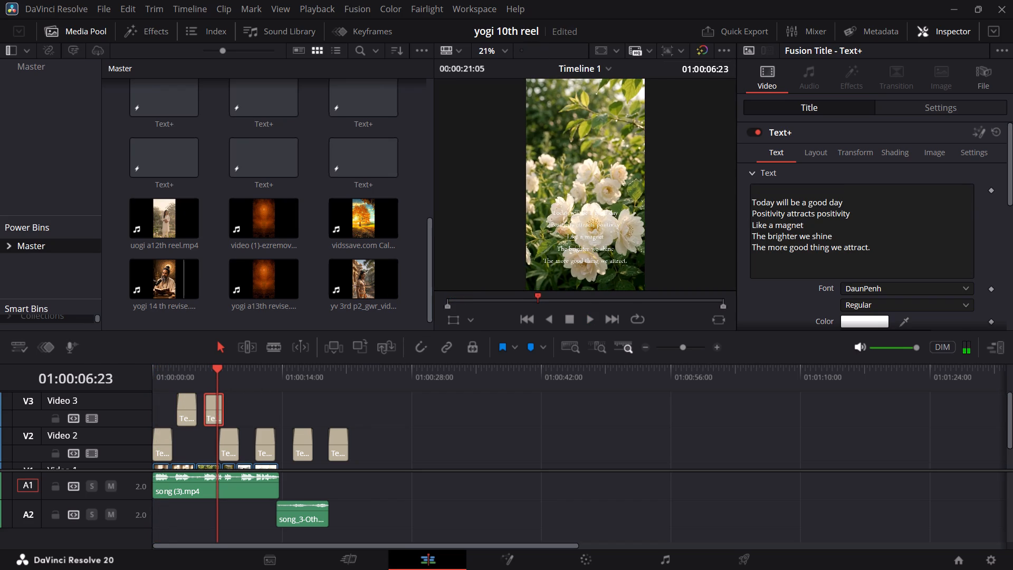
{"action": "left_click_drag", "start_coordinate": [841, 203], "coordinate": [722, 210]}
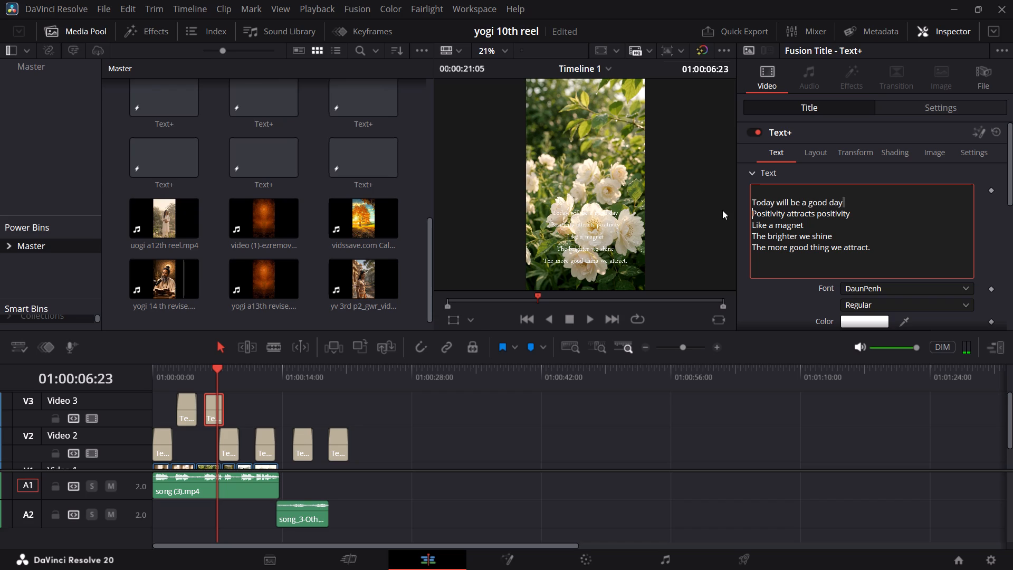
{"action": "key", "text": "Up"}
{"action": "left_click_drag", "start_coordinate": [846, 201], "coordinate": [788, 201]}
{"action": "left_click_drag", "start_coordinate": [788, 201], "coordinate": [751, 206]}
{"action": "key", "text": "BackSpace"}
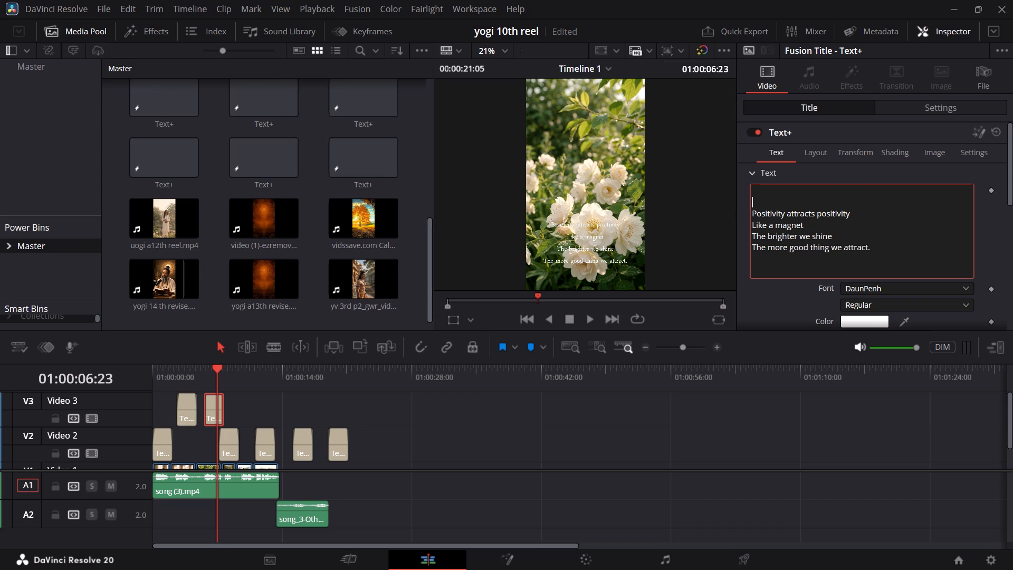
{"action": "key", "text": "Down"}
{"action": "key", "text": "BackSpace"}
{"action": "key", "text": "BackSpace"}
{"action": "key", "text": "Down"}
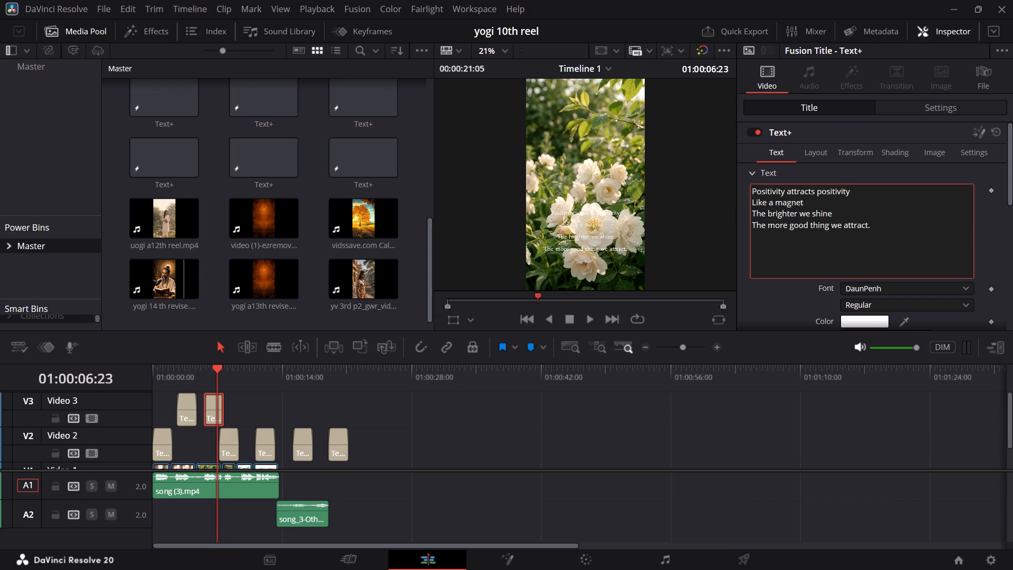
{"action": "left_click_drag", "start_coordinate": [750, 203], "coordinate": [869, 226]}
{"action": "left_click_drag", "start_coordinate": [869, 226], "coordinate": [742, 207]}
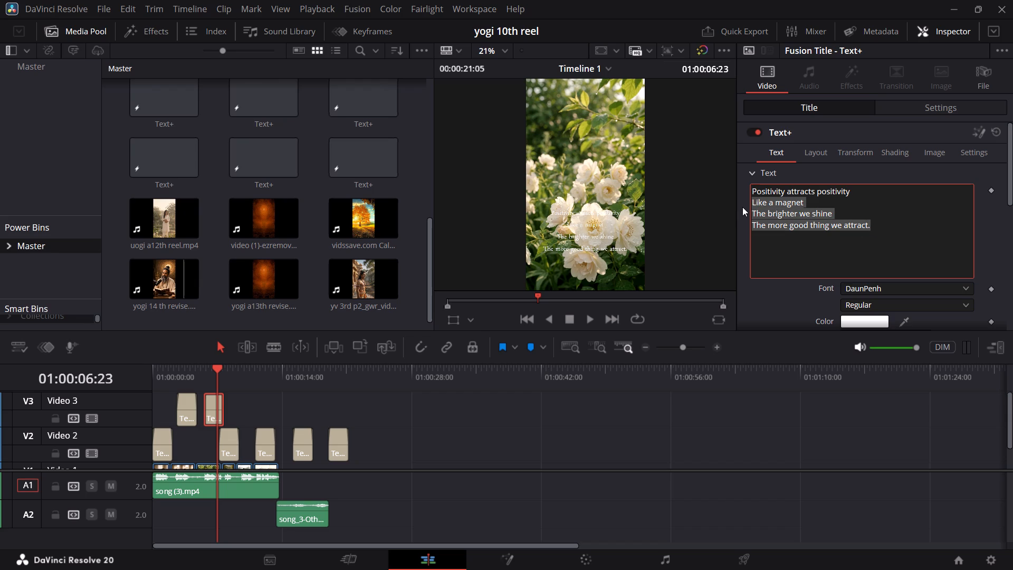
{"action": "key", "text": "BackSpace"}
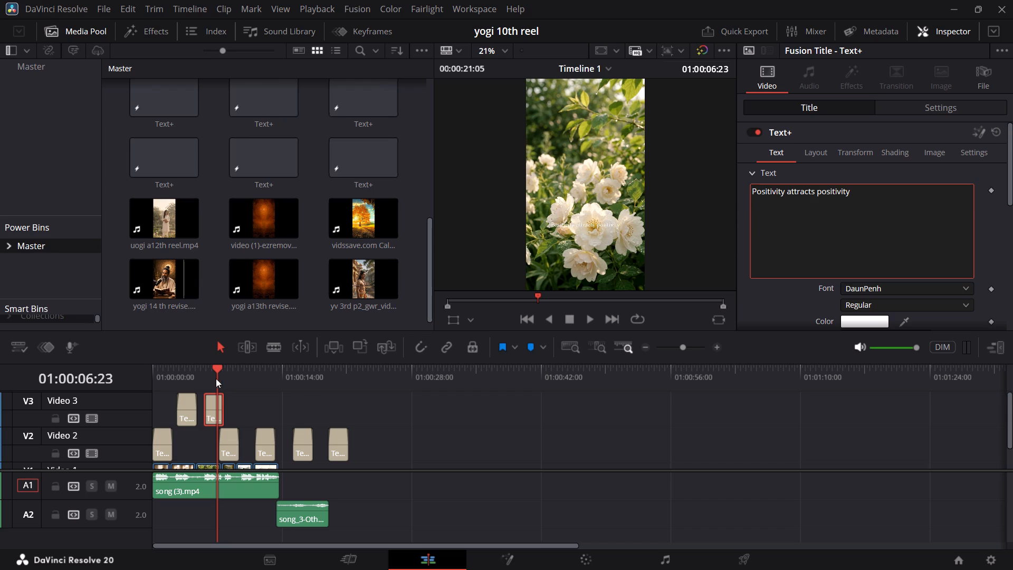
Shift the second Text+ title on Video 2 slightly later, to about 8 seconds, and reduce its text to "Like a magnet".
{"action": "left_click_drag", "start_coordinate": [200, 374], "coordinate": [228, 364]}
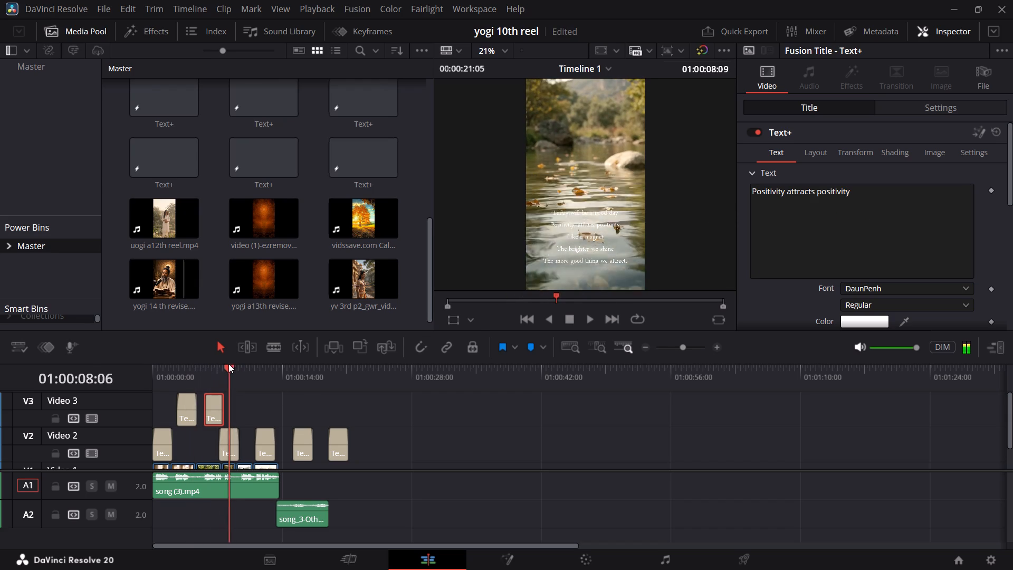
{"action": "left_click_drag", "start_coordinate": [228, 364], "coordinate": [228, 364]}
{"action": "left_click_drag", "start_coordinate": [226, 446], "coordinate": [234, 443]}
{"action": "left_click", "coordinate": [234, 441]}
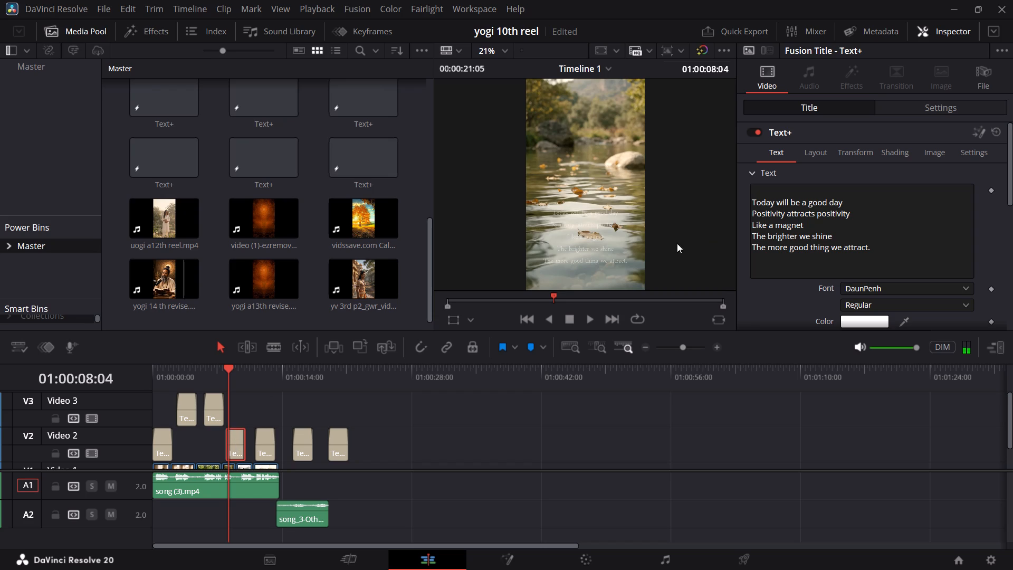
{"action": "left_click_drag", "start_coordinate": [883, 249], "coordinate": [749, 239]}
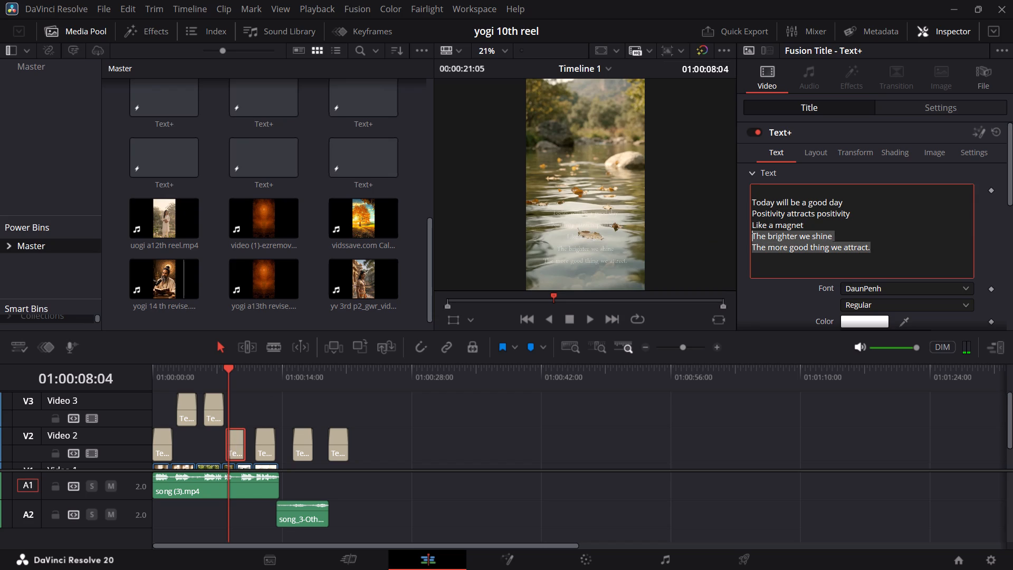
{"action": "left_click_drag", "start_coordinate": [749, 239], "coordinate": [748, 240]}
{"action": "key", "text": "BackSpace"}
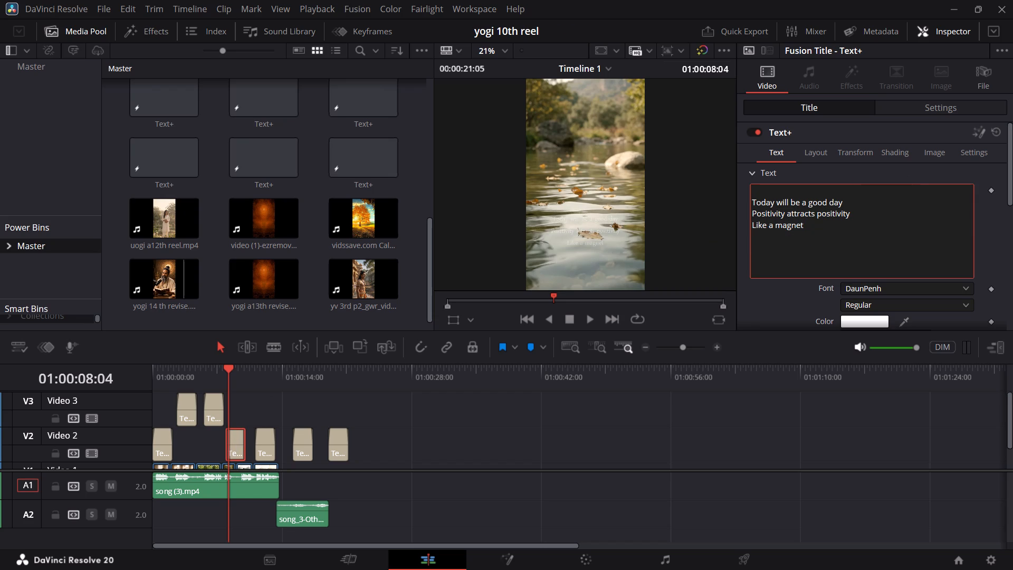
{"action": "left_click_drag", "start_coordinate": [862, 217], "coordinate": [725, 190]}
{"action": "key", "text": "BackSpace"}
{"action": "key", "text": "Down"}
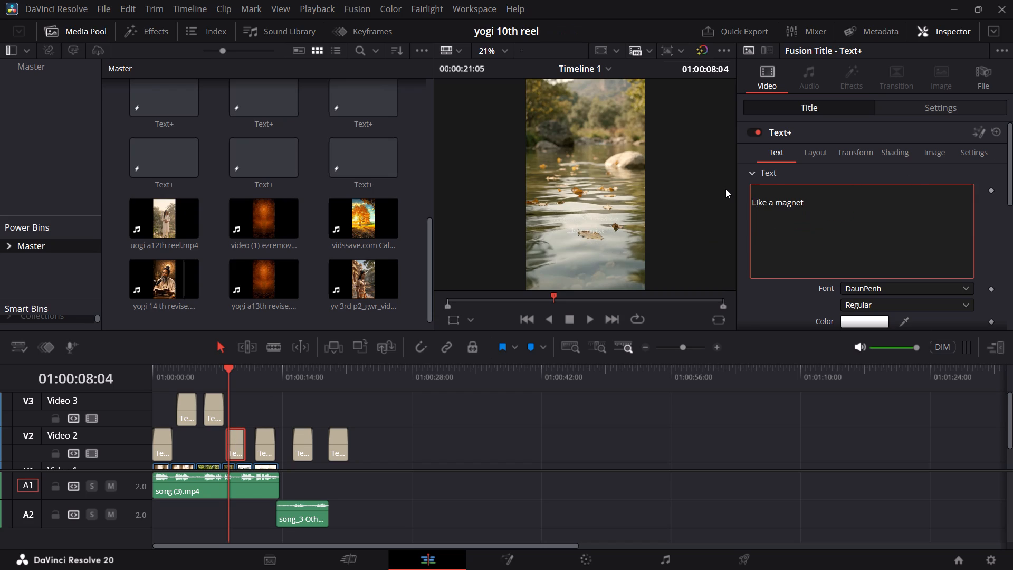
{"action": "key", "text": "BackSpace"}
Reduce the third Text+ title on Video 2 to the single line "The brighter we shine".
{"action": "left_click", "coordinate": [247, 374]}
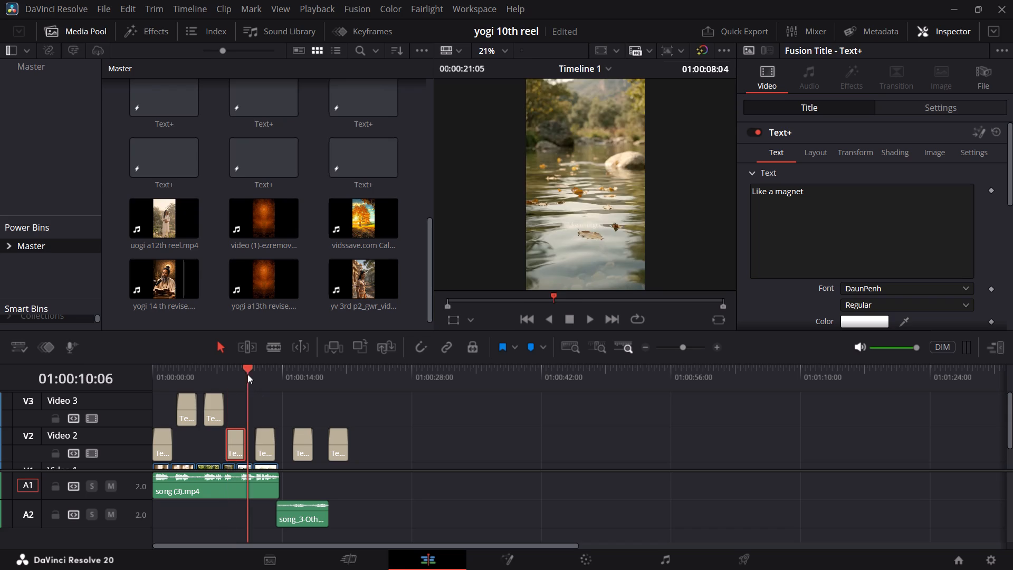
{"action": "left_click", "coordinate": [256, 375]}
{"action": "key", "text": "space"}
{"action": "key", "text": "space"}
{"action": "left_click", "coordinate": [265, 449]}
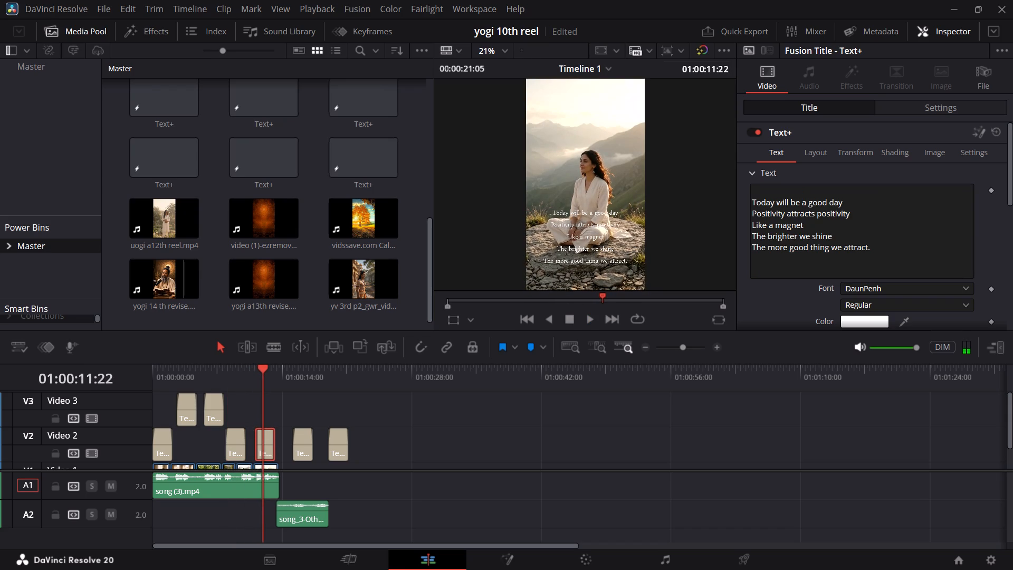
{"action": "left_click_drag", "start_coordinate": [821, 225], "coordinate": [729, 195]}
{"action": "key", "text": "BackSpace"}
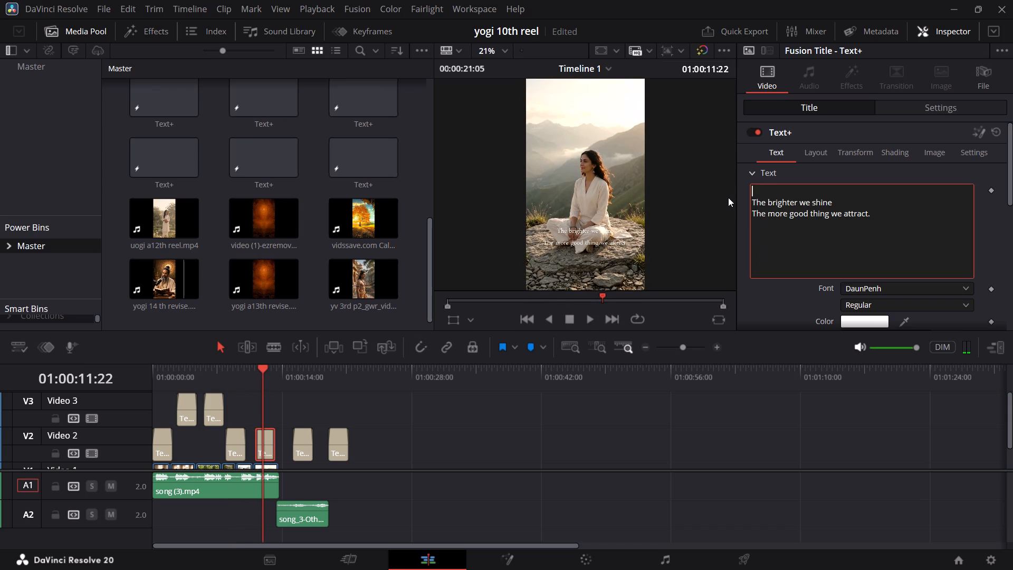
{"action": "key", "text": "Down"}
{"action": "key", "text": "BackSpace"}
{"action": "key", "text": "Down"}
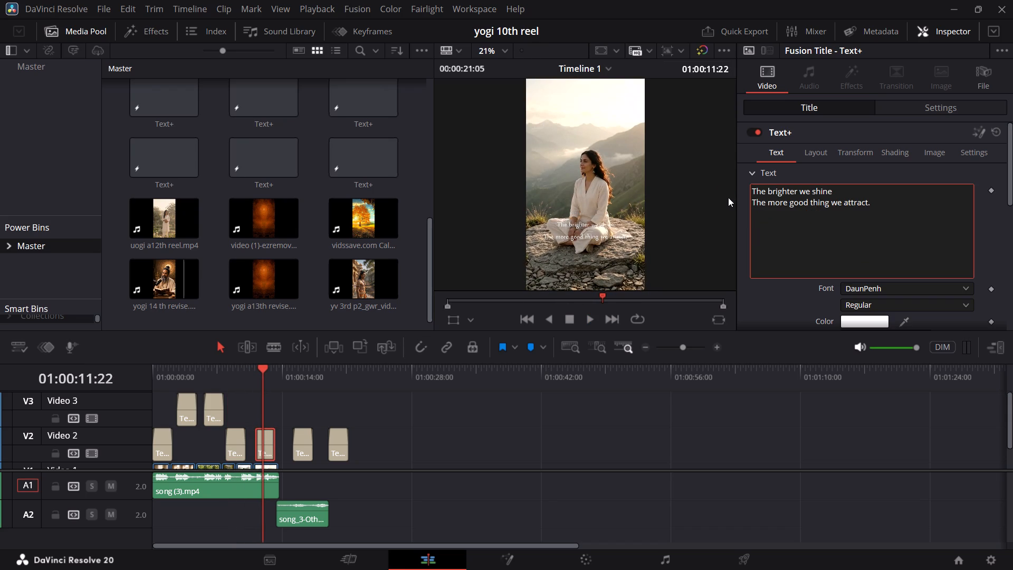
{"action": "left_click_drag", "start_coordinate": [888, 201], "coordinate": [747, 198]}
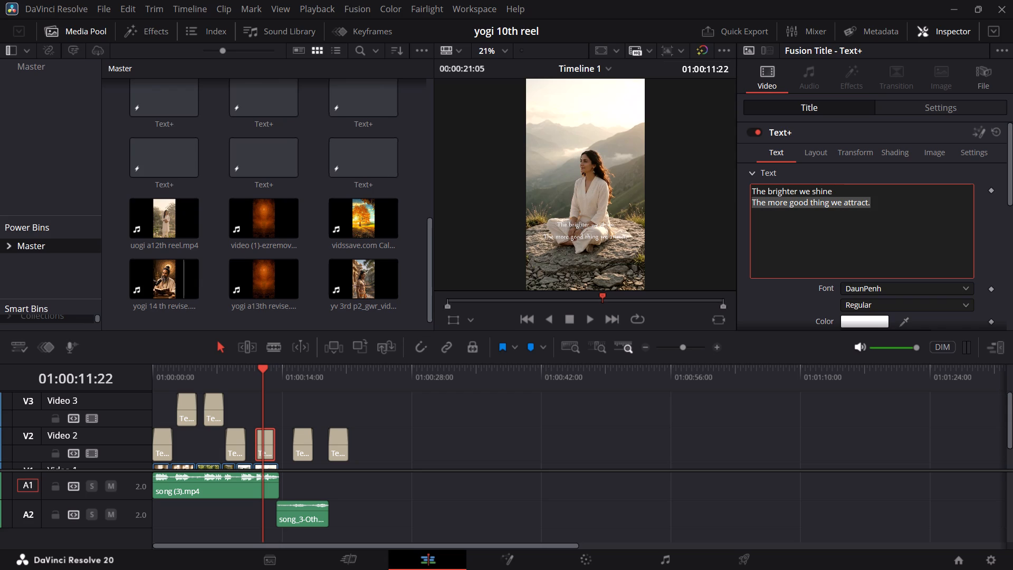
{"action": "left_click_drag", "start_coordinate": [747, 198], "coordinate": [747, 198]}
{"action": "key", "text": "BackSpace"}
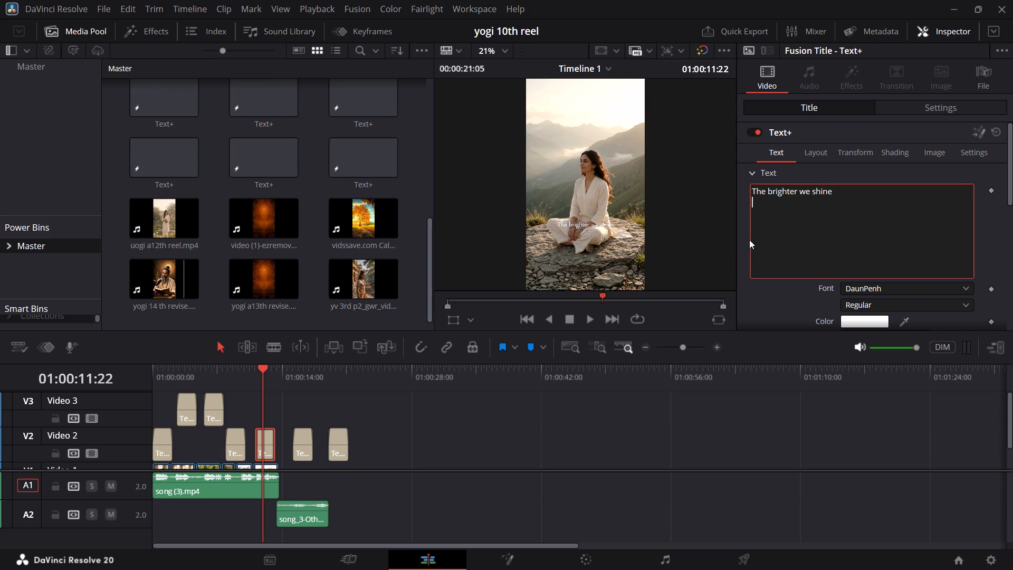
Check the title's timing against the song, then replace the third Video 2 title's text with "The more good thing we attract.".
{"action": "left_click_drag", "start_coordinate": [257, 384], "coordinate": [246, 389]}
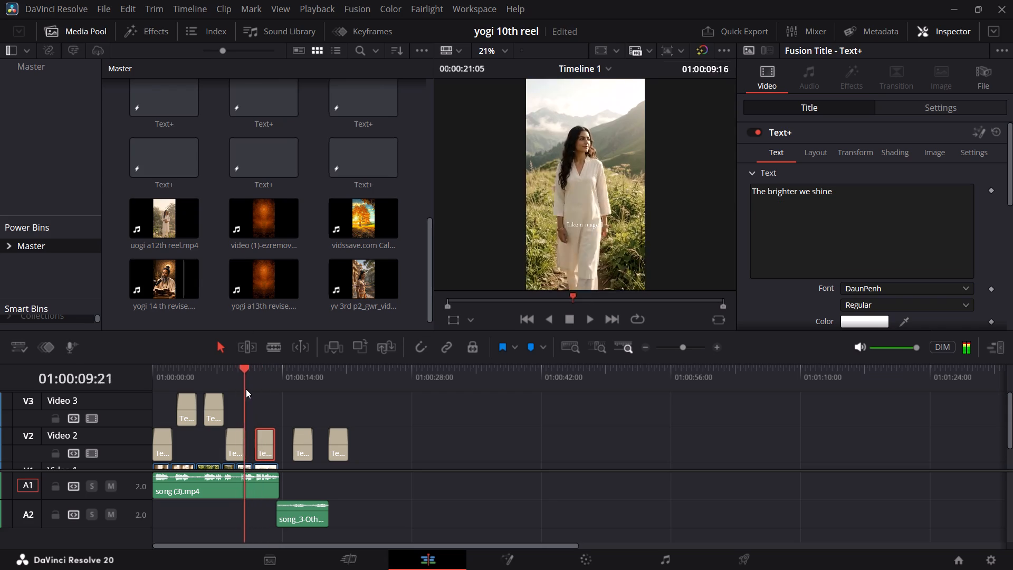
{"action": "left_click_drag", "start_coordinate": [246, 389], "coordinate": [295, 388]}
{"action": "key", "text": "space"}
{"action": "key", "text": "space"}
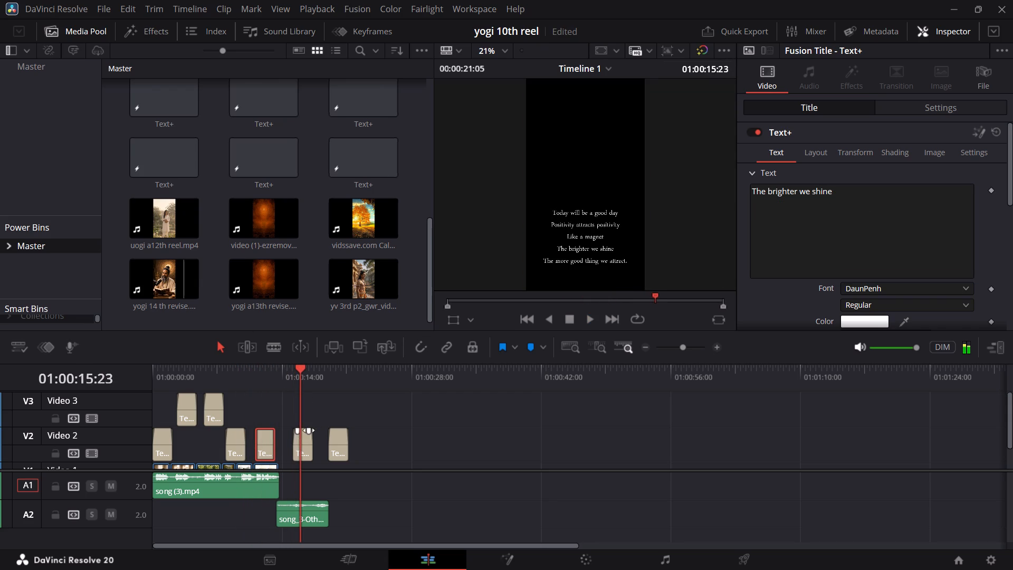
{"action": "left_click_drag", "start_coordinate": [838, 192], "coordinate": [747, 194]}
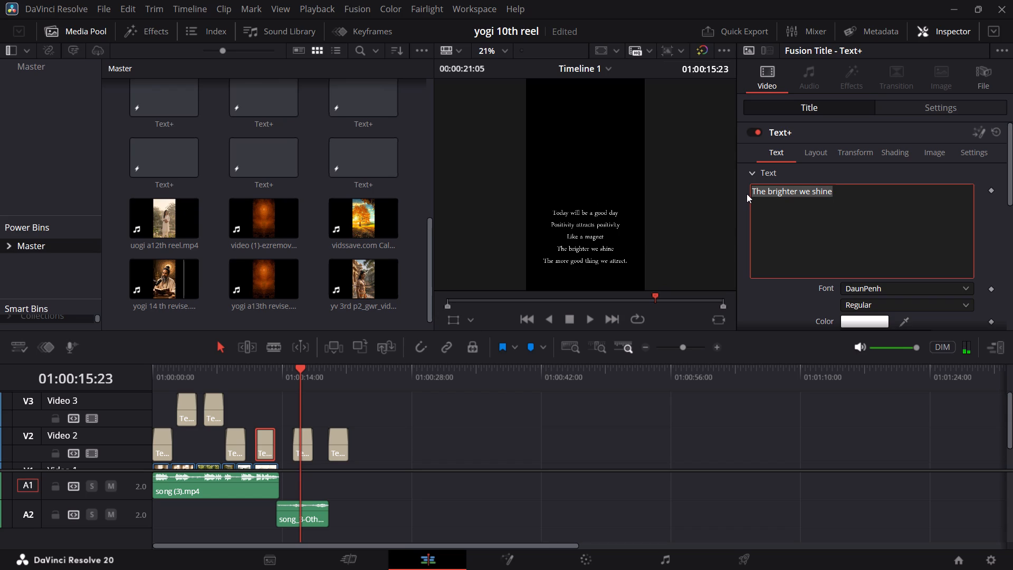
{"action": "key", "text": "ctrl+v"}
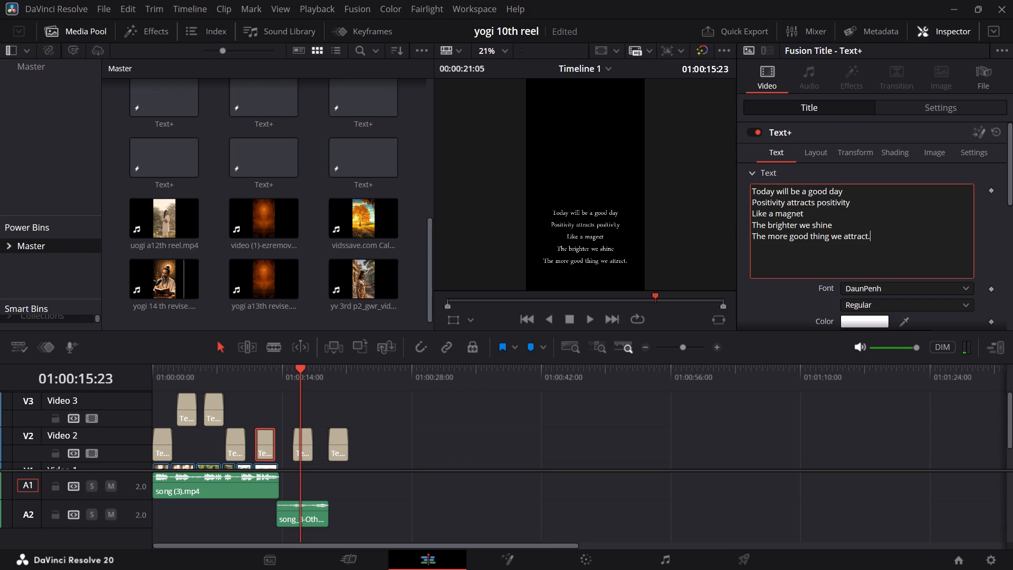
{"action": "left_click_drag", "start_coordinate": [856, 229], "coordinate": [663, 190]}
{"action": "key", "text": "BackSpace"}
{"action": "key", "text": "Down"}
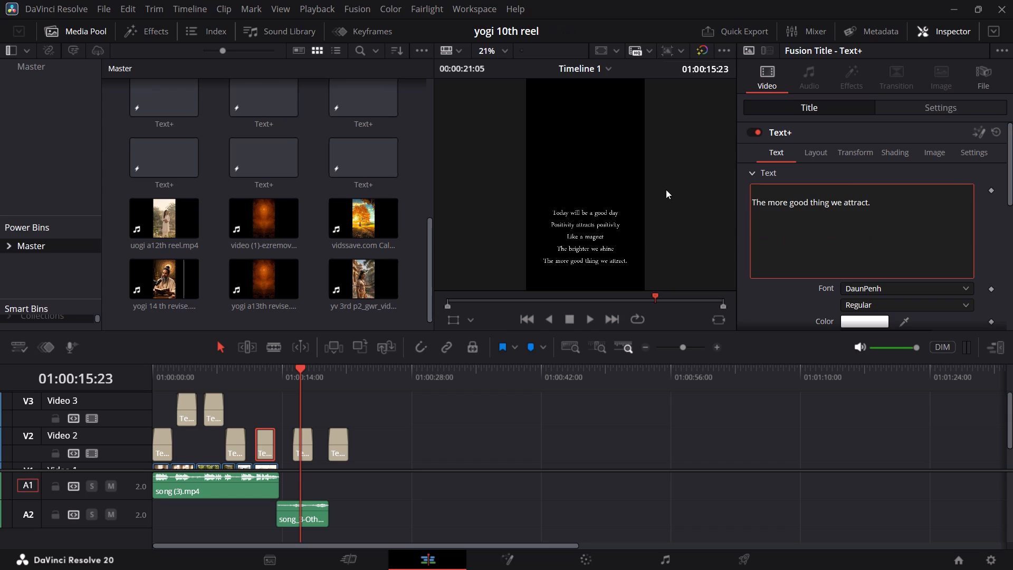
{"action": "key", "text": "BackSpace"}
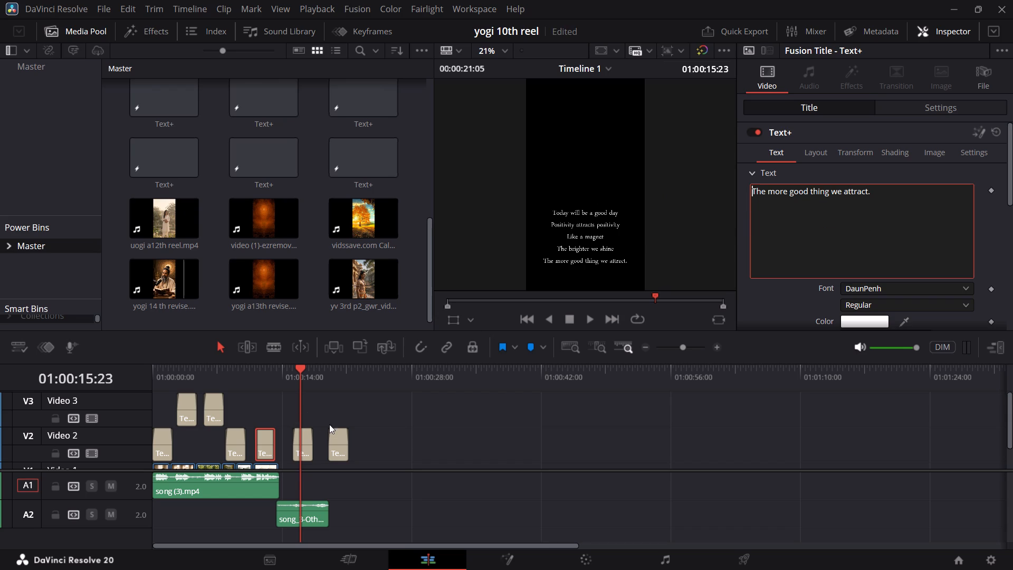
{"action": "key", "text": "space"}
Delete the last full-lyrics Text+ title on Video 2.
{"action": "left_click_drag", "start_coordinate": [326, 417], "coordinate": [352, 448]}
{"action": "key", "text": "BackSpace"}
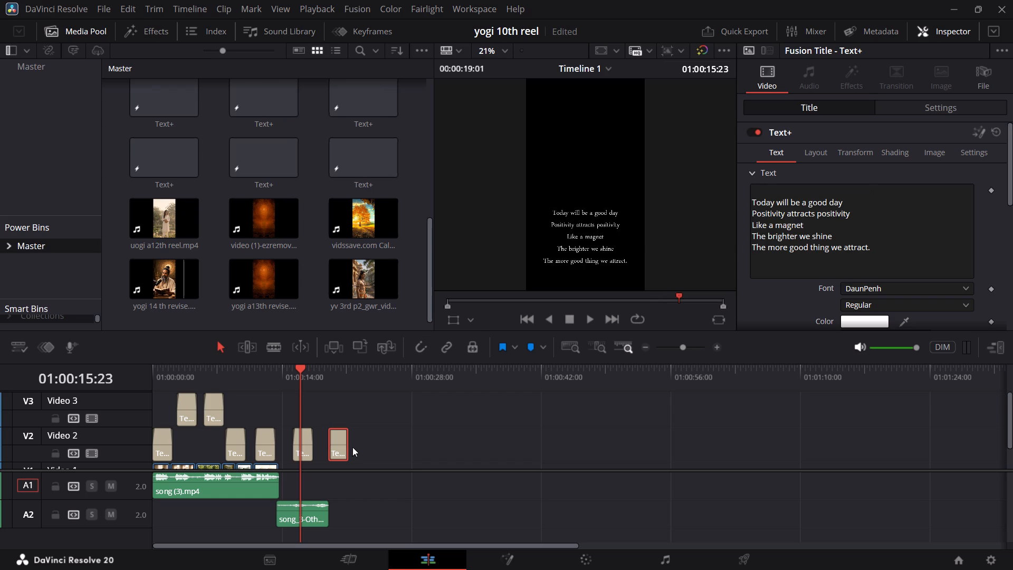
Play back the timeline from about 9 seconds onward to check how the final lyric titles match the vocals.
{"action": "left_click", "coordinate": [300, 441]}
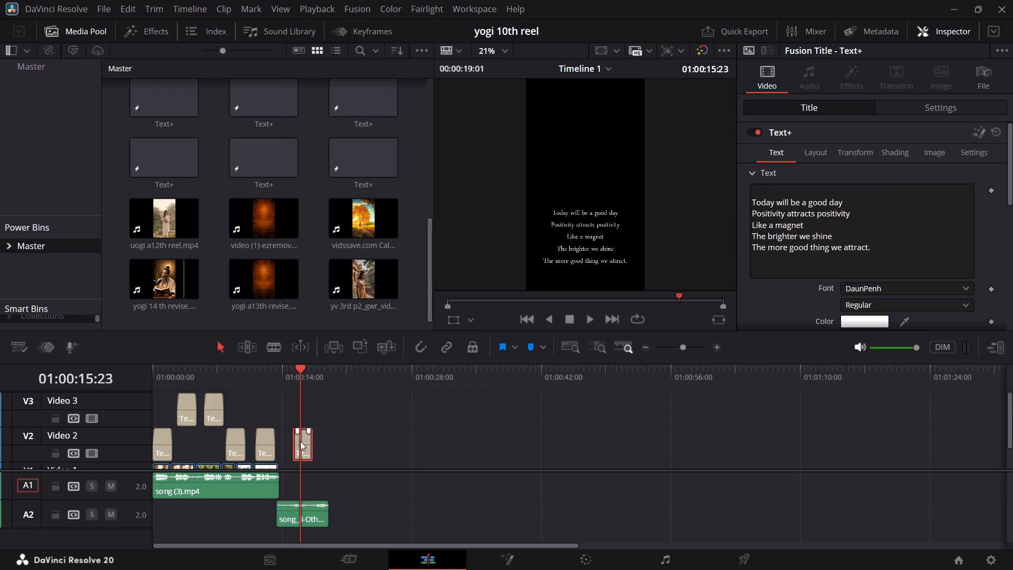
{"action": "left_click_drag", "start_coordinate": [279, 392], "coordinate": [258, 392]}
{"action": "left_click_drag", "start_coordinate": [247, 384], "coordinate": [235, 387]}
{"action": "key", "text": "space"}
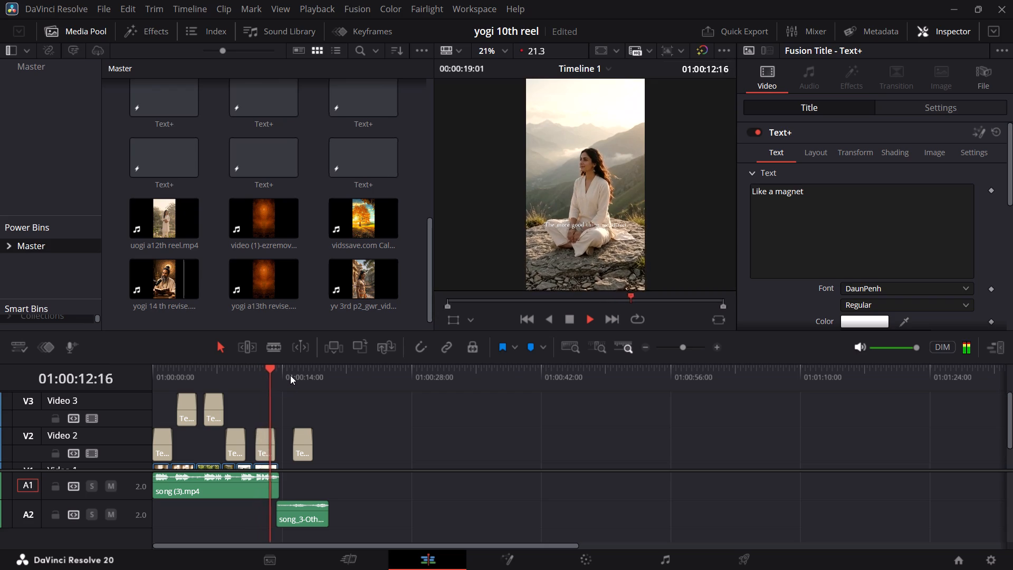
{"action": "key", "text": "space"}
{"action": "left_click_drag", "start_coordinate": [252, 374], "coordinate": [243, 378]}
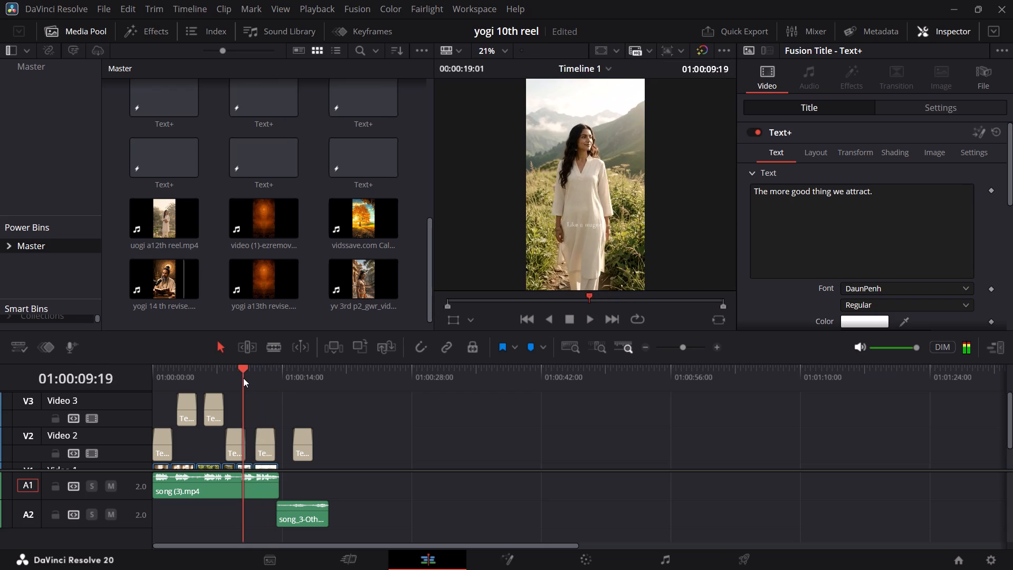
{"action": "left_click_drag", "start_coordinate": [243, 378], "coordinate": [244, 378]}
{"action": "key", "text": "space"}
{"action": "key", "text": "space"}
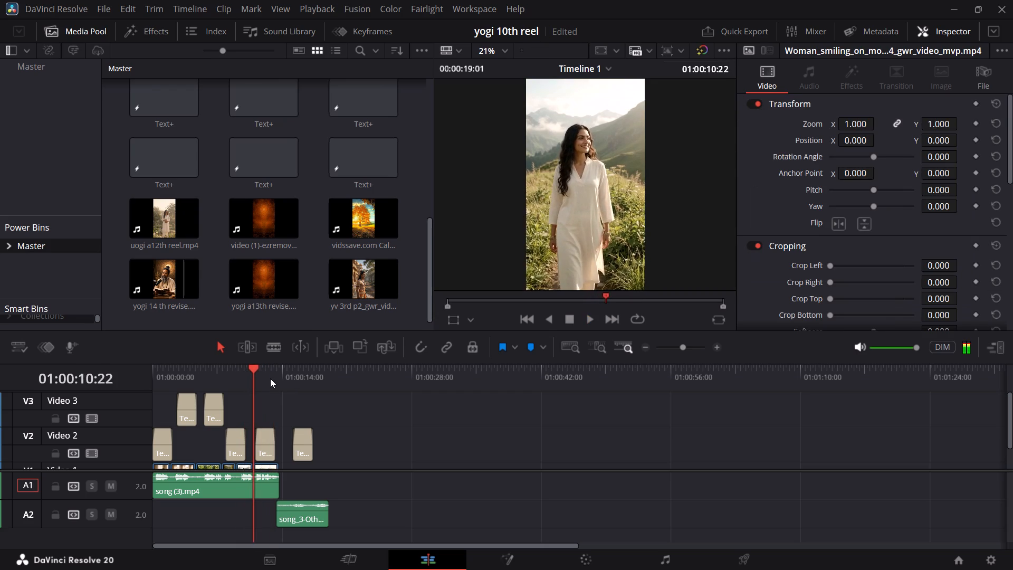
{"action": "key", "text": "space"}
{"action": "key", "text": "space"}
{"action": "left_click", "coordinate": [305, 380]}
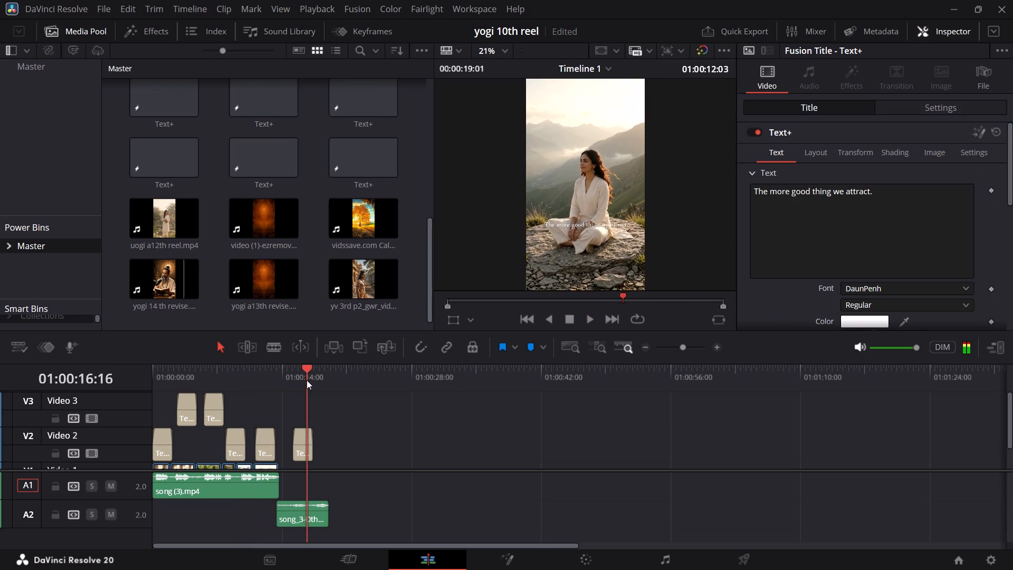
{"action": "key", "text": "space"}
{"action": "key", "text": "space"}
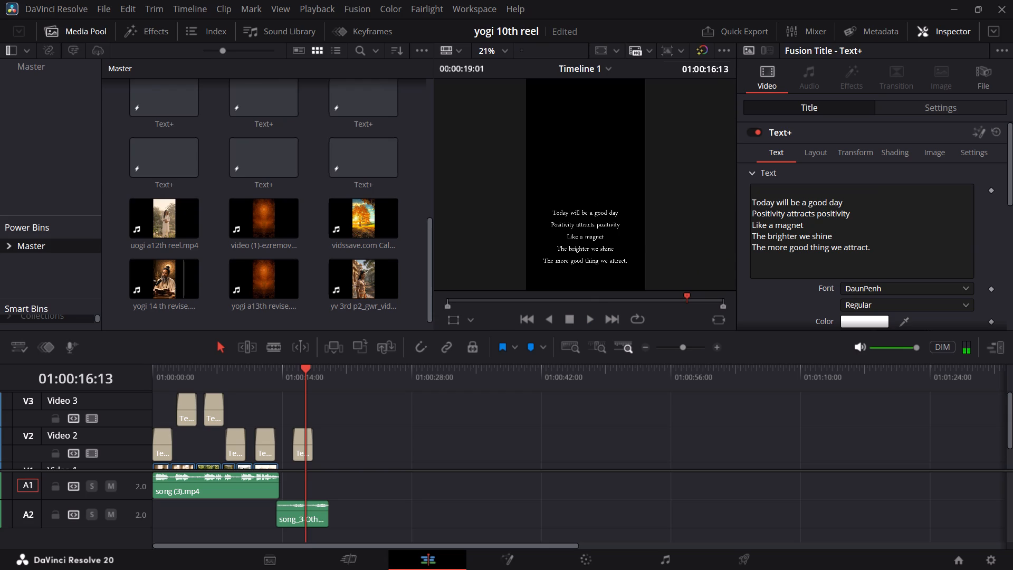
Reduce the remaining full-lyrics Text+ title at the end of Video 2 to the single line "The brighter we shine".
{"action": "left_click_drag", "start_coordinate": [819, 229], "coordinate": [742, 196]}
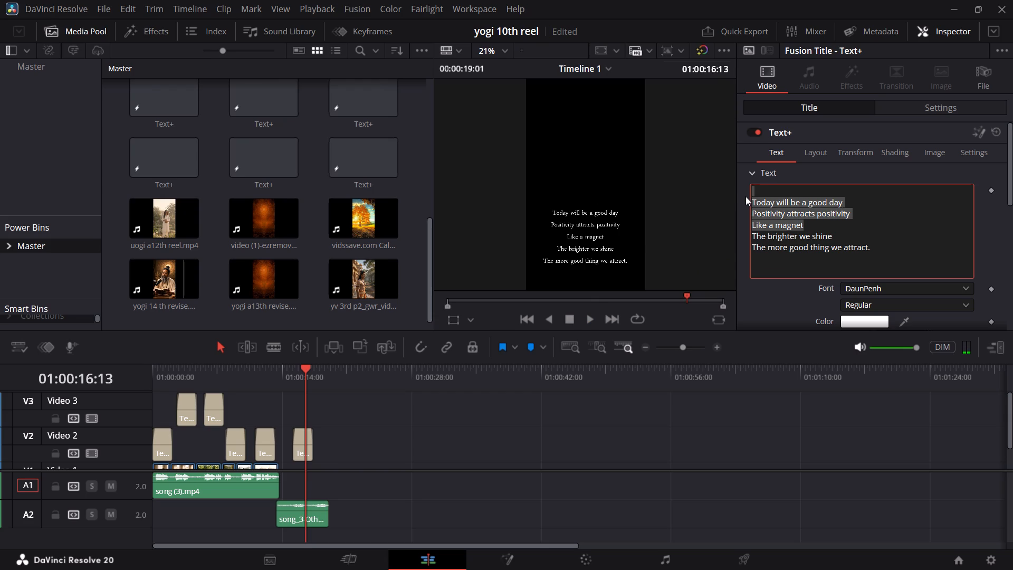
{"action": "key", "text": "BackSpace"}
{"action": "key", "text": "BackSpace"}
{"action": "key", "text": "Down"}
{"action": "key", "text": "BackSpace"}
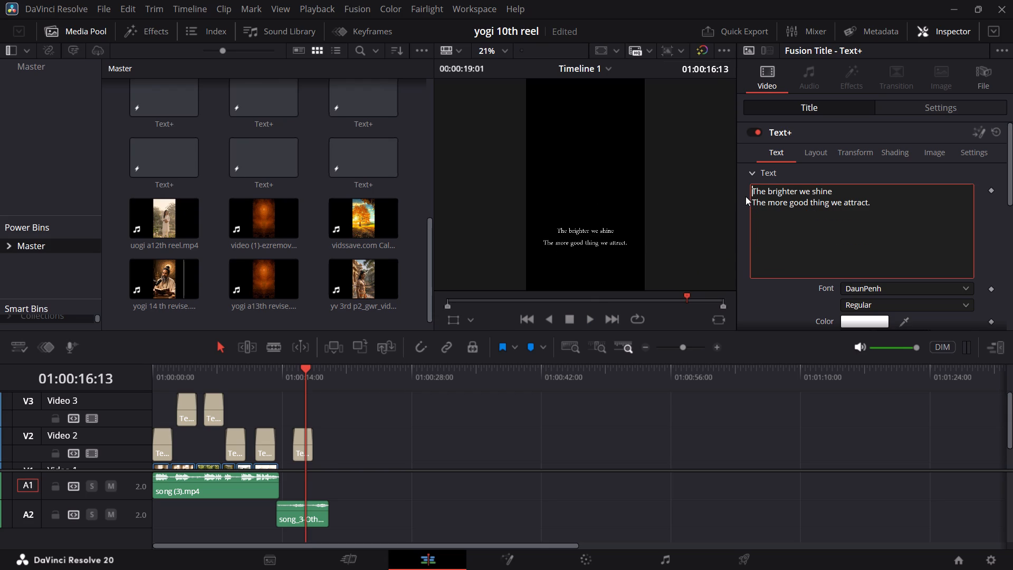
{"action": "left_click_drag", "start_coordinate": [877, 207], "coordinate": [713, 202]}
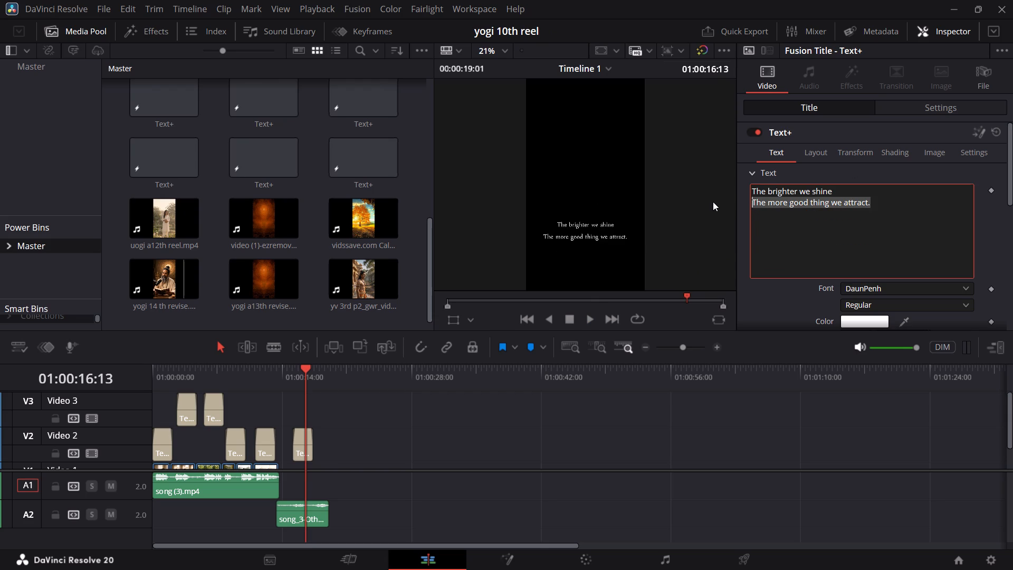
{"action": "key", "text": "BackSpace"}
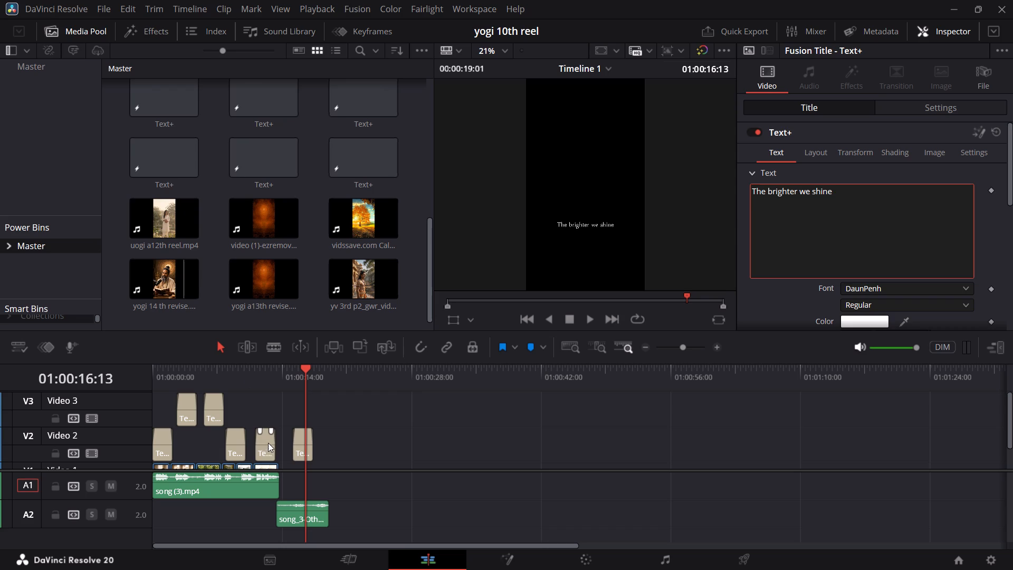
Move "The more good thing we attract." to about 13 seconds on Video 3 and "The brighter we shine" to about 11 seconds on Video 2.
{"action": "left_click_drag", "start_coordinate": [268, 443], "coordinate": [285, 420]}
{"action": "left_click_drag", "start_coordinate": [301, 445], "coordinate": [271, 453]}
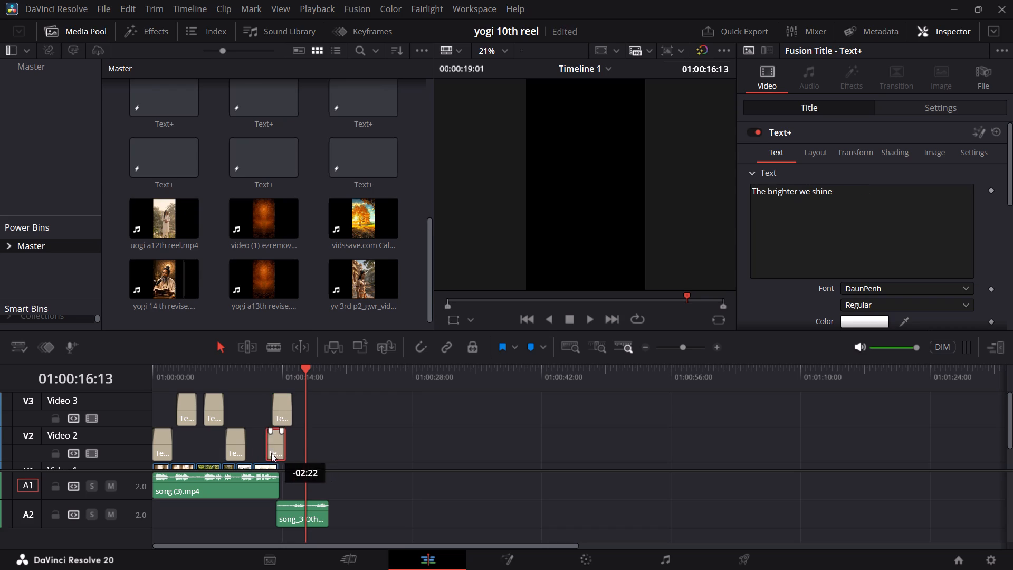
{"action": "left_click_drag", "start_coordinate": [271, 453], "coordinate": [261, 454]}
Enlarge the timeline view and play the reel's opening to examine the first title's legibility over the footage.
{"action": "left_click_drag", "start_coordinate": [171, 369], "coordinate": [155, 374]}
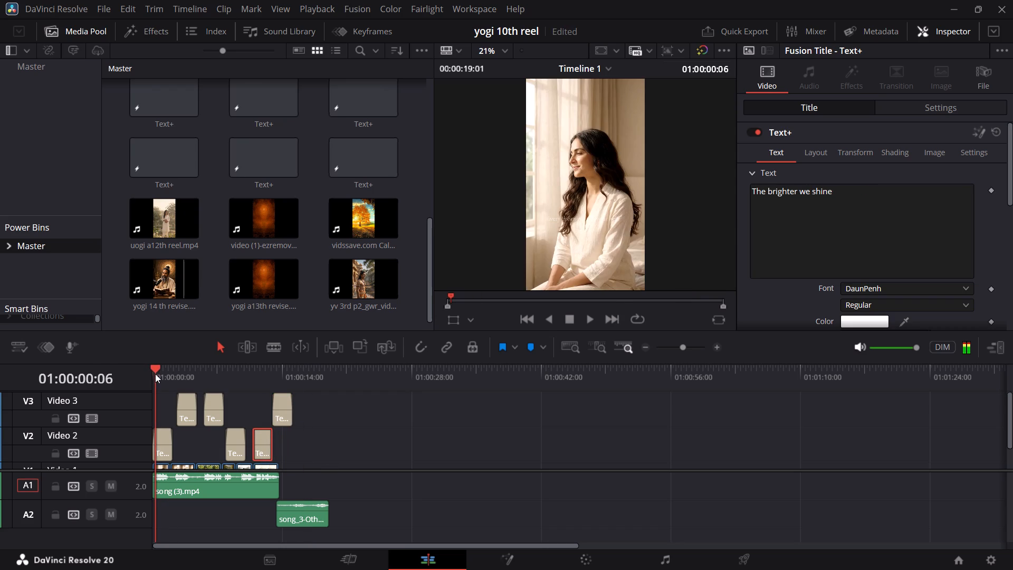
{"action": "scroll", "coordinate": [247, 439], "scroll_direction": "up", "scroll_amount": 3, "text": "alt"}
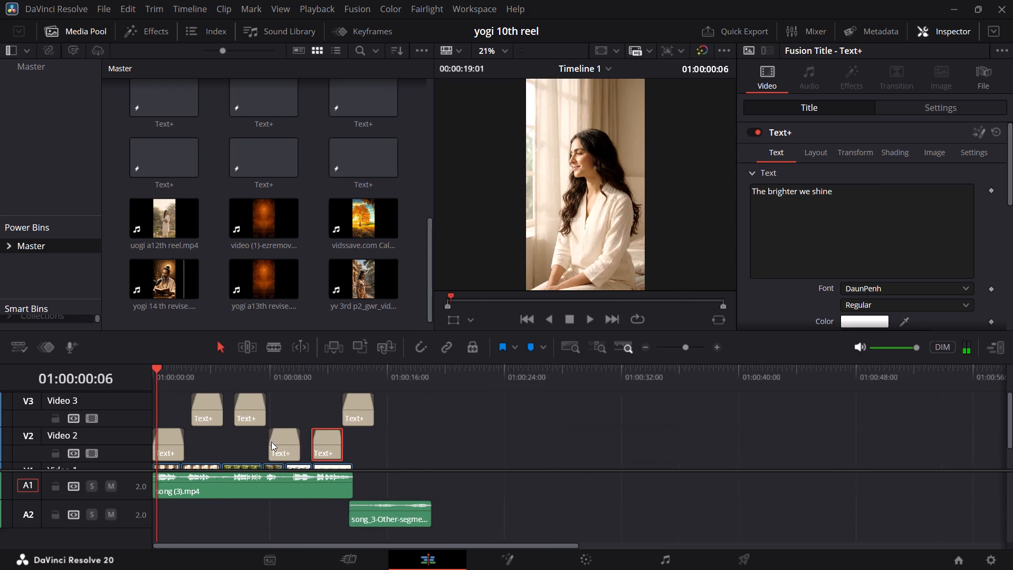
{"action": "scroll", "coordinate": [271, 442], "scroll_direction": "up", "scroll_amount": 1, "text": "alt"}
{"action": "scroll", "coordinate": [330, 452], "scroll_direction": "up", "scroll_amount": 2, "text": "alt"}
{"action": "left_click_drag", "start_coordinate": [170, 374], "coordinate": [149, 374]}
{"action": "key", "text": "space"}
{"action": "key", "text": "space"}
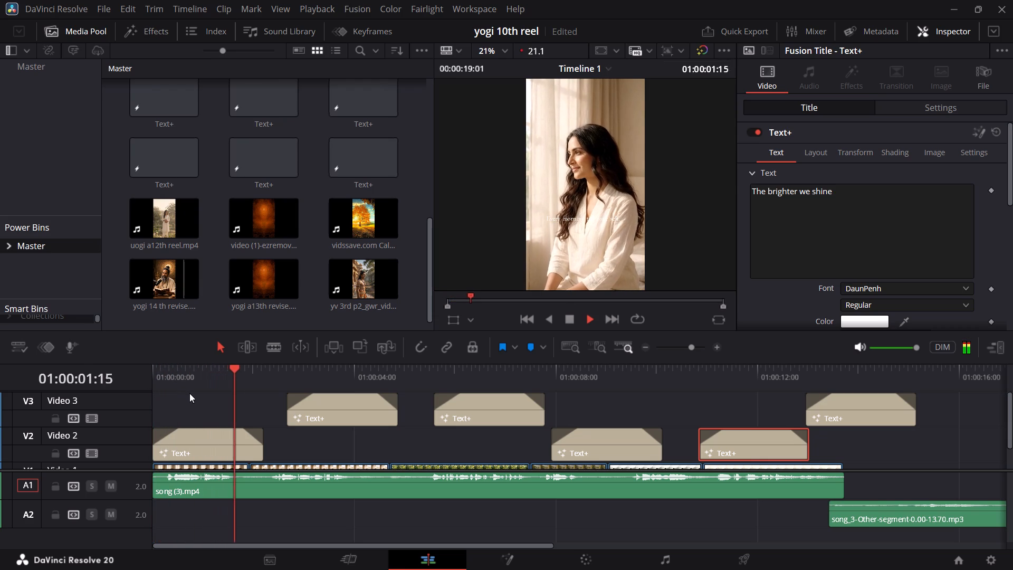
{"action": "left_click_drag", "start_coordinate": [185, 378], "coordinate": [152, 378]}
{"action": "key", "text": "space"}
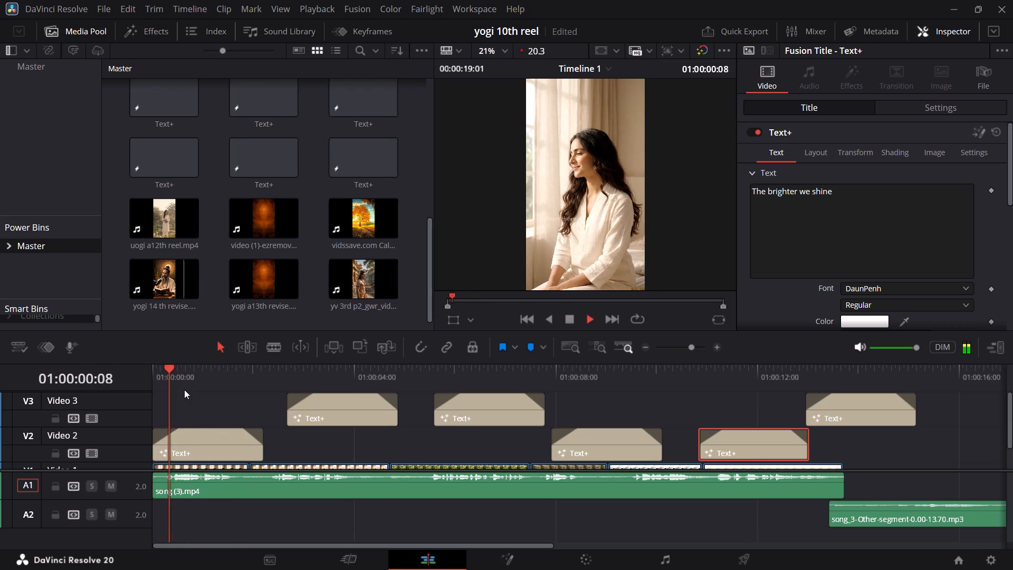
{"action": "key", "text": "space"}
Enable the Black Shadow shading on the first Video 2 title, set its glow to about 0.299, and preview the opening.
{"action": "left_click", "coordinate": [201, 445]}
{"action": "left_click", "coordinate": [883, 159]}
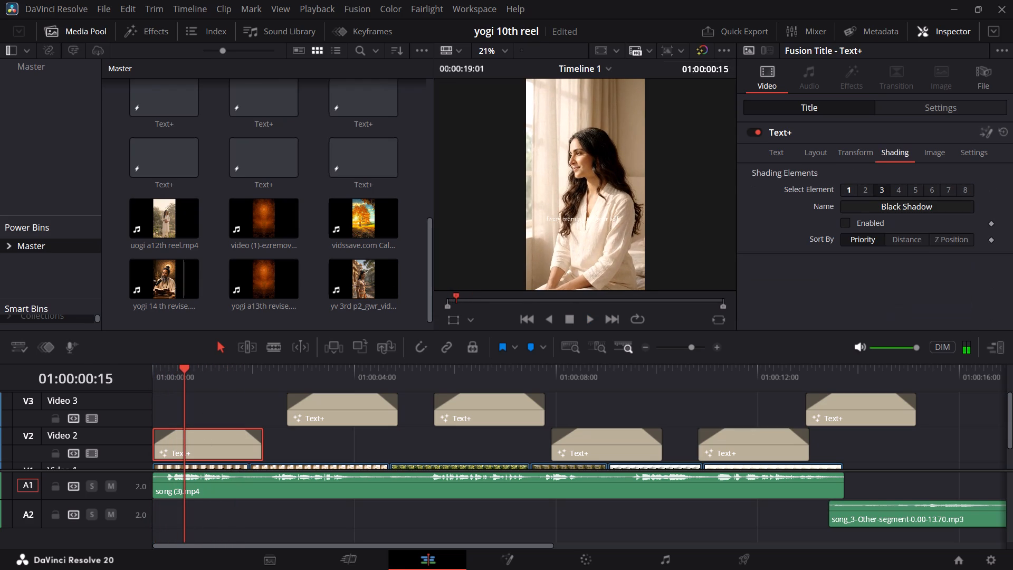
{"action": "left_click", "coordinate": [840, 221]}
{"action": "left_click", "coordinate": [845, 222]}
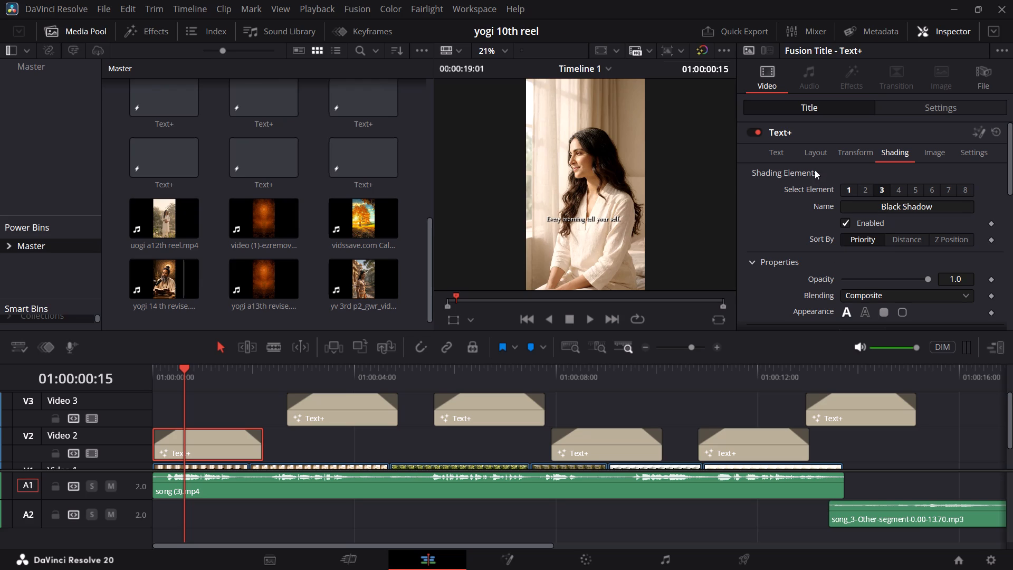
{"action": "scroll", "coordinate": [878, 192], "scroll_direction": "down", "scroll_amount": 2}
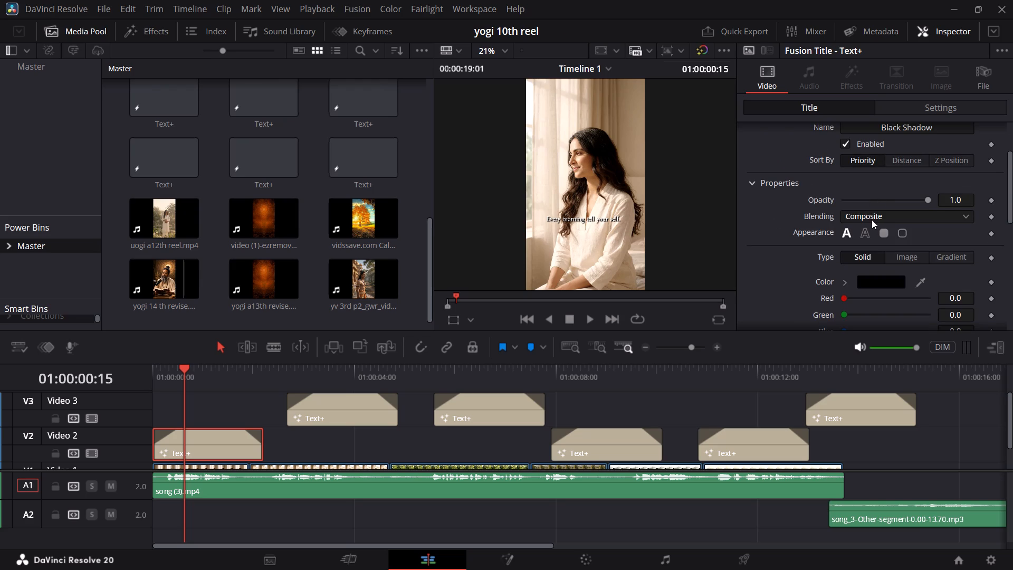
{"action": "scroll", "coordinate": [872, 221], "scroll_direction": "down", "scroll_amount": 6}
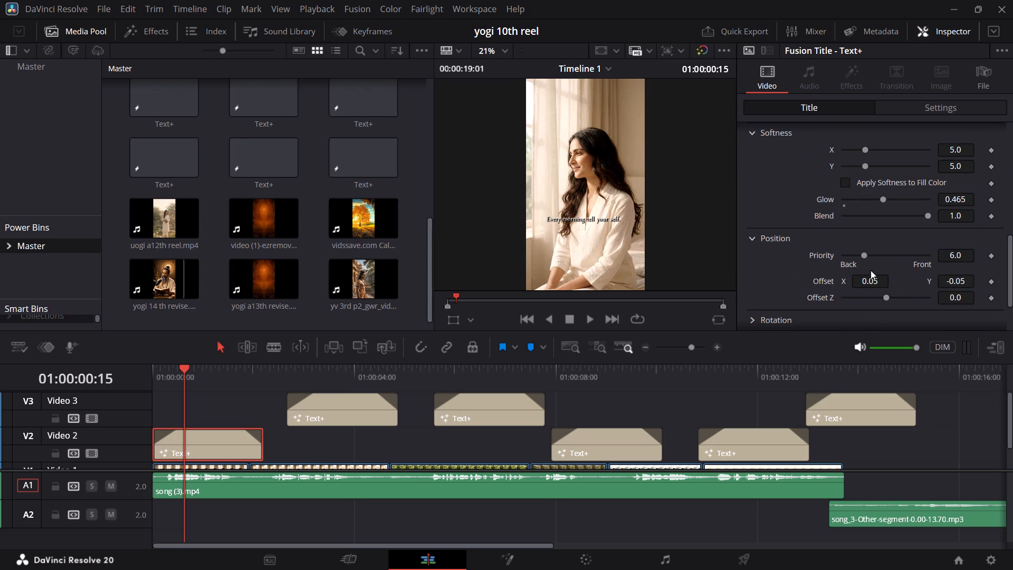
{"action": "left_click_drag", "start_coordinate": [882, 198], "coordinate": [863, 202]}
{"action": "left_click_drag", "start_coordinate": [863, 202], "coordinate": [868, 202]}
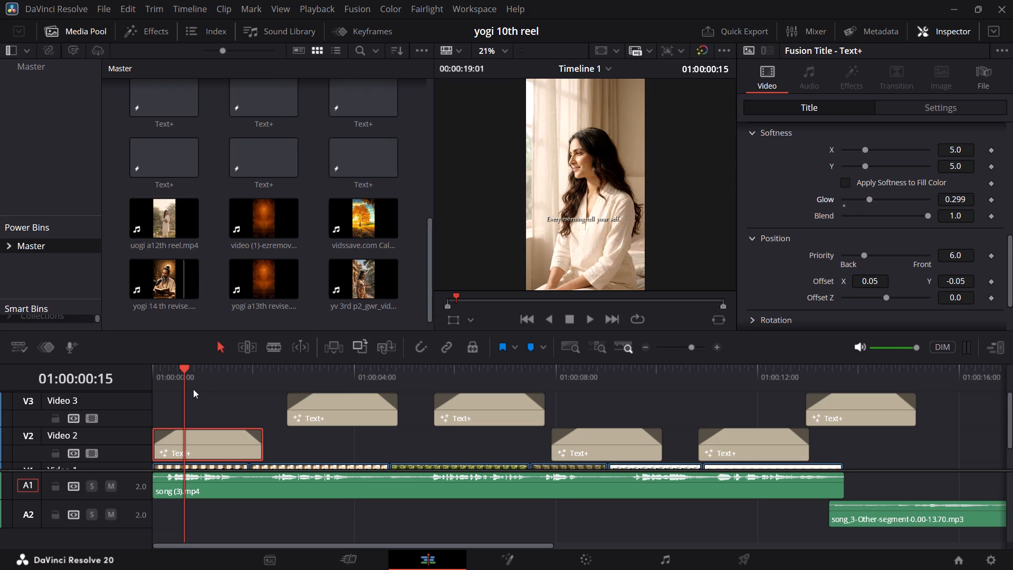
{"action": "left_click_drag", "start_coordinate": [187, 388], "coordinate": [145, 385]}
{"action": "key", "text": "space"}
{"action": "key", "text": "space"}
{"action": "key", "text": "space"}
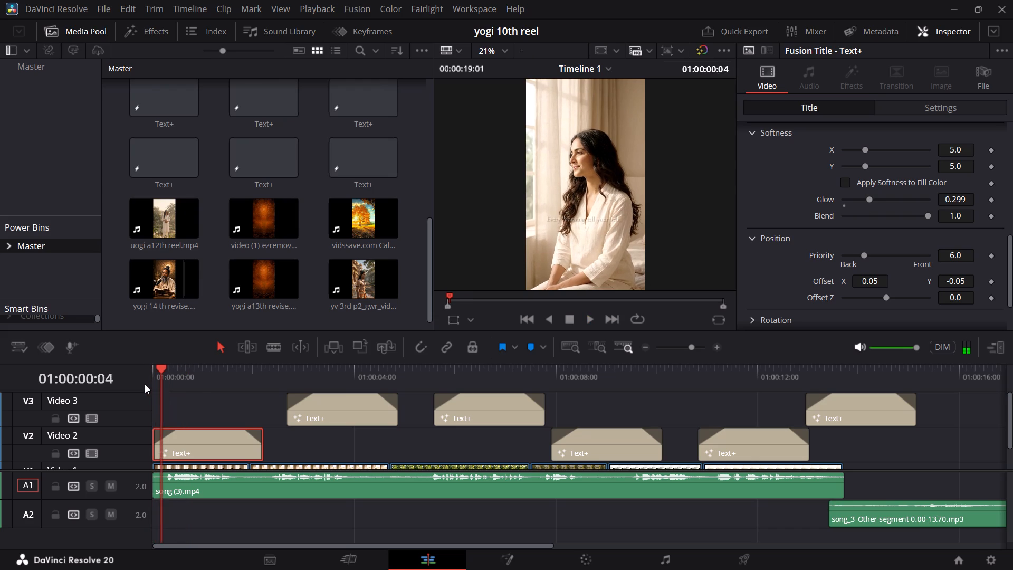
Duplicate the shadowed first title to about 2.3 seconds on Video 2 and replace its text with the Video 3 line "Today will be a good day.".
{"action": "key", "text": "space"}
{"action": "key", "text": "space"}
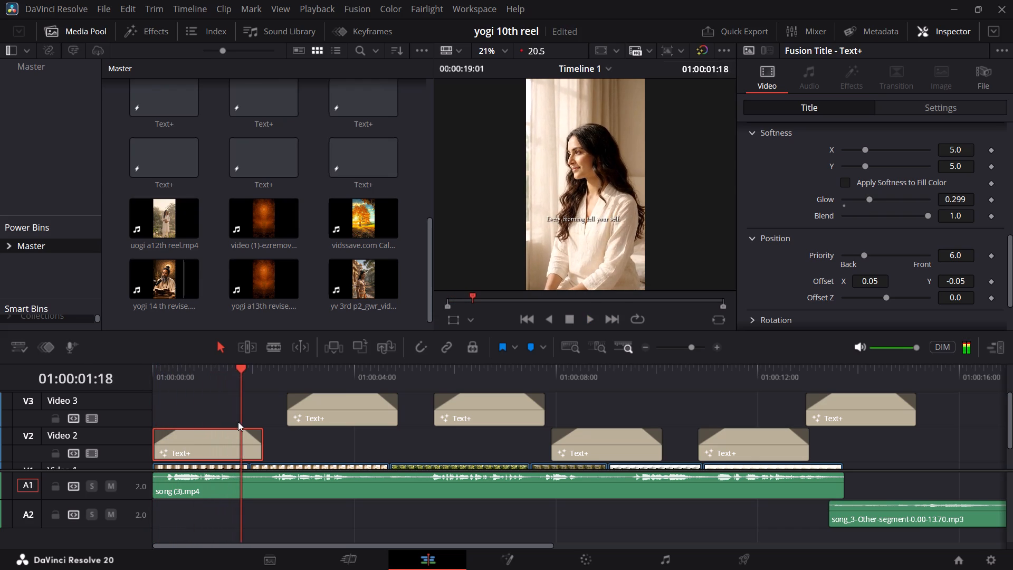
{"action": "left_click", "coordinate": [223, 439]}
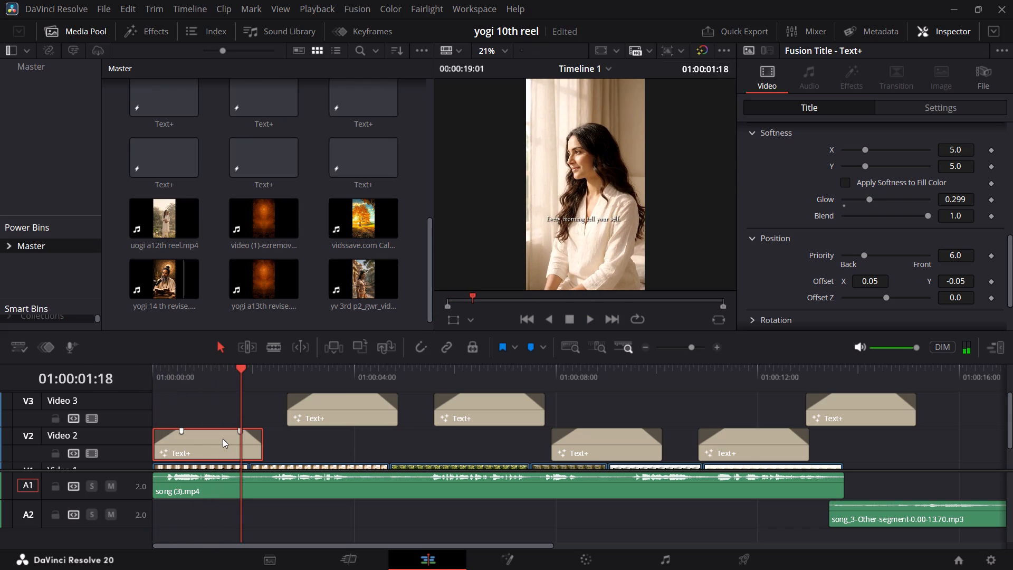
{"action": "left_click_drag", "start_coordinate": [203, 442], "coordinate": [326, 434], "text": "alt"}
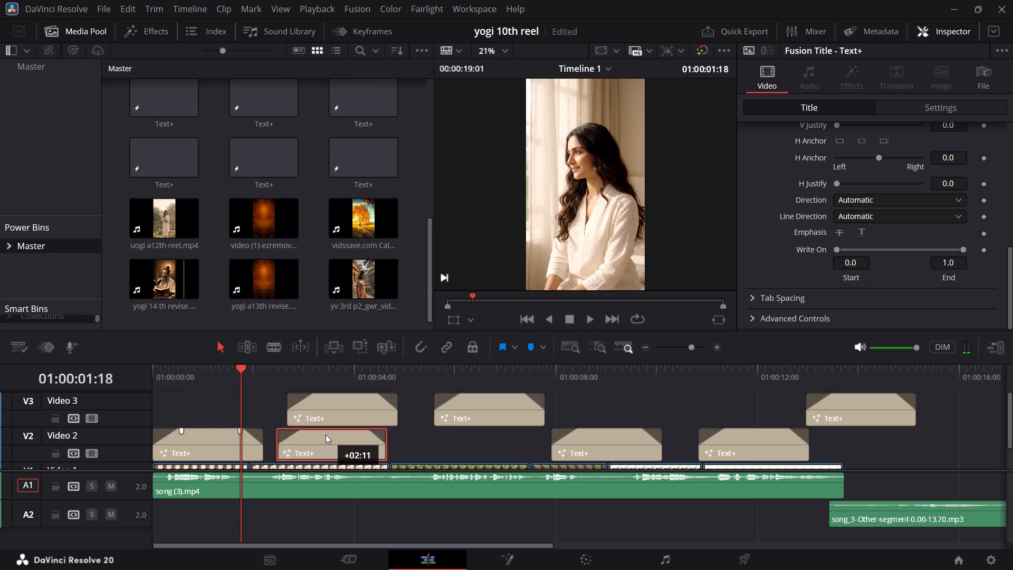
{"action": "left_click_drag", "start_coordinate": [326, 434], "coordinate": [319, 438], "text": "alt"}
{"action": "left_click", "coordinate": [350, 409]}
{"action": "scroll", "coordinate": [769, 210], "scroll_direction": "up", "scroll_amount": 4}
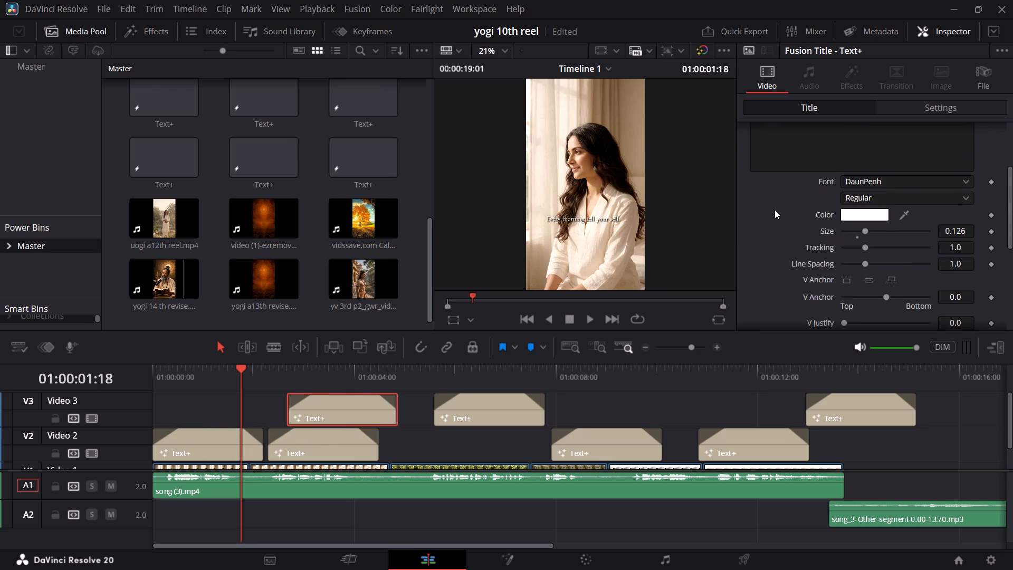
{"action": "scroll", "coordinate": [775, 210], "scroll_direction": "up", "scroll_amount": 7}
{"action": "left_click_drag", "start_coordinate": [860, 192], "coordinate": [744, 184]}
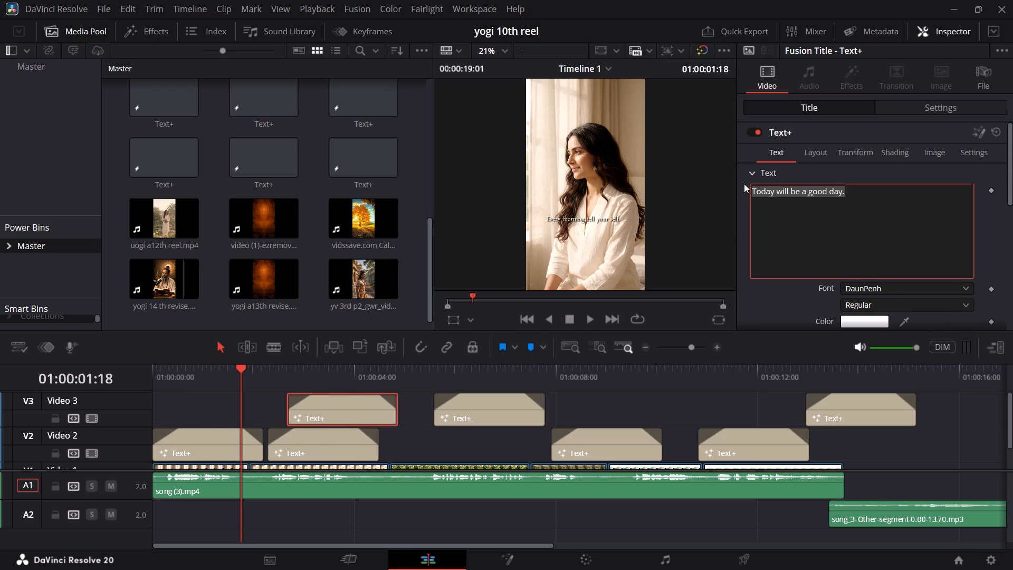
{"action": "key", "text": "ctrl+c"}
{"action": "left_click", "coordinate": [304, 445]}
{"action": "left_click_drag", "start_coordinate": [868, 189], "coordinate": [740, 189]}
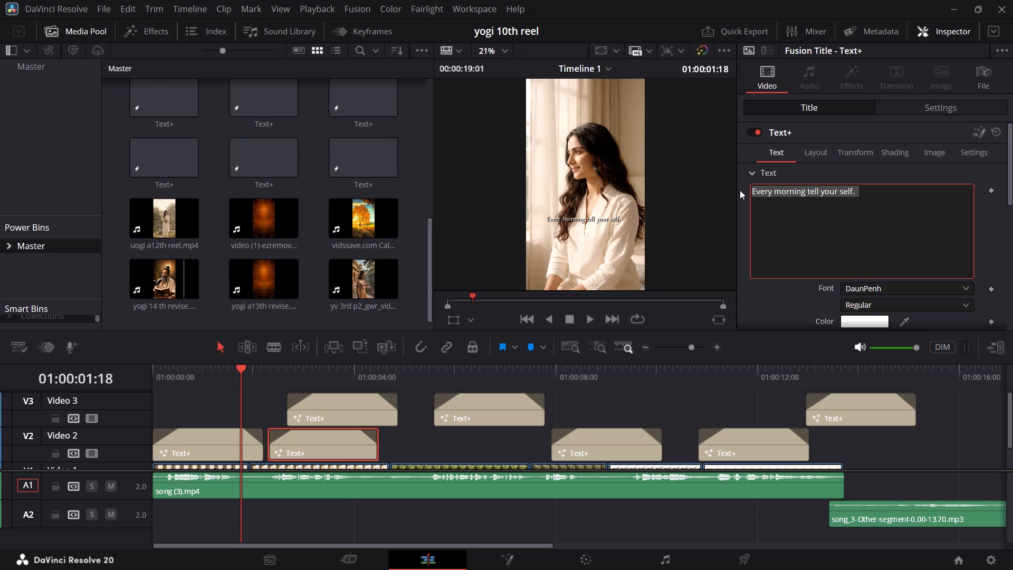
{"action": "key", "text": "ctrl+v"}
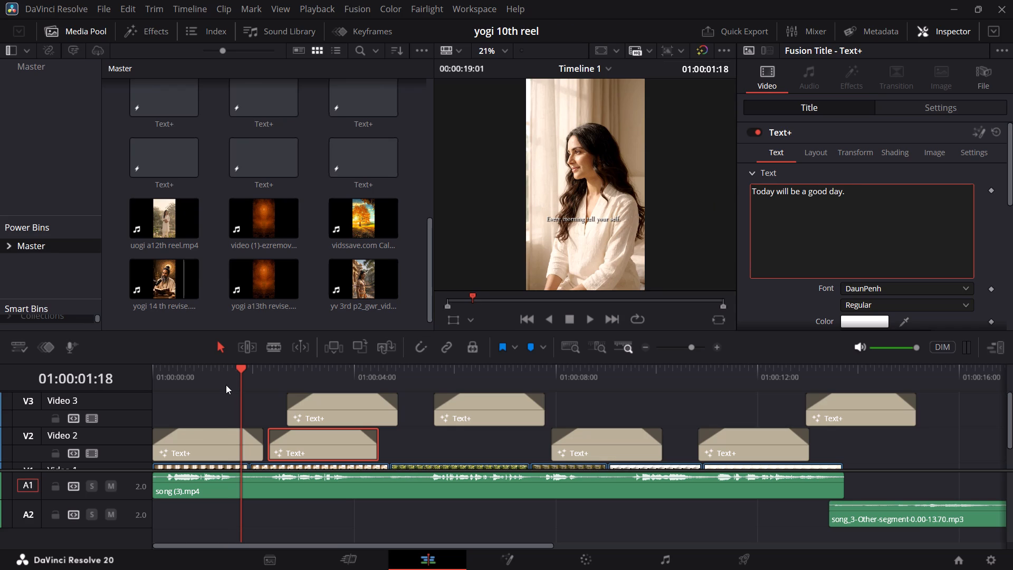
Preview the new shadowed title and delete the old "Today will be a good day." title from Video 3.
{"action": "left_click", "coordinate": [226, 385]}
{"action": "key", "text": "space"}
{"action": "key", "text": "space"}
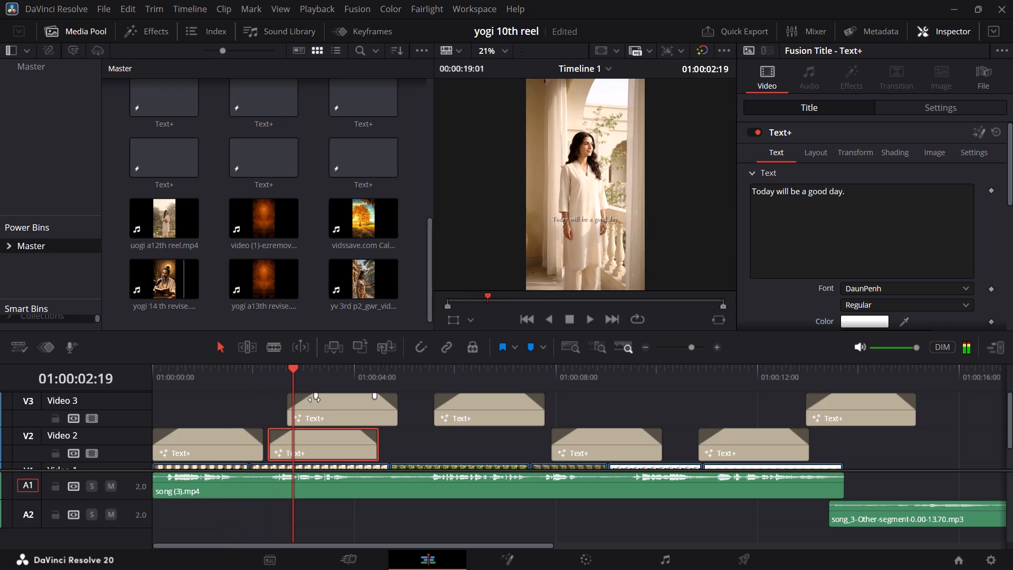
{"action": "left_click", "coordinate": [310, 405]}
{"action": "key", "text": "BackSpace"}
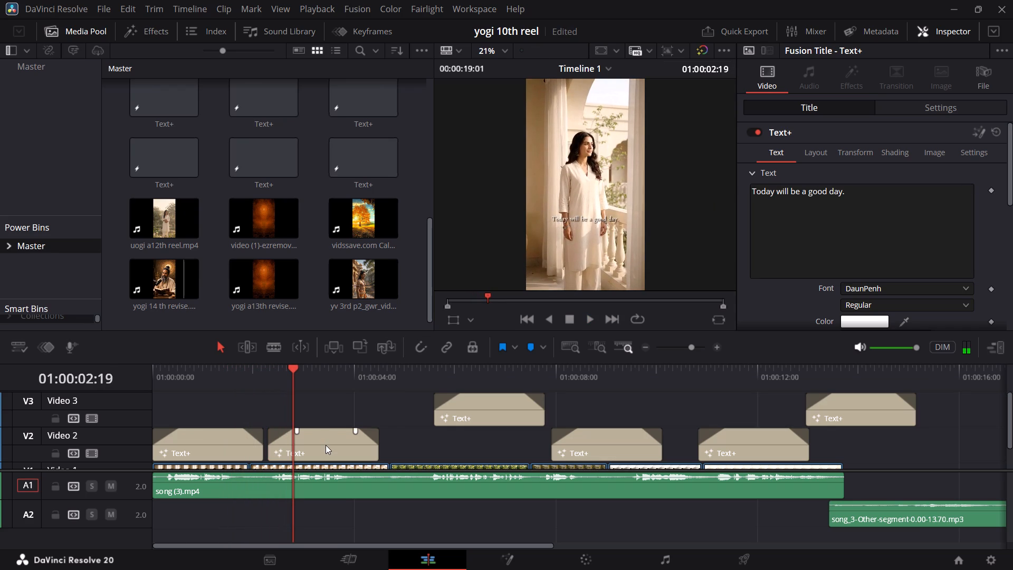
{"action": "left_click", "coordinate": [324, 445]}
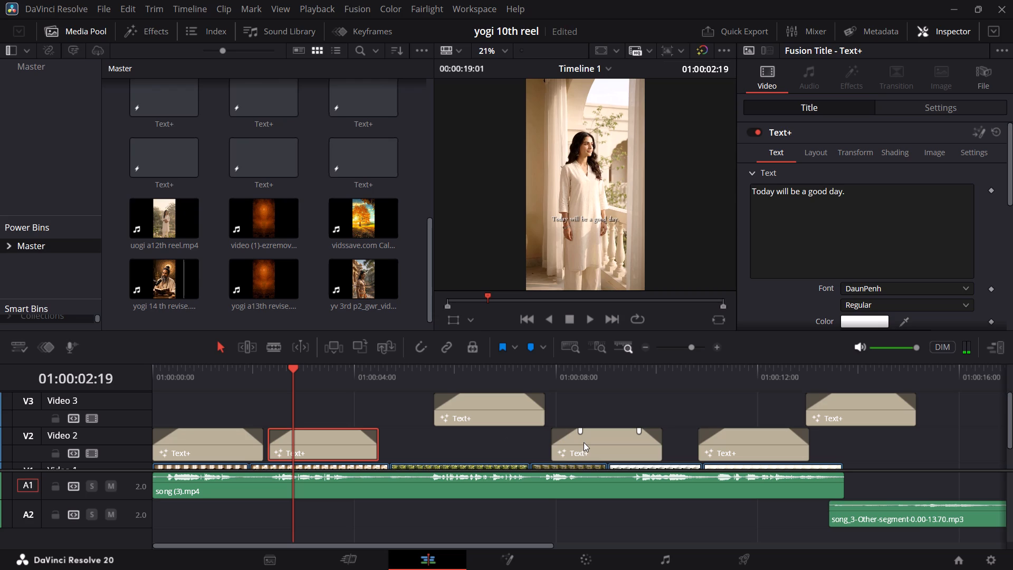
Move the "Like a magnet" title up to Video 3 and "The brighter we shine" to about 10.5 seconds on Video 3.
{"action": "left_click", "coordinate": [584, 442]}
{"action": "key", "text": "alt+Up"}
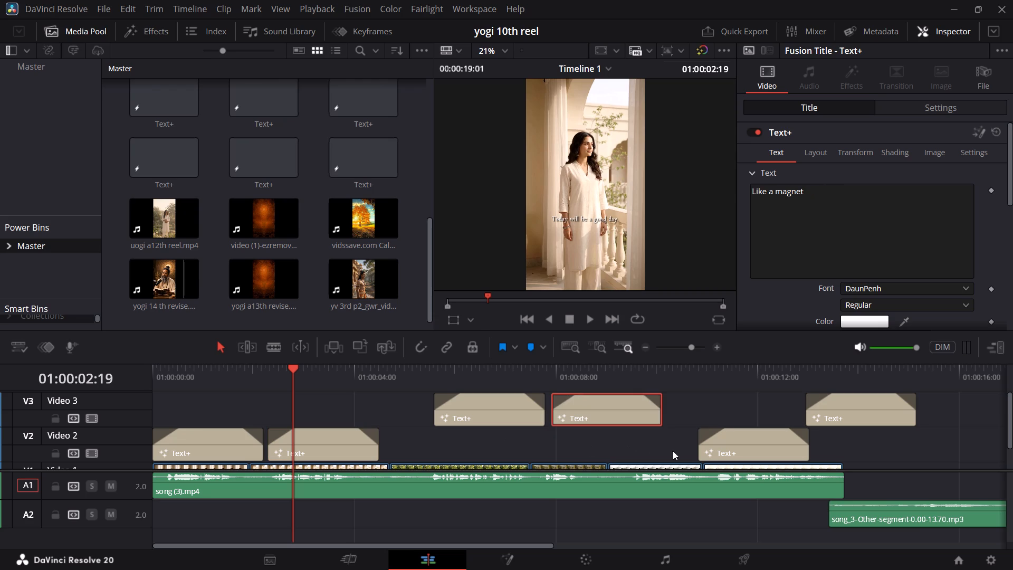
{"action": "left_click", "coordinate": [708, 445]}
{"action": "key", "text": "alt+Up"}
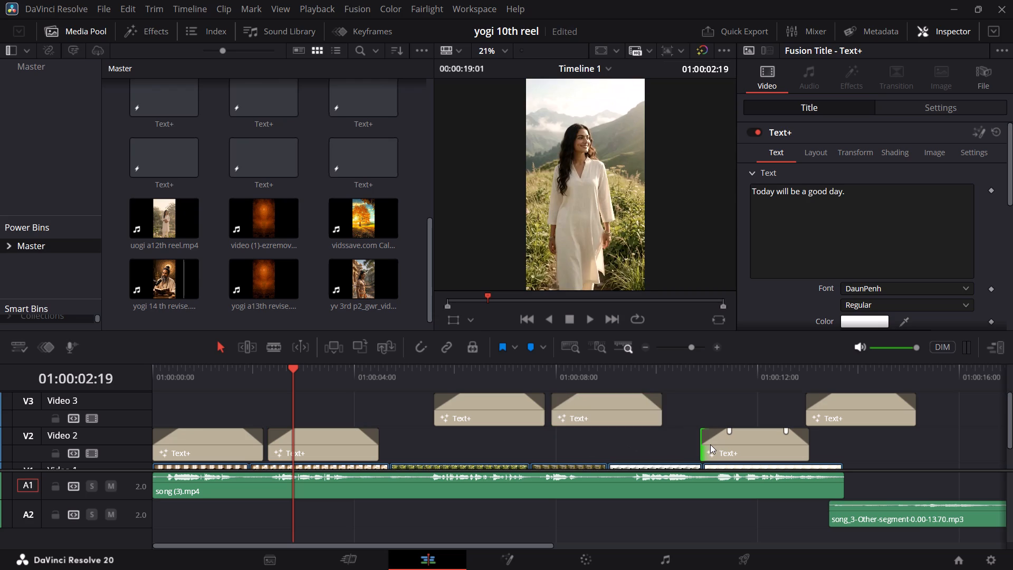
{"action": "left_click_drag", "start_coordinate": [743, 450], "coordinate": [725, 416]}
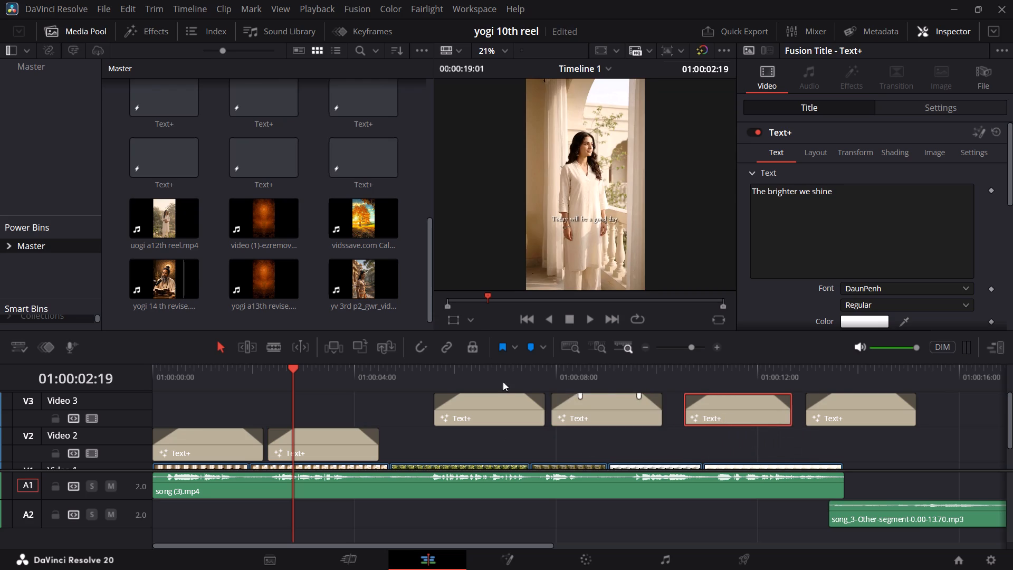
Replay the section from about 1.5 to 4 seconds to check the second title's wording and timing against the song.
{"action": "left_click_drag", "start_coordinate": [403, 379], "coordinate": [343, 393]}
{"action": "key", "text": "space"}
{"action": "key", "text": "space"}
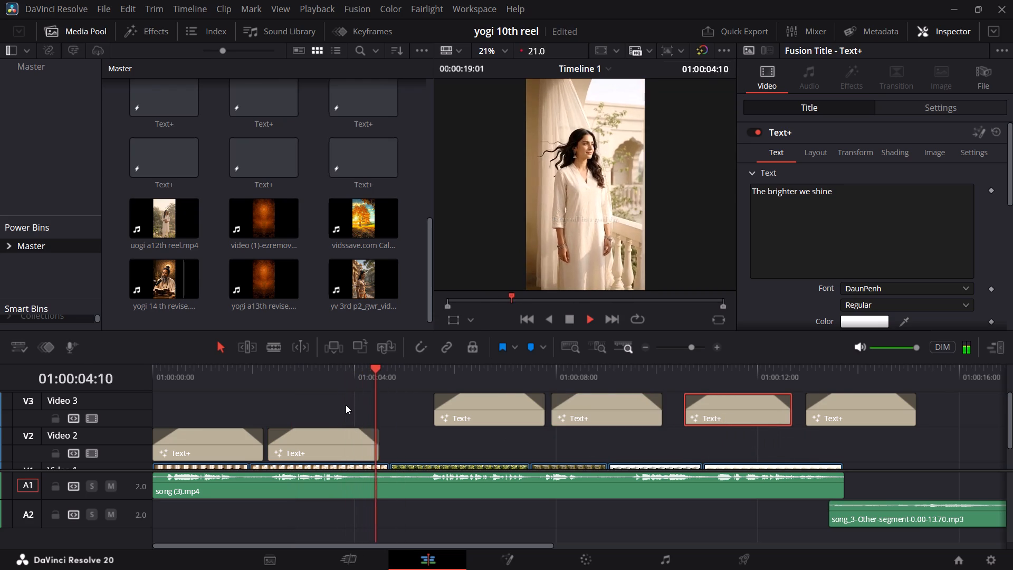
{"action": "left_click_drag", "start_coordinate": [248, 379], "coordinate": [228, 386]}
{"action": "key", "text": "space"}
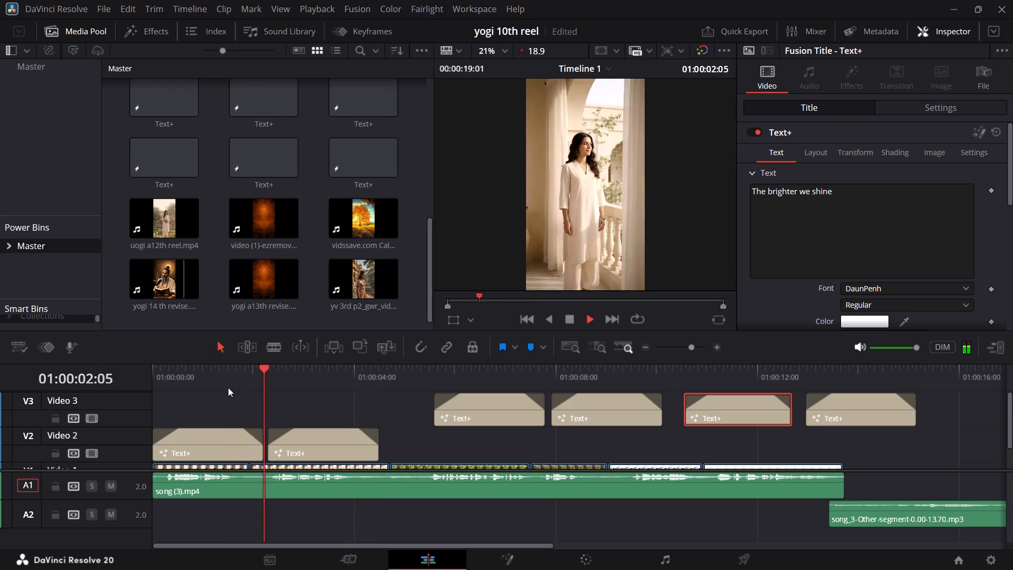
{"action": "key", "text": "space"}
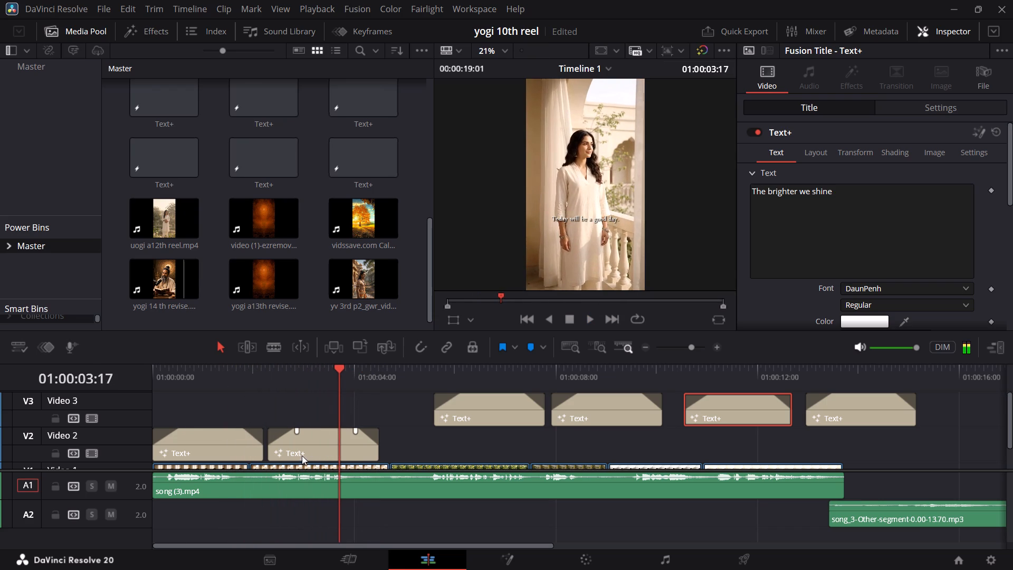
{"action": "left_click", "coordinate": [232, 395]}
{"action": "left_click", "coordinate": [240, 382]}
{"action": "key", "text": "space"}
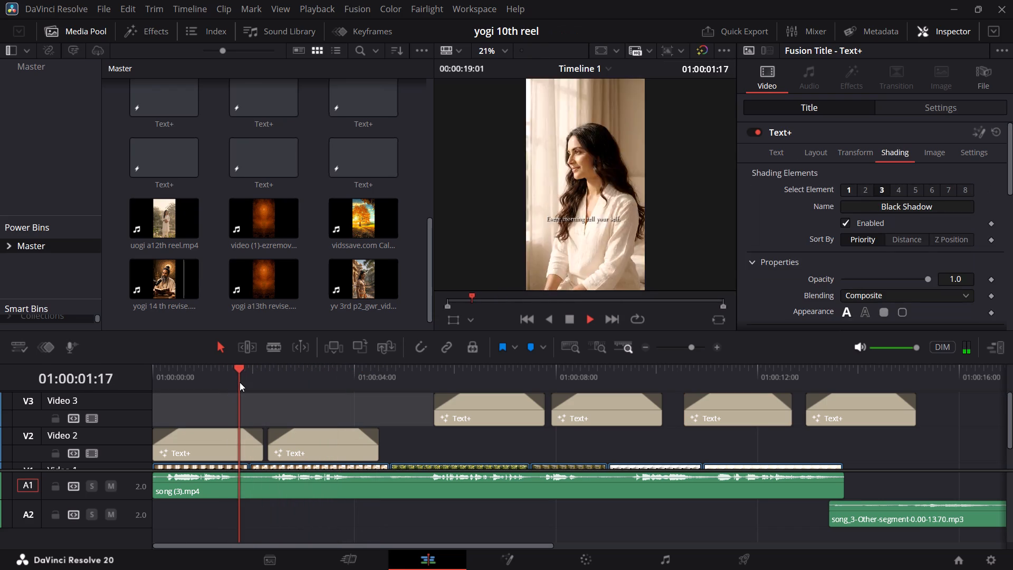
{"action": "key", "text": "space"}
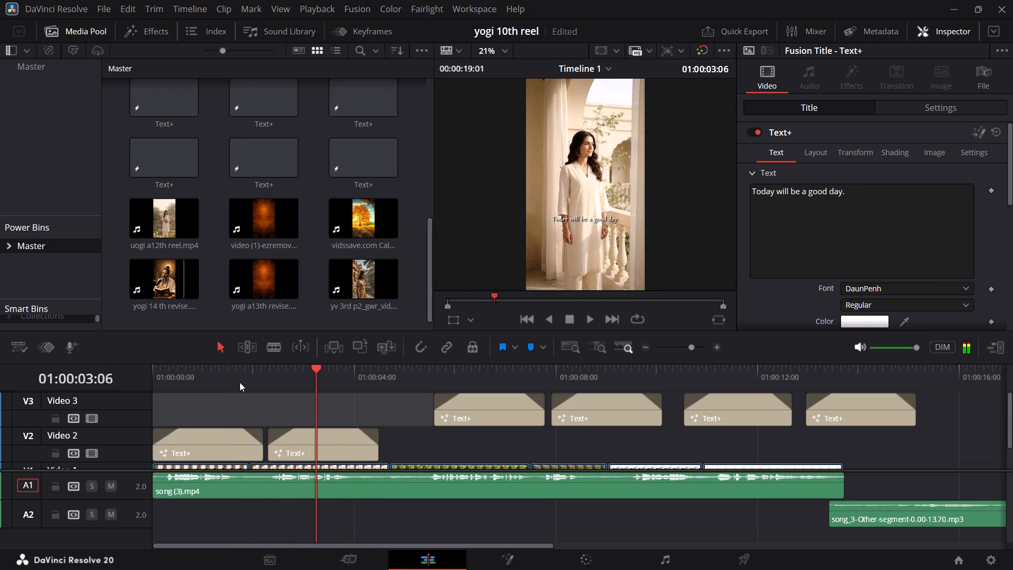
{"action": "left_click", "coordinate": [240, 382]}
{"action": "key", "text": "space"}
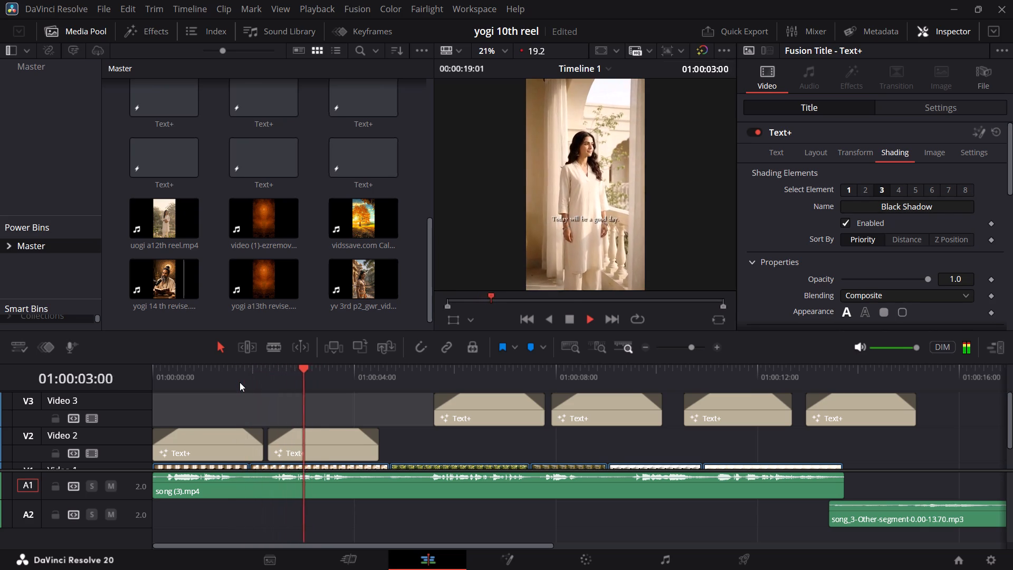
{"action": "key", "text": "space"}
{"action": "left_click", "coordinate": [240, 382]}
{"action": "key", "text": "space"}
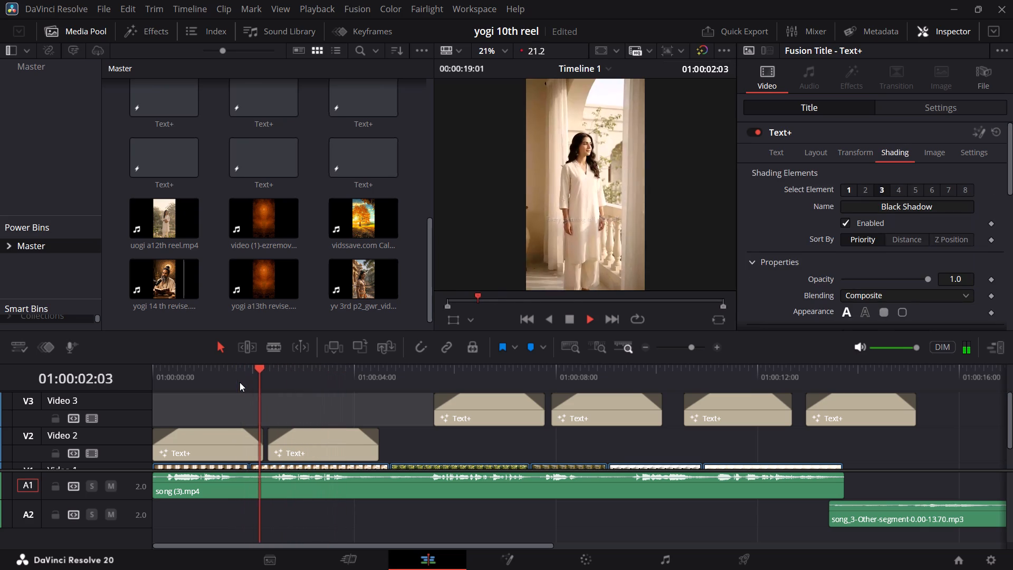
{"action": "key", "text": "space"}
{"action": "left_click", "coordinate": [280, 380]}
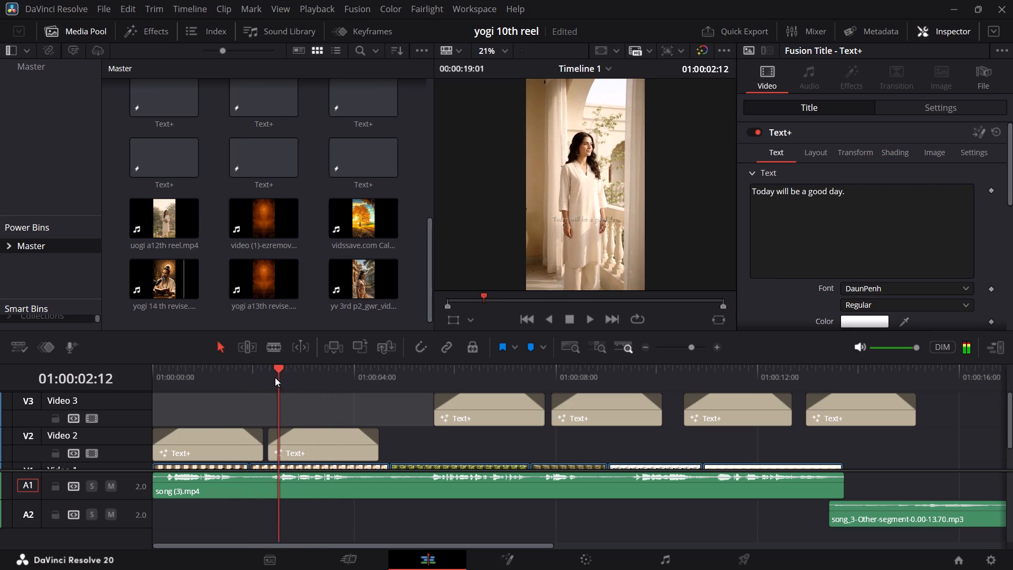
{"action": "left_click", "coordinate": [273, 376]}
{"action": "key", "text": "space"}
{"action": "key", "text": "space"}
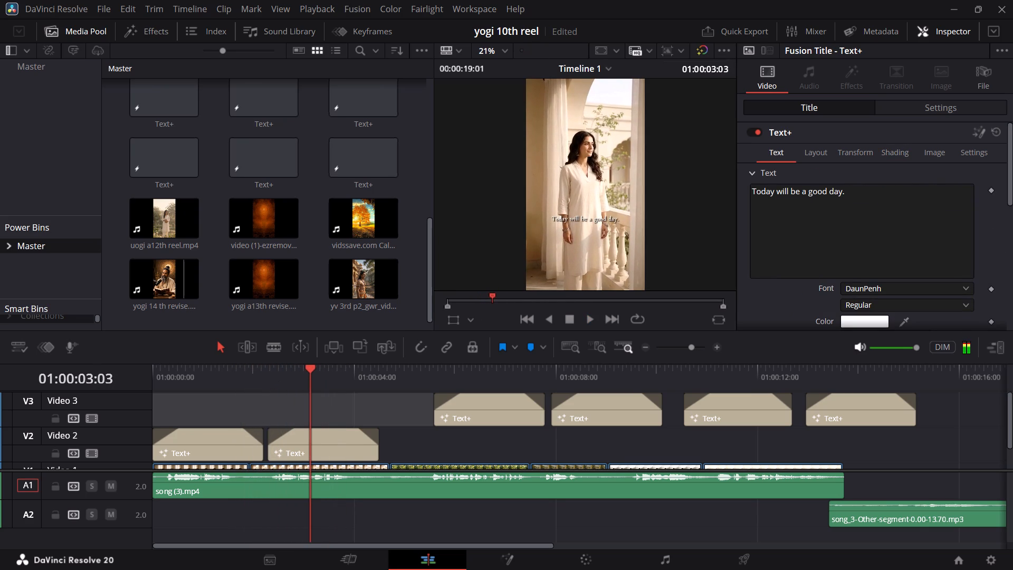
Reword the second Video 2 title as "Today is going to be a good day." and replay it against the song.
{"action": "left_click", "coordinate": [790, 191]}
{"action": "key", "text": "BackSpace"}
{"action": "key", "text": "BackSpace"}
{"action": "key", "text": "BackSpace"}
{"action": "key", "text": "BackSpace"}
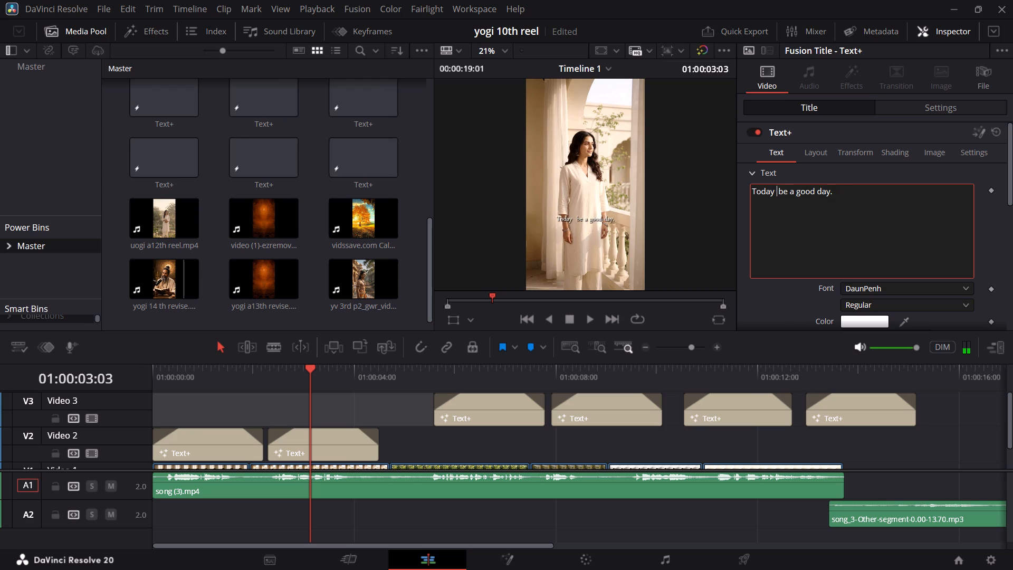
{"action": "type", "text": "is goin"}
{"action": "type", "text": "g to"}
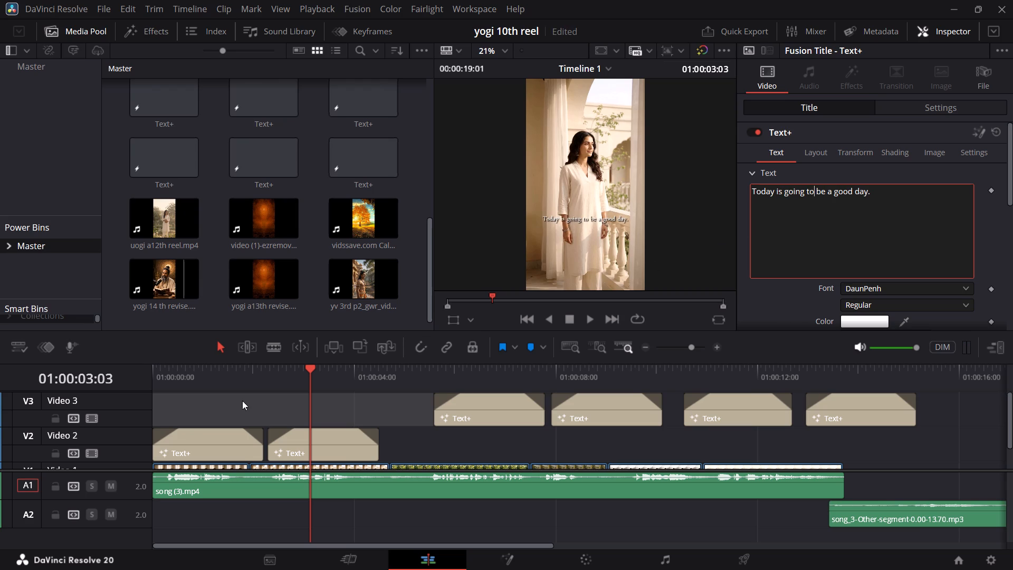
{"action": "left_click", "coordinate": [288, 380]}
{"action": "left_click", "coordinate": [275, 383]}
{"action": "key", "text": "space"}
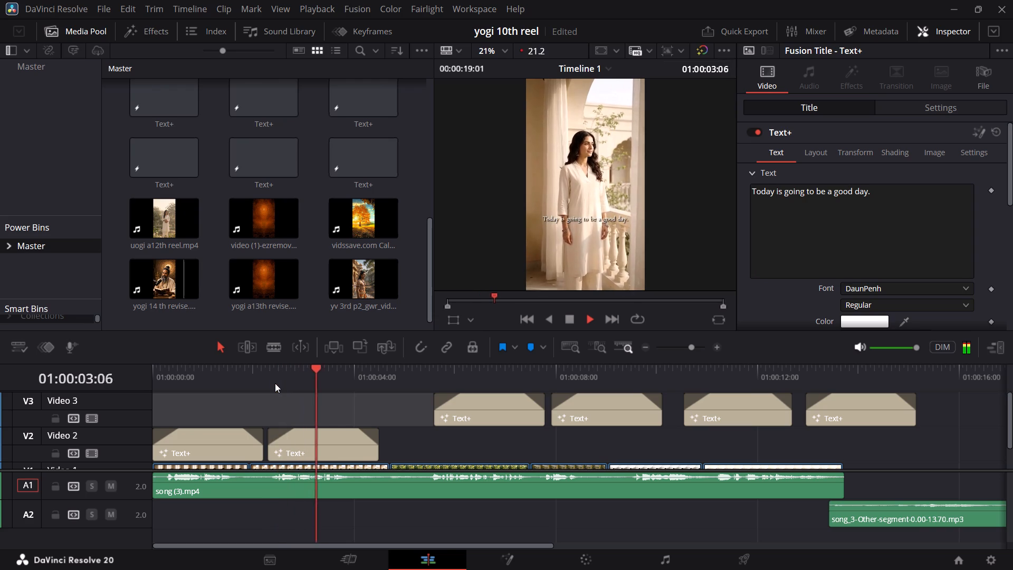
{"action": "key", "text": "space"}
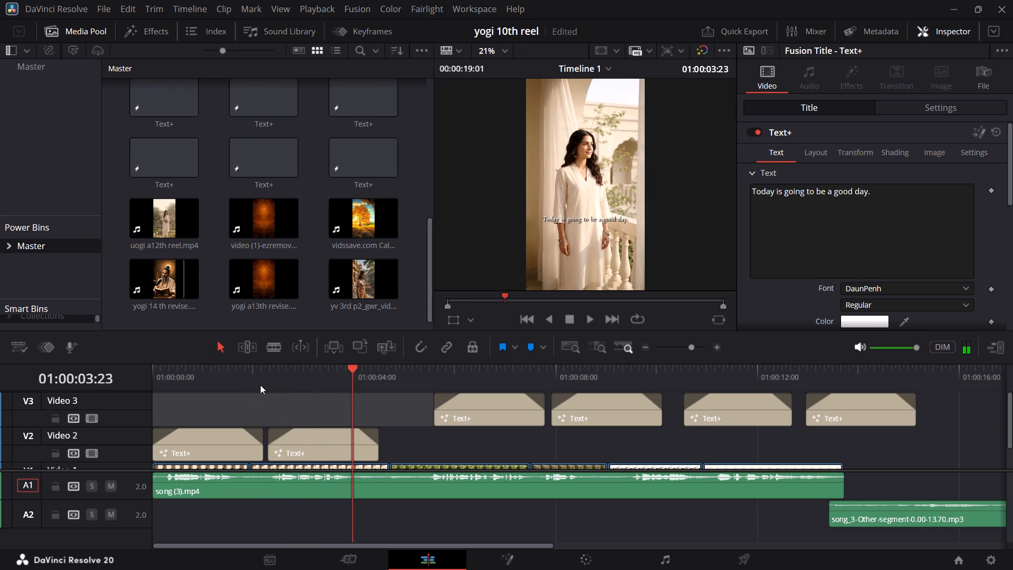
{"action": "left_click", "coordinate": [269, 382]}
{"action": "key", "text": "space"}
{"action": "key", "text": "space"}
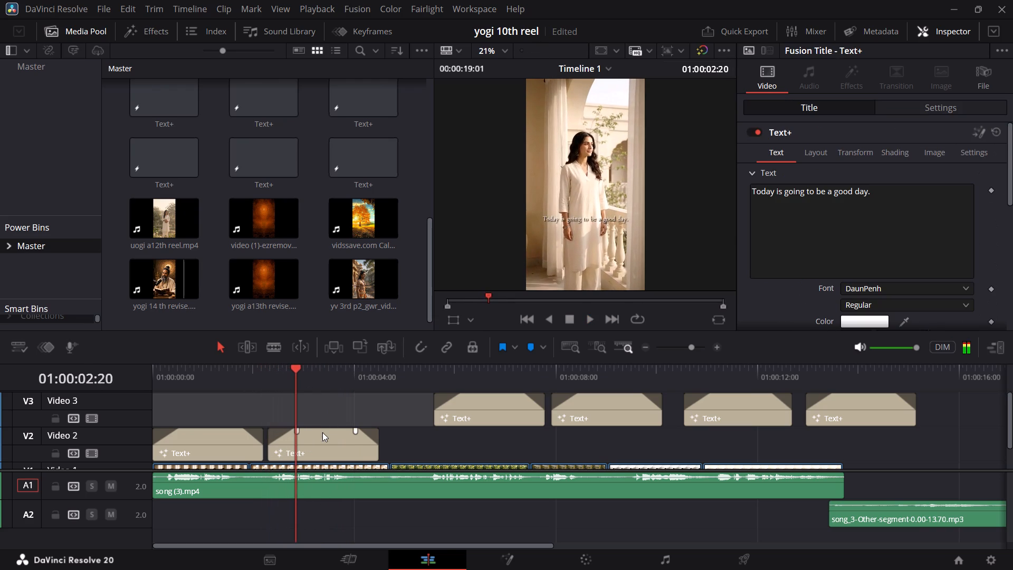
Duplicate the shadowed "Today is going to be a good day." title to about 5 seconds on Video 2 and preview its timing.
{"action": "left_click", "coordinate": [320, 439], "text": "alt"}
{"action": "left_click_drag", "start_coordinate": [323, 442], "coordinate": [446, 434], "text": "alt"}
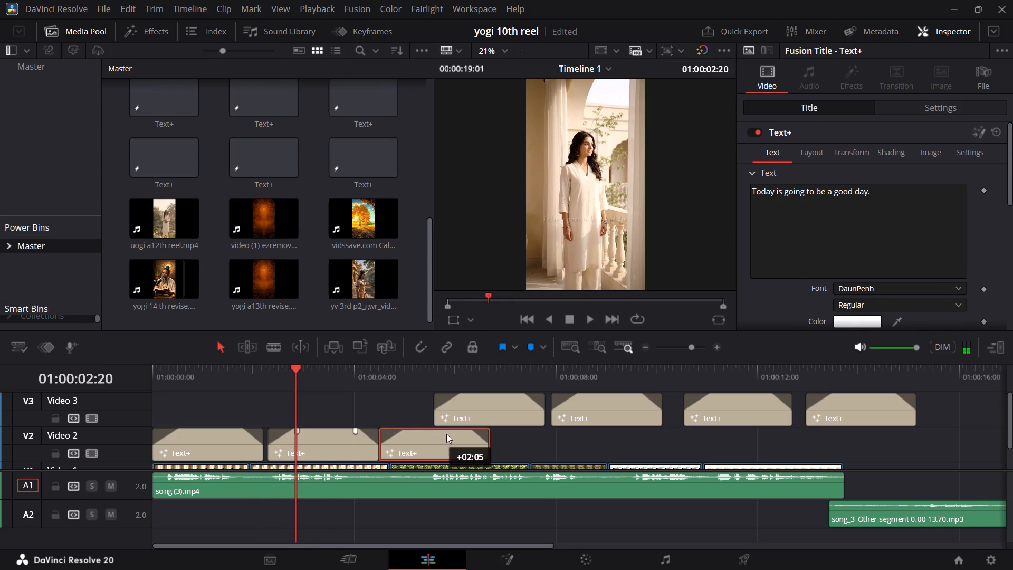
{"action": "left_click_drag", "start_coordinate": [446, 434], "coordinate": [467, 435], "text": "alt"}
{"action": "left_click", "coordinate": [425, 376]}
{"action": "left_click", "coordinate": [419, 375]}
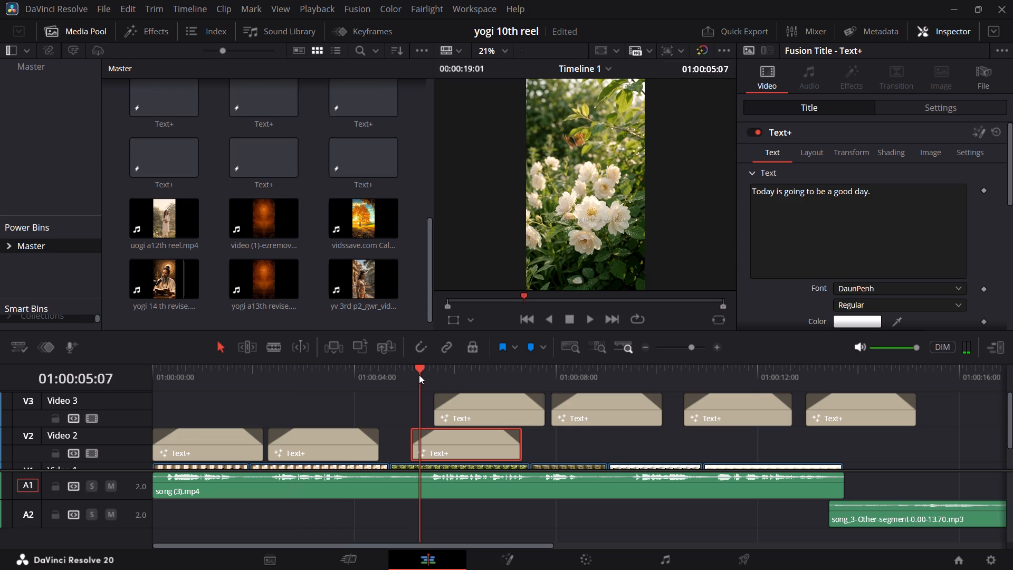
{"action": "key", "text": "space"}
{"action": "key", "text": "space"}
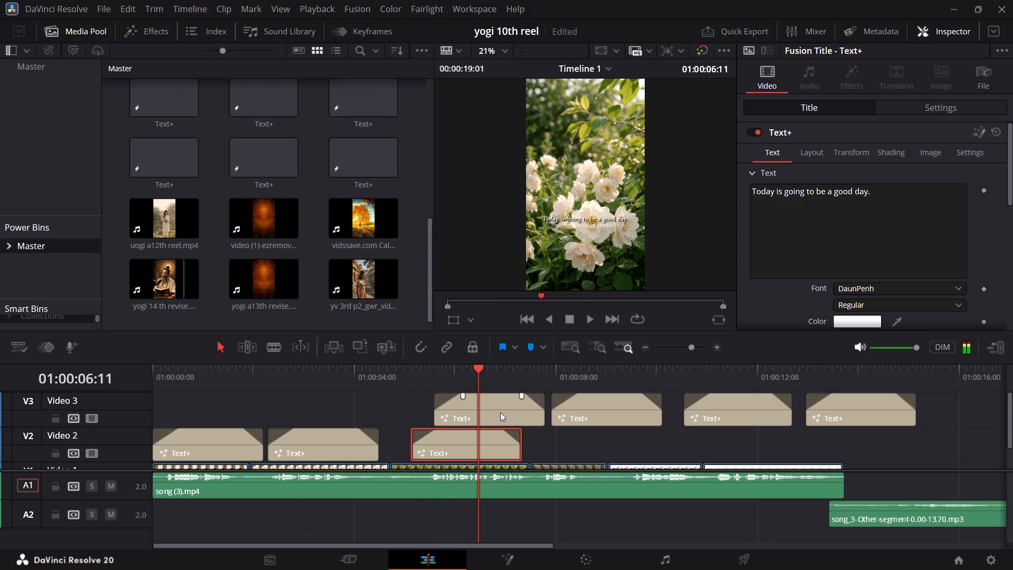
Move the "Positivity attracts positivity" title to start at about 4.7 seconds on Video 3.
{"action": "left_click_drag", "start_coordinate": [496, 406], "coordinate": [448, 394]}
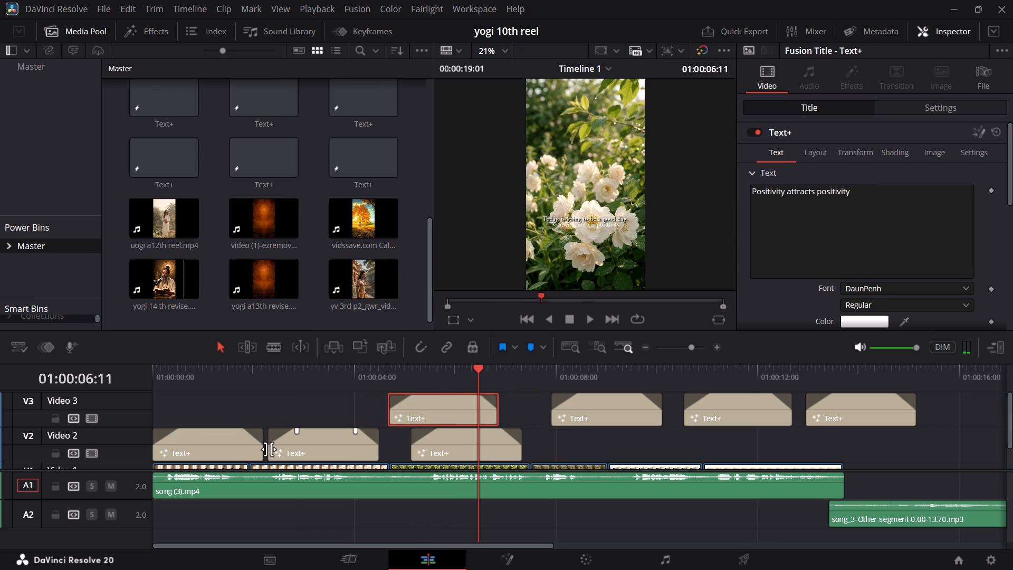
Trim the first Video 2 title to end at about 1.9 seconds and the second to start at about 2.2 seconds, and preview them.
{"action": "left_click_drag", "start_coordinate": [260, 451], "coordinate": [246, 454]}
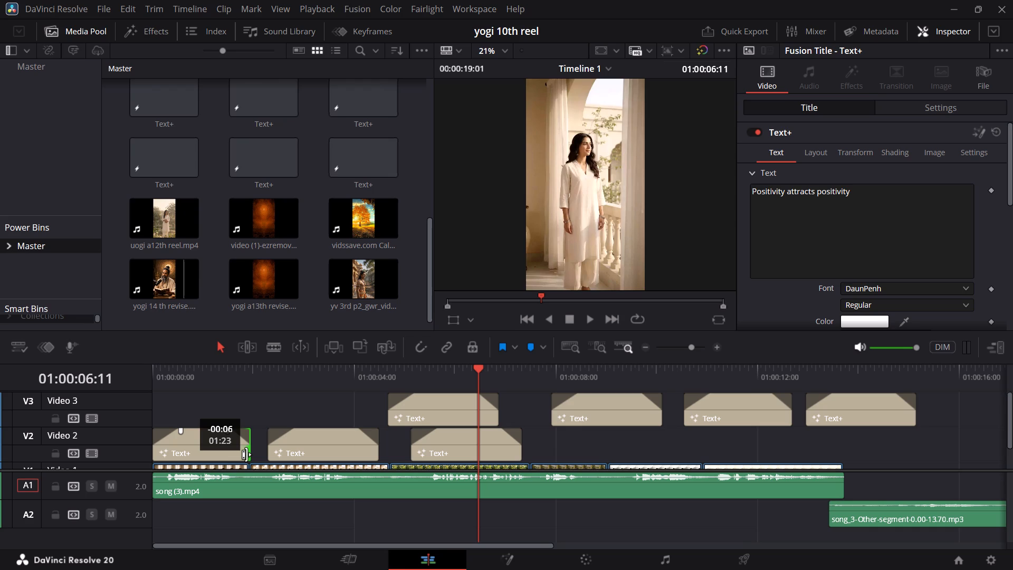
{"action": "left_click_drag", "start_coordinate": [246, 454], "coordinate": [244, 457]}
{"action": "left_click_drag", "start_coordinate": [273, 452], "coordinate": [266, 454]}
{"action": "left_click", "coordinate": [254, 391]}
{"action": "left_click_drag", "start_coordinate": [246, 379], "coordinate": [232, 383]}
{"action": "key", "text": "space"}
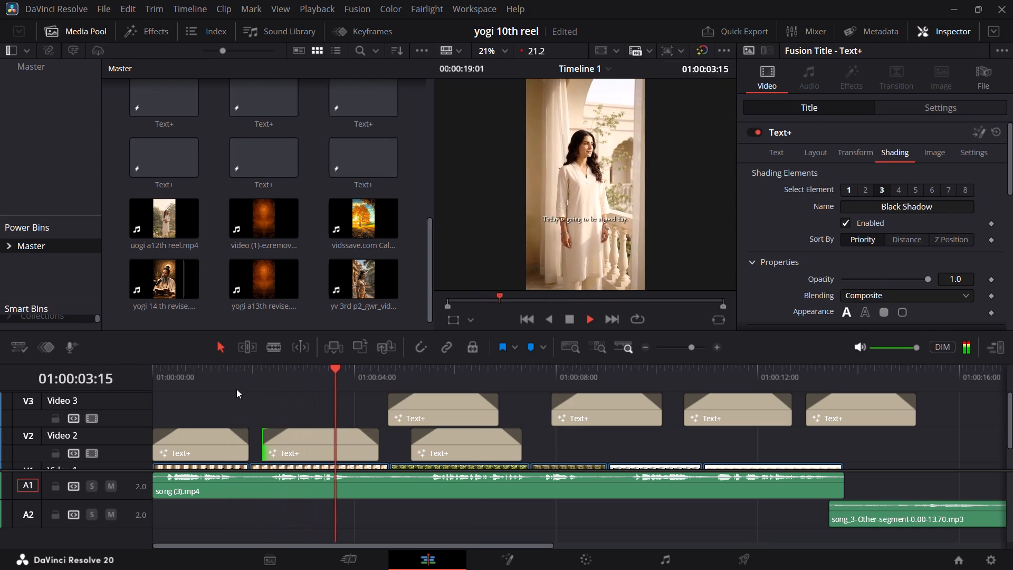
{"action": "key", "text": "space"}
{"action": "left_click", "coordinate": [260, 401]}
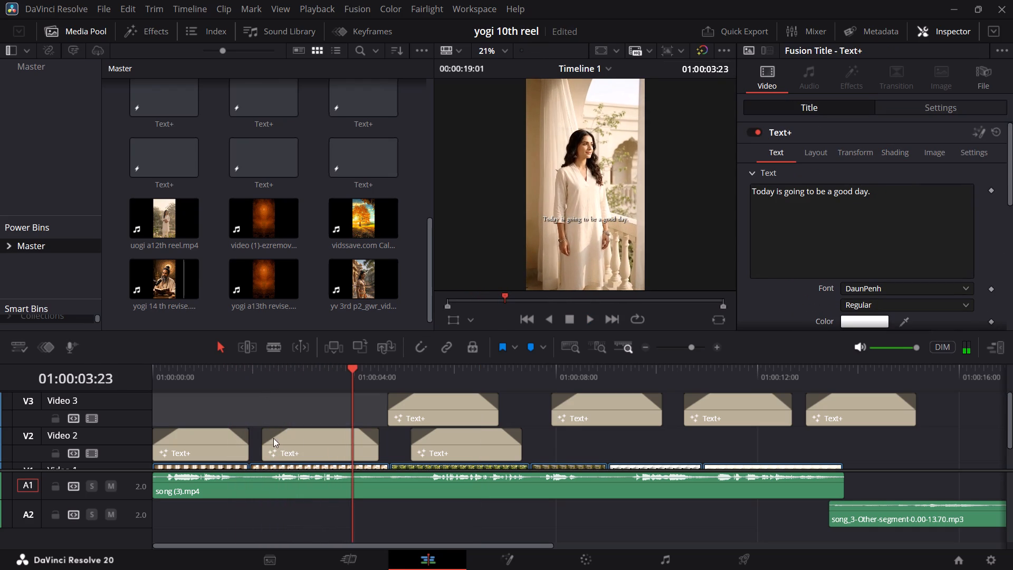
Move the second Video 2 title to start at about 1.9 seconds, directly after the first title, and preview it against the song.
{"action": "left_click_drag", "start_coordinate": [290, 449], "coordinate": [277, 449]}
{"action": "left_click", "coordinate": [252, 388]}
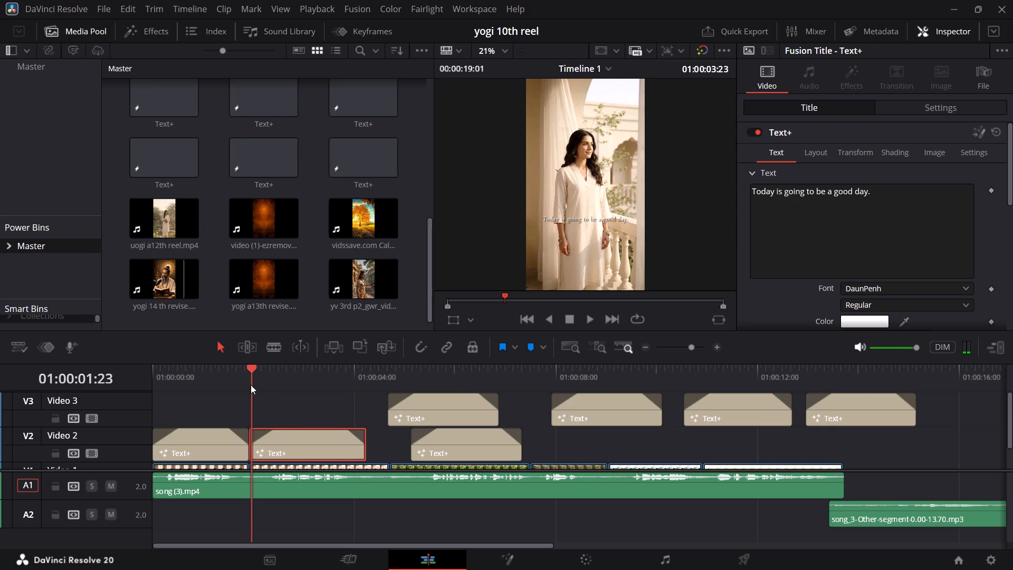
{"action": "key", "text": "space"}
{"action": "key", "text": "space"}
{"action": "key", "text": "space"}
{"action": "key", "text": "space"}
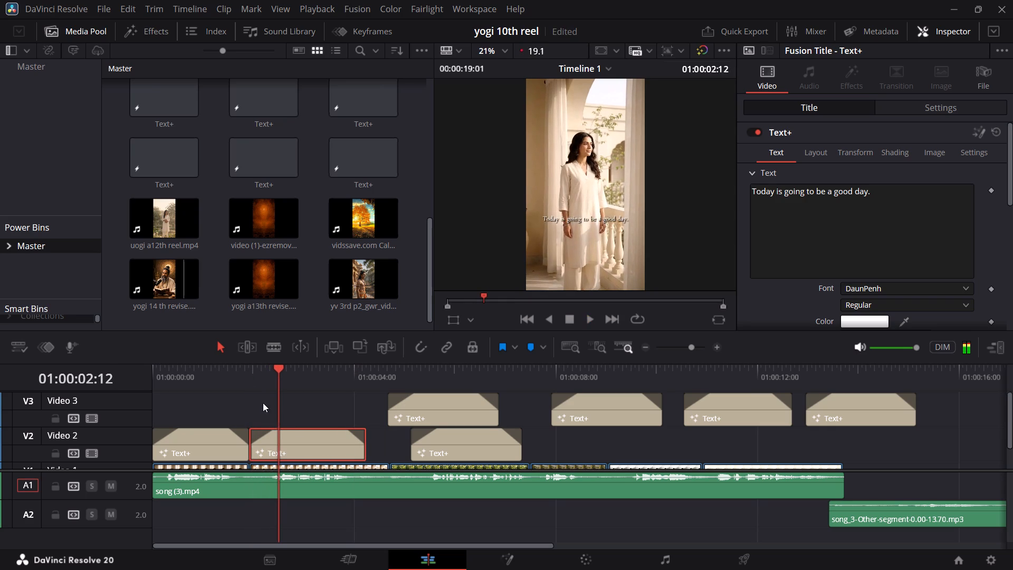
{"action": "left_click", "coordinate": [267, 398]}
{"action": "left_click", "coordinate": [263, 382]}
{"action": "key", "text": "space"}
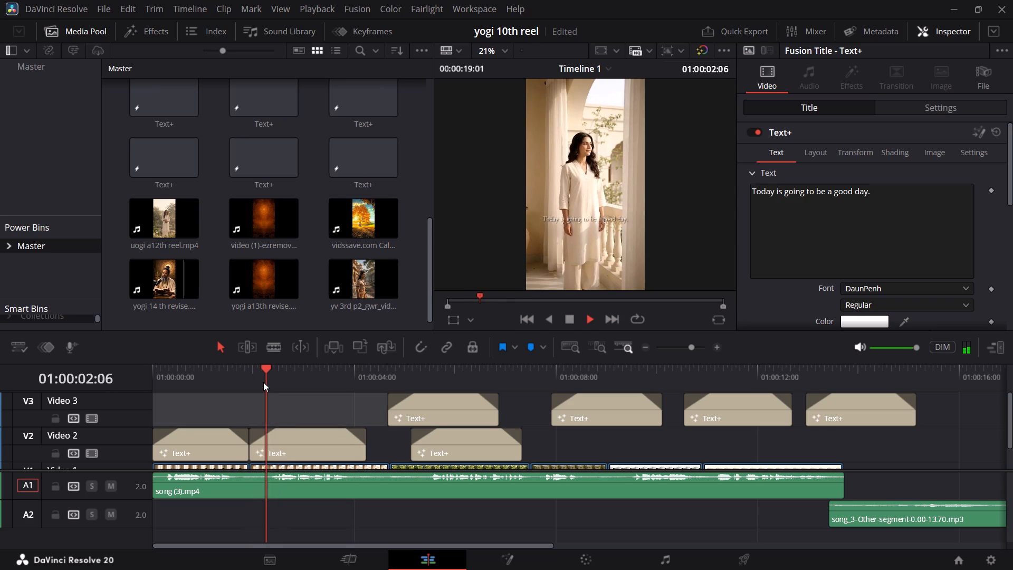
{"action": "key", "text": "space"}
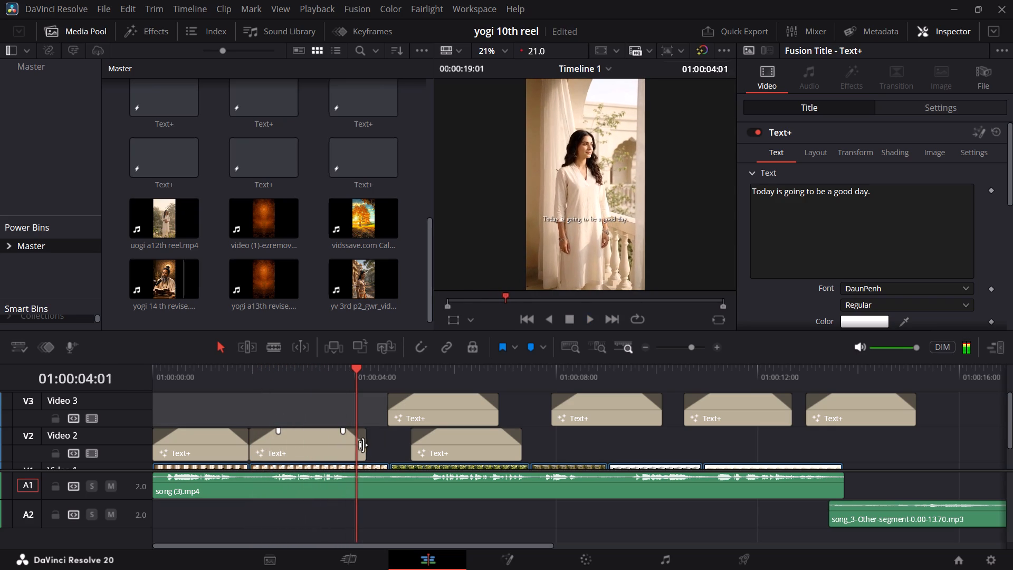
Extend the second Video 2 title to end at about 4.7 seconds, check its ending in playback, and shorten its fade-out.
{"action": "left_click_drag", "start_coordinate": [364, 448], "coordinate": [389, 449]}
{"action": "key", "text": "space"}
{"action": "key", "text": "space"}
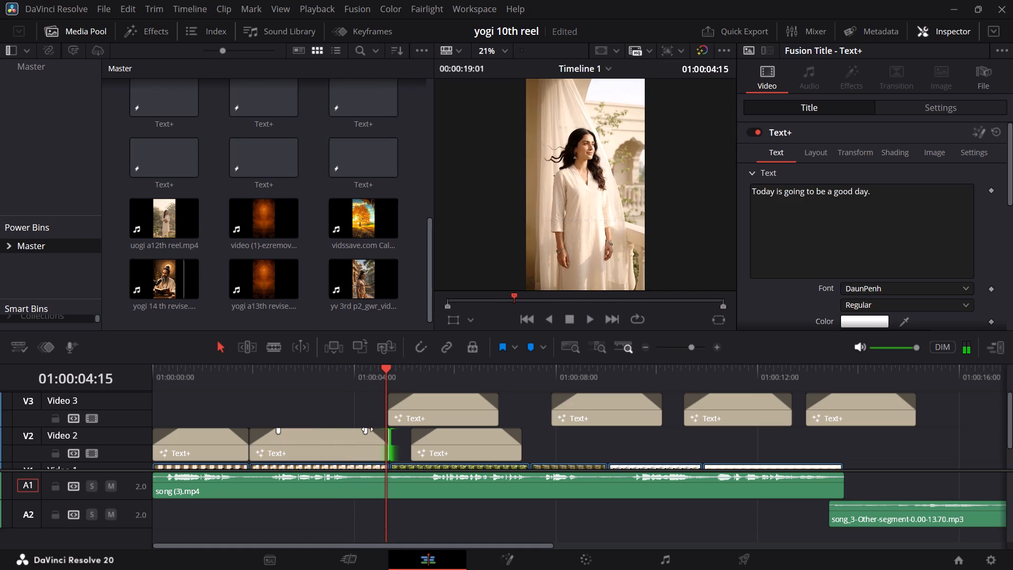
{"action": "left_click_drag", "start_coordinate": [366, 429], "coordinate": [379, 429]}
Replace the third Video 2 title's text with "Positivity attracts positivity" copied from the Video 3 title, and delete that Video 3 title.
{"action": "left_click", "coordinate": [412, 411]}
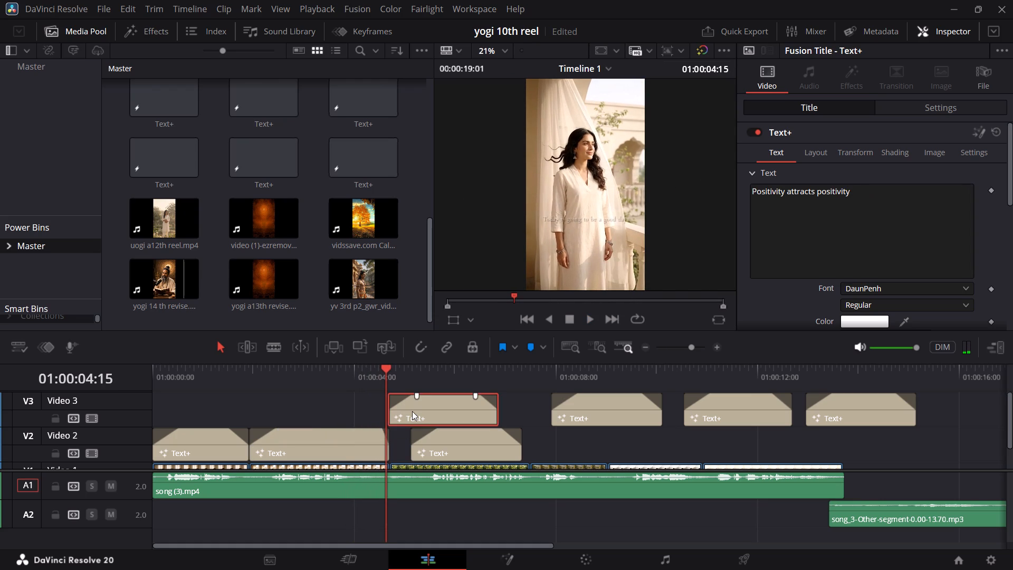
{"action": "left_click", "coordinate": [466, 448]}
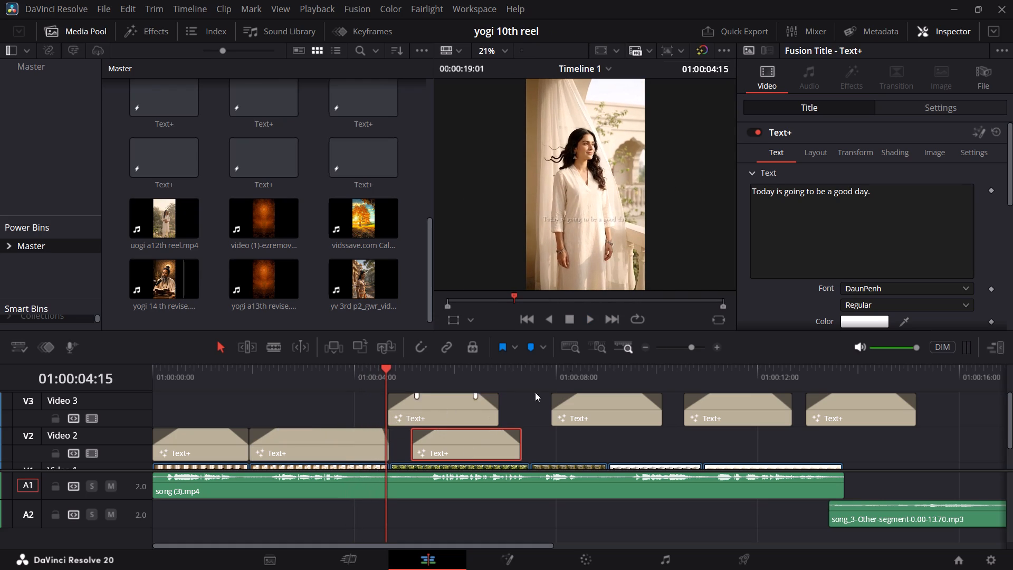
{"action": "left_click_drag", "start_coordinate": [880, 196], "coordinate": [747, 197]}
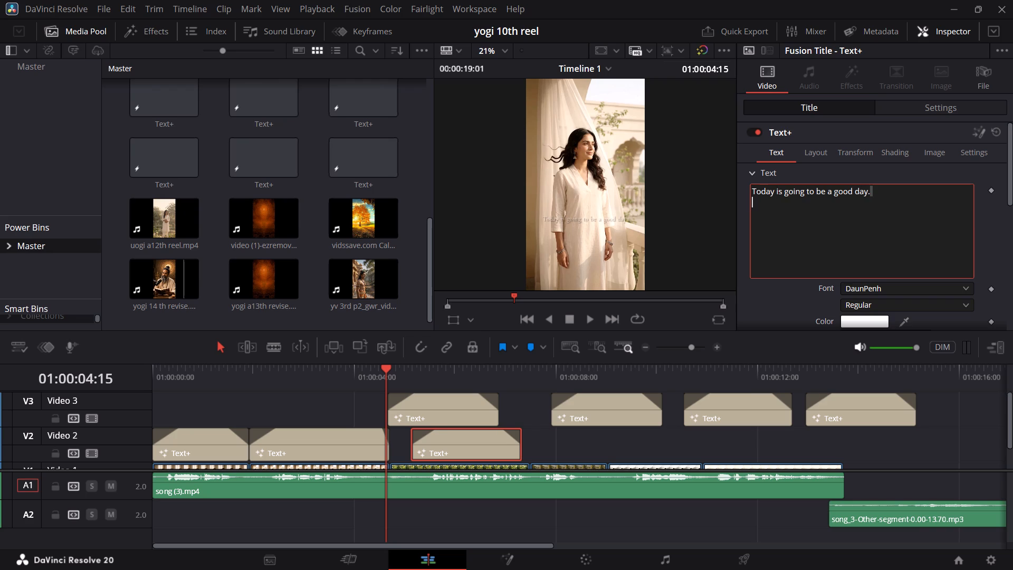
{"action": "left_click", "coordinate": [436, 394]}
{"action": "left_click_drag", "start_coordinate": [856, 192], "coordinate": [849, 194]}
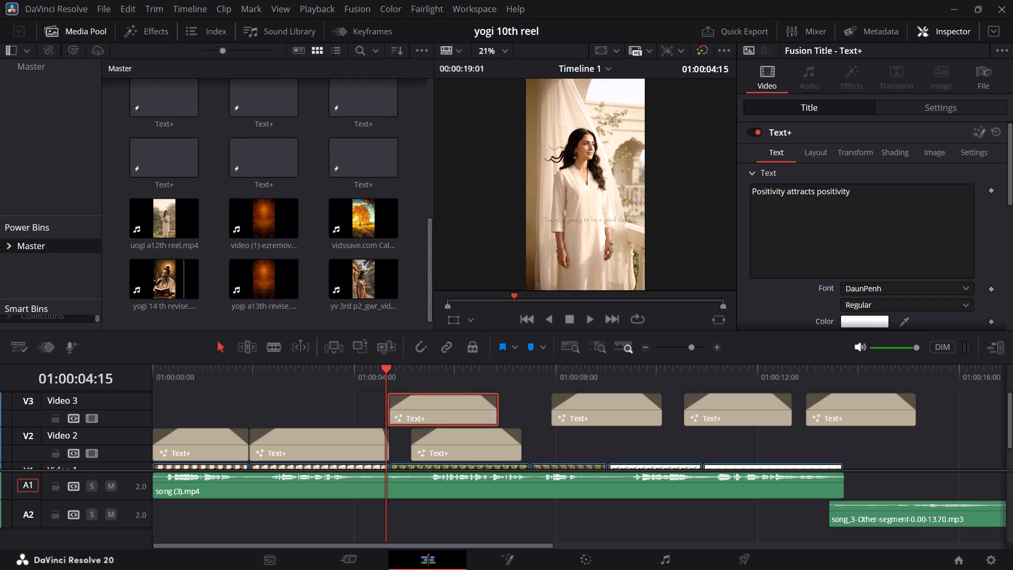
{"action": "left_click_drag", "start_coordinate": [849, 194], "coordinate": [739, 194]}
{"action": "key", "text": "ctrl+c"}
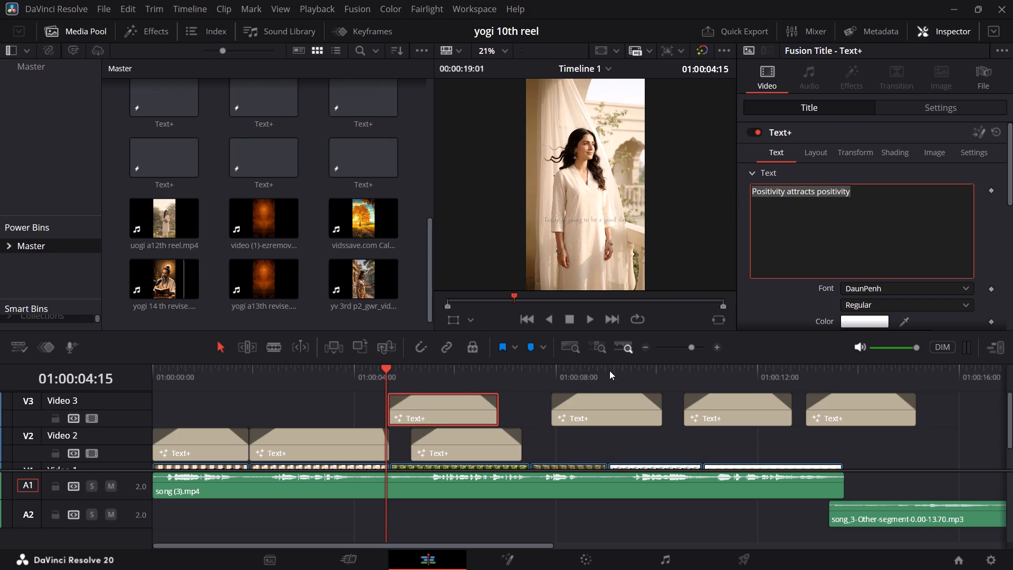
{"action": "left_click", "coordinate": [481, 439]}
{"action": "left_click_drag", "start_coordinate": [883, 189], "coordinate": [742, 189]}
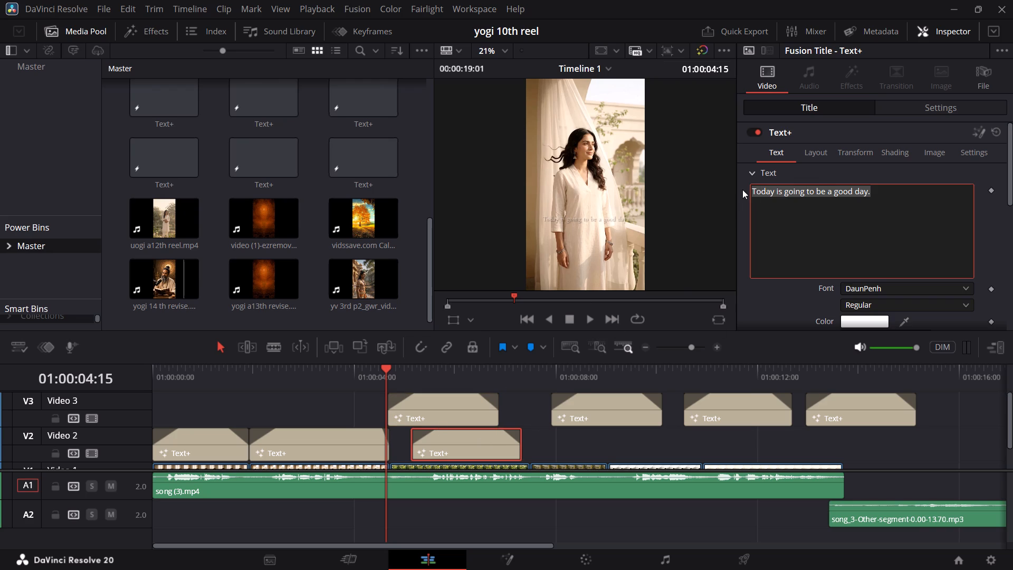
{"action": "key", "text": "ctrl+v"}
{"action": "left_click", "coordinate": [473, 400]}
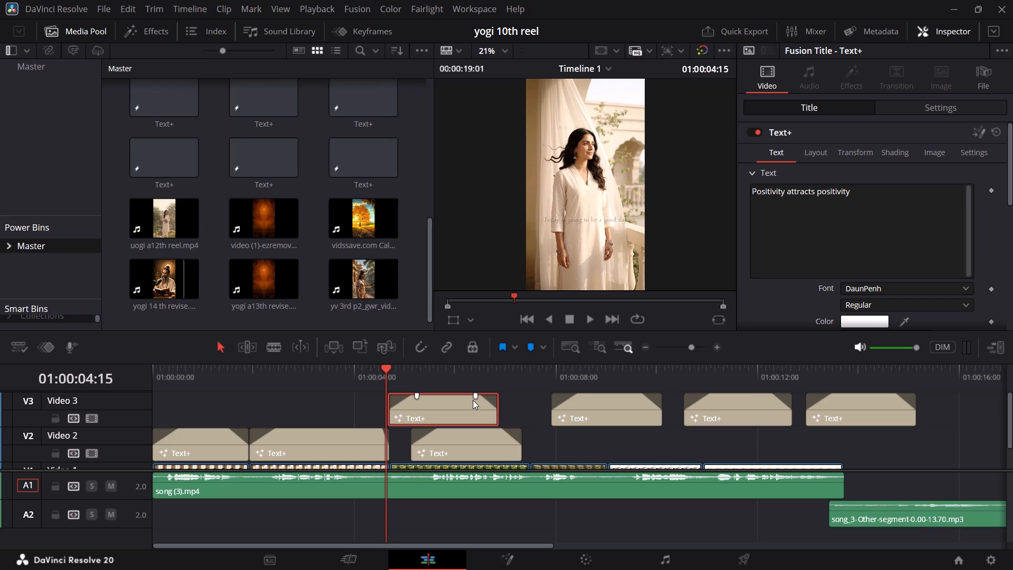
{"action": "key", "text": "BackSpace"}
Duplicate the "Positivity attracts positivity" title three times along Video 2, starting at about 7.7, 10.4 and 12.9 seconds.
{"action": "left_click", "coordinate": [462, 439]}
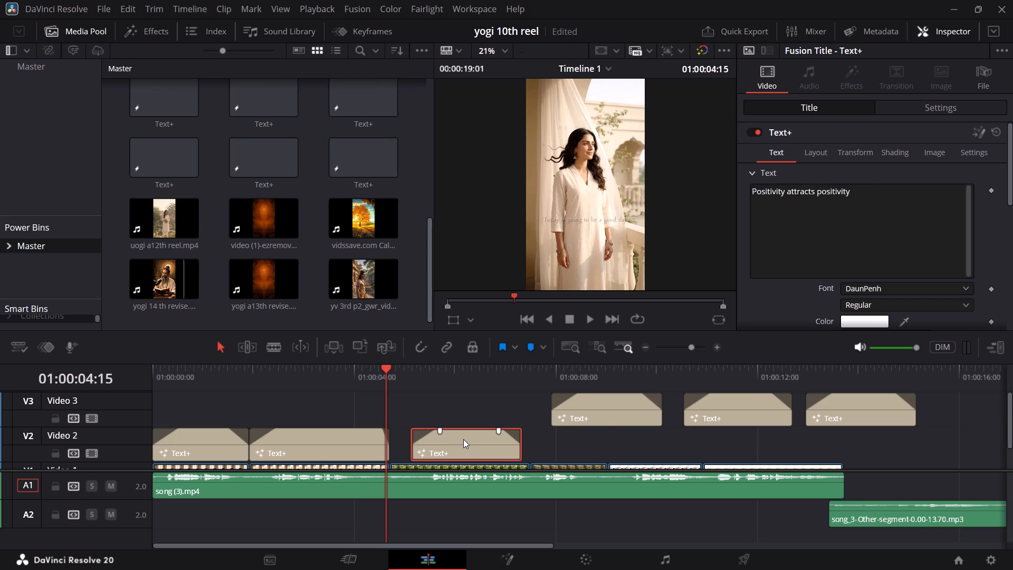
{"action": "left_click_drag", "start_coordinate": [455, 441], "coordinate": [585, 442], "text": "alt"}
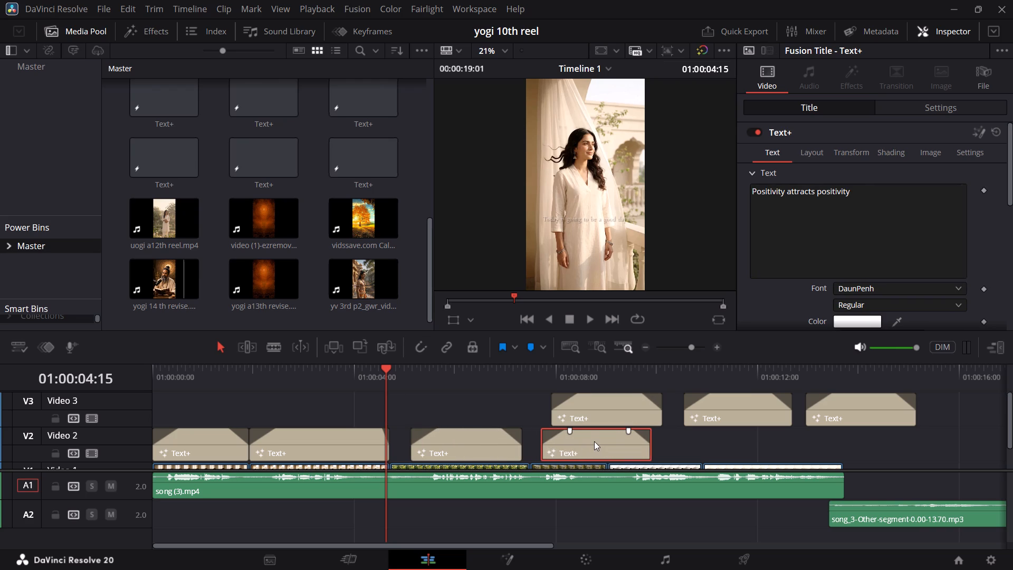
{"action": "left_click_drag", "start_coordinate": [594, 440], "coordinate": [731, 443], "text": "alt"}
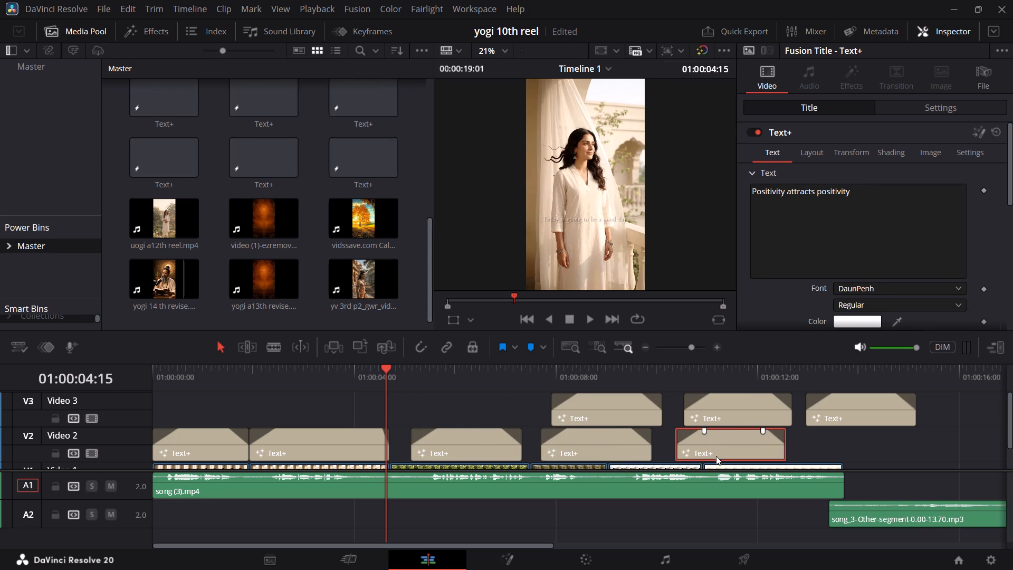
{"action": "left_click_drag", "start_coordinate": [718, 445], "coordinate": [848, 446], "text": "alt"}
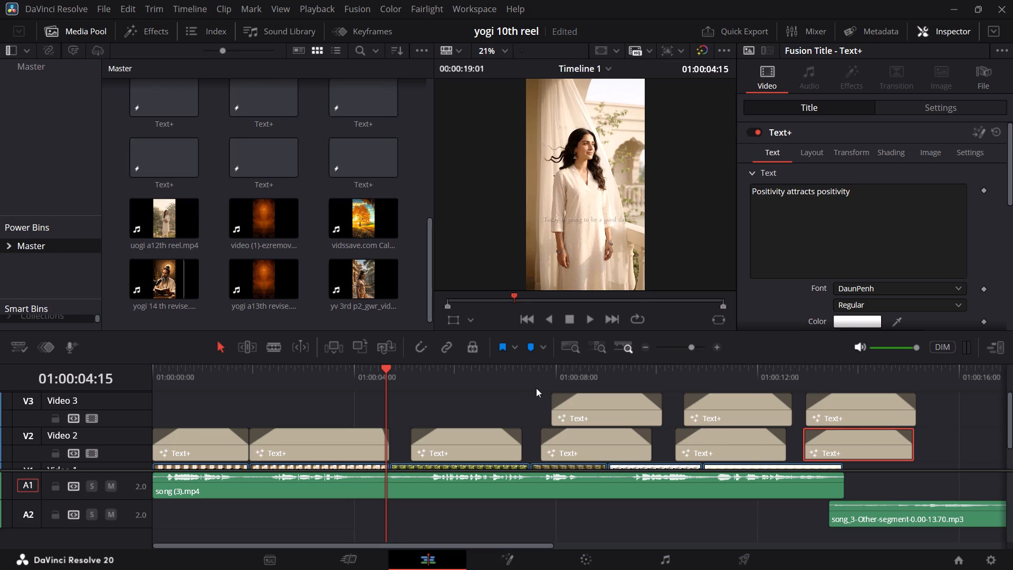
Copy "Like a magnet" from the Video 3 title into the fourth Video 2 title, moving that title to about 7.8 seconds.
{"action": "left_click", "coordinate": [546, 376]}
{"action": "left_click", "coordinate": [596, 404]}
{"action": "left_click", "coordinate": [589, 382]}
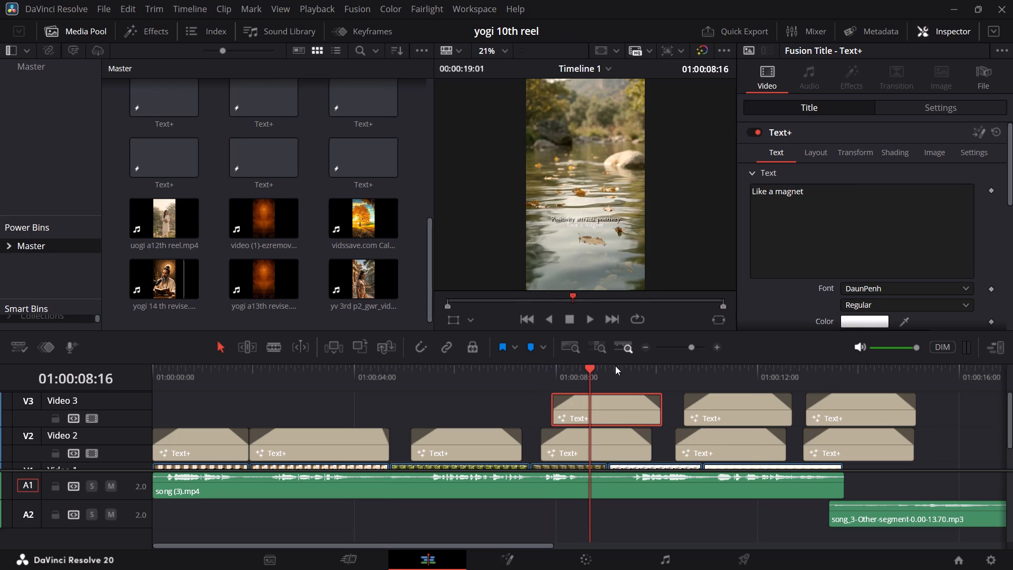
{"action": "left_click_drag", "start_coordinate": [814, 191], "coordinate": [740, 192]}
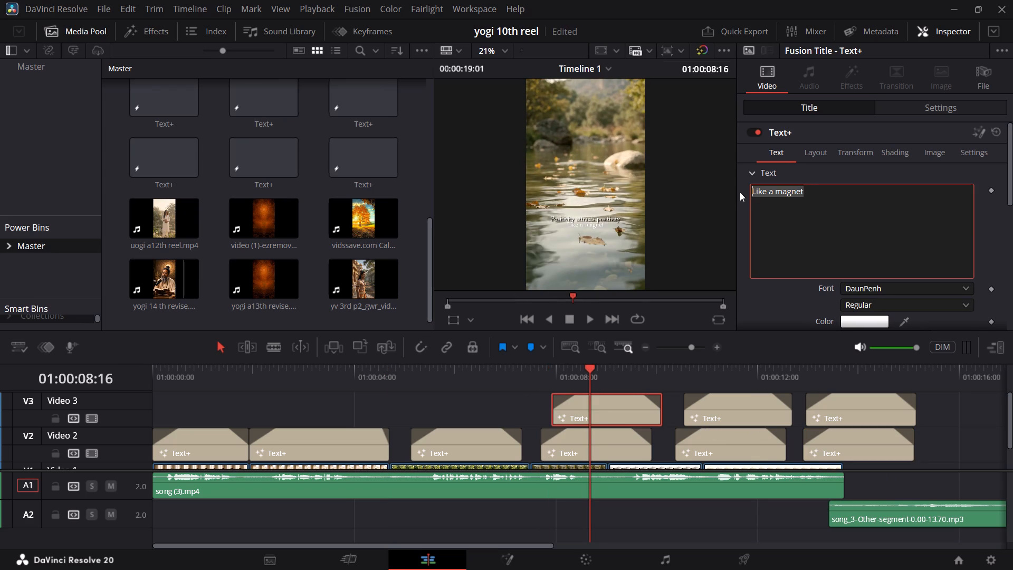
{"action": "key", "text": "ctrl+c"}
{"action": "left_click_drag", "start_coordinate": [599, 443], "coordinate": [607, 435]}
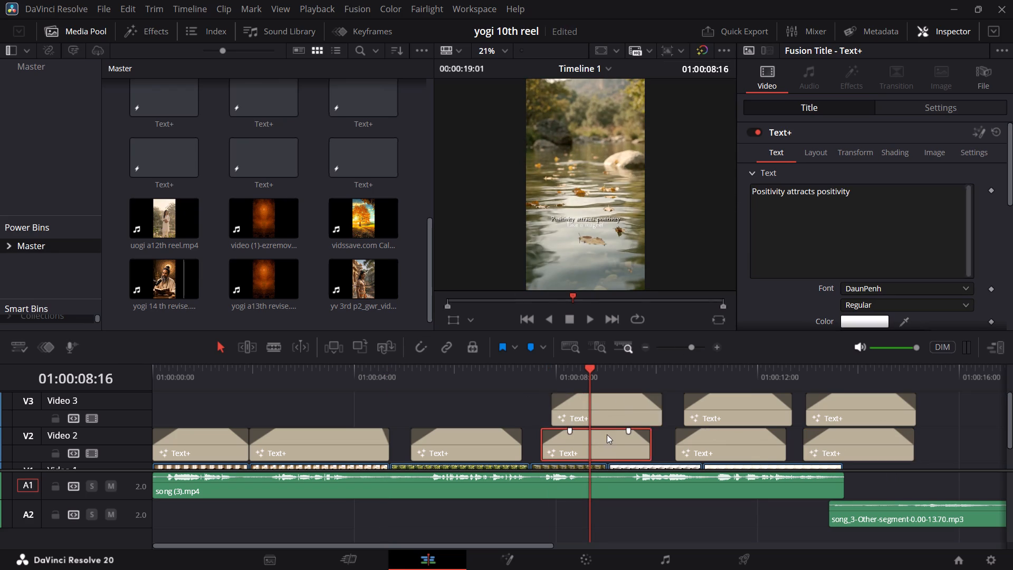
{"action": "left_click_drag", "start_coordinate": [855, 194], "coordinate": [737, 196]}
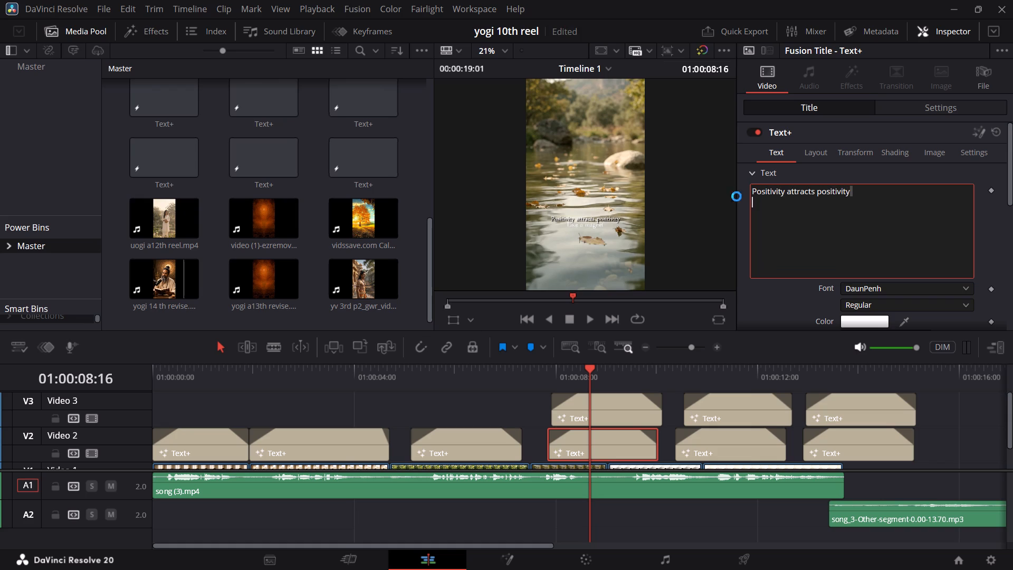
{"action": "left_click_drag", "start_coordinate": [737, 196], "coordinate": [746, 193]}
{"action": "key", "text": "ctrl+v"}
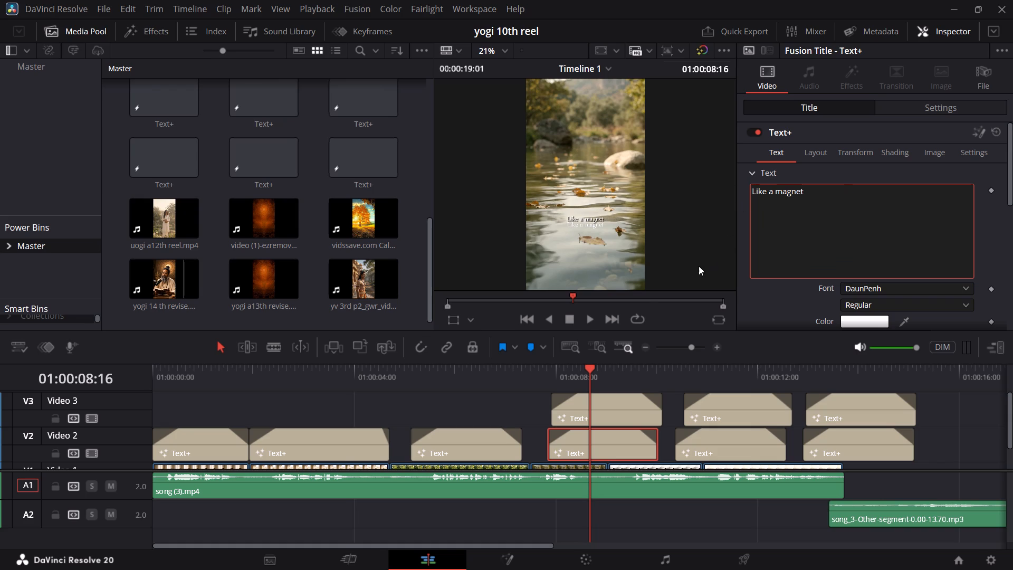
Replace the fifth Video 2 title's text with "The brighter we shine" copied from the Video 3 title above it.
{"action": "left_click_drag", "start_coordinate": [641, 371], "coordinate": [680, 376]}
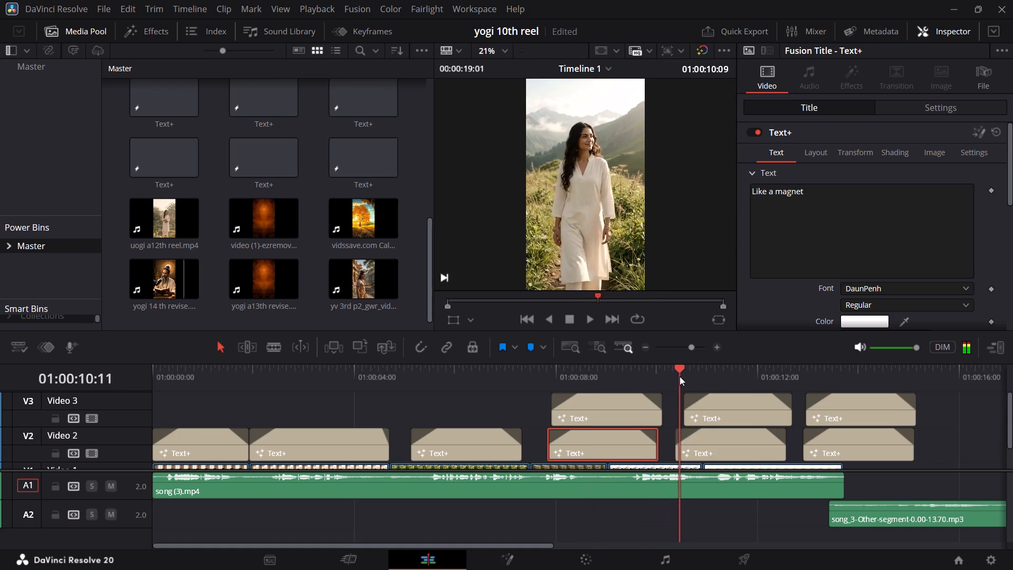
{"action": "left_click_drag", "start_coordinate": [680, 376], "coordinate": [683, 376]}
{"action": "left_click", "coordinate": [719, 404]}
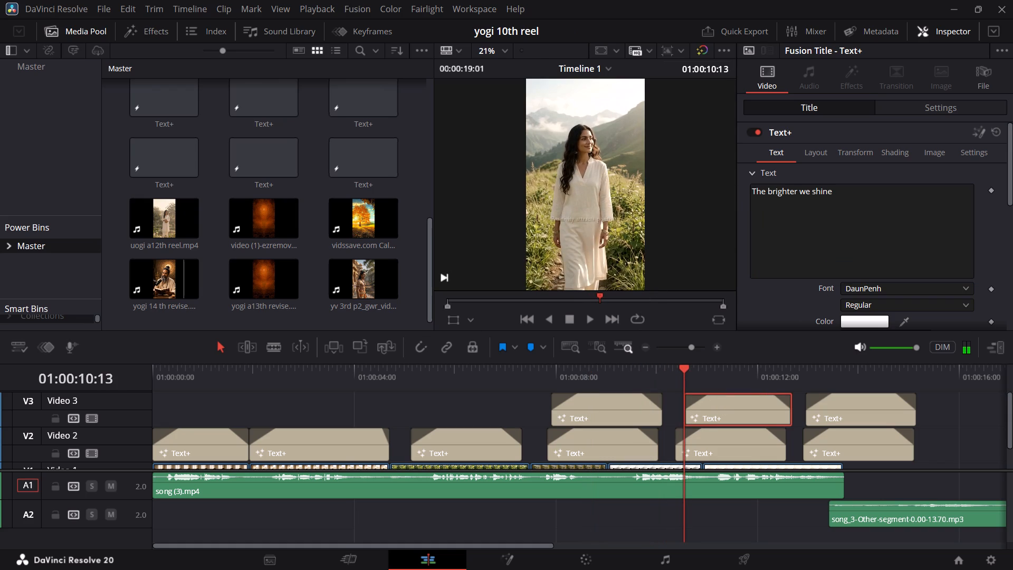
{"action": "left_click_drag", "start_coordinate": [836, 192], "coordinate": [748, 196]}
{"action": "key", "text": "ctrl+c"}
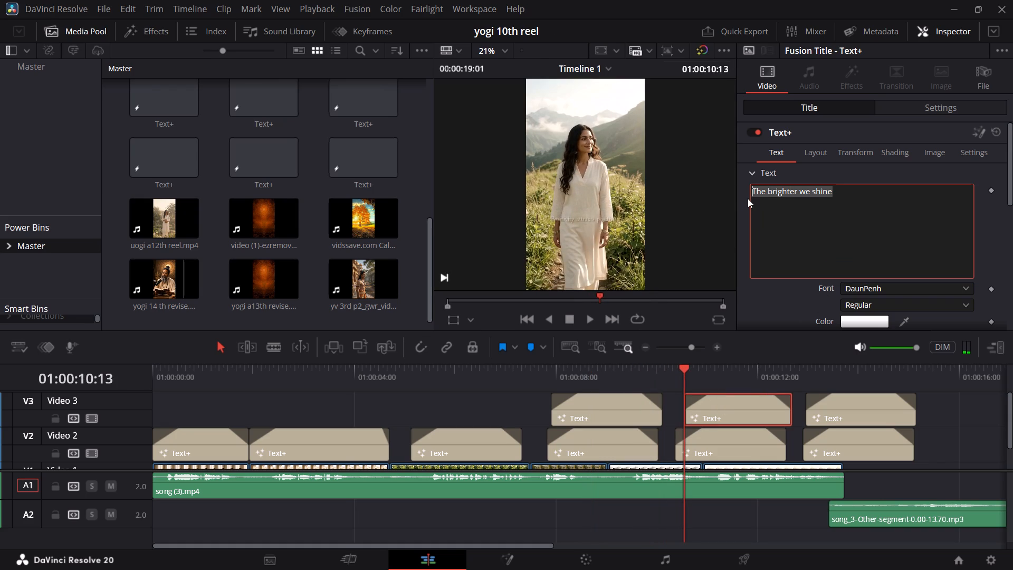
{"action": "left_click", "coordinate": [728, 446]}
{"action": "left_click_drag", "start_coordinate": [864, 193], "coordinate": [751, 193]}
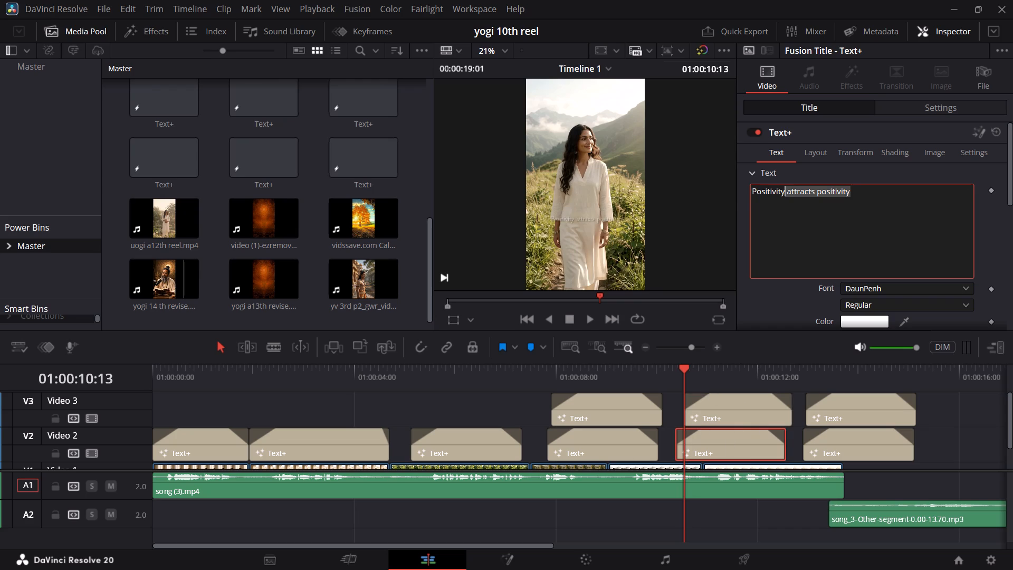
{"action": "left_click_drag", "start_coordinate": [751, 193], "coordinate": [740, 193]}
{"action": "key", "text": "ctrl+v"}
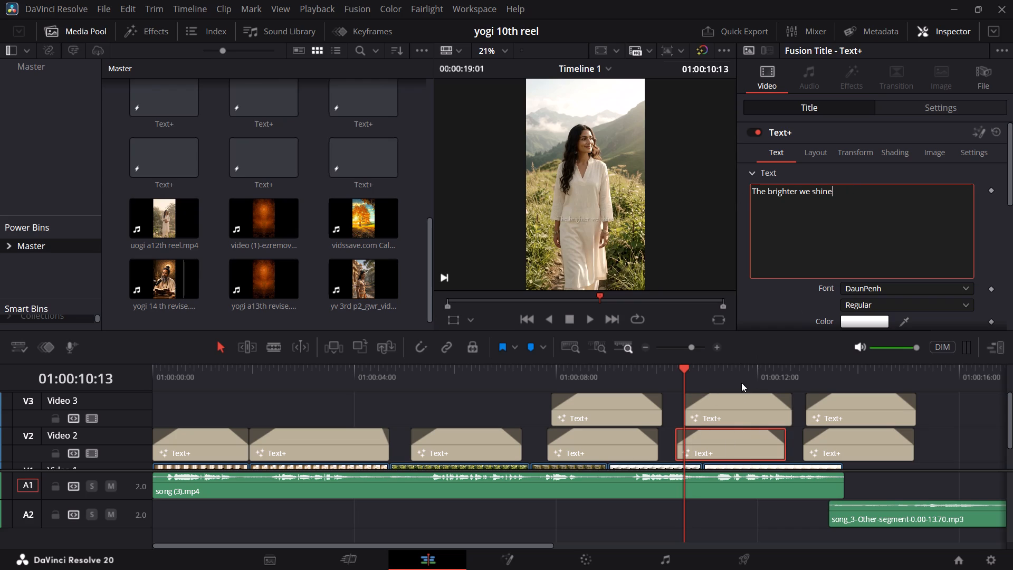
Replace the last Video 2 title's text with "The more good thing we attract." copied from the Video 3 title above it.
{"action": "left_click_drag", "start_coordinate": [763, 368], "coordinate": [800, 369]}
{"action": "left_click", "coordinate": [848, 410]}
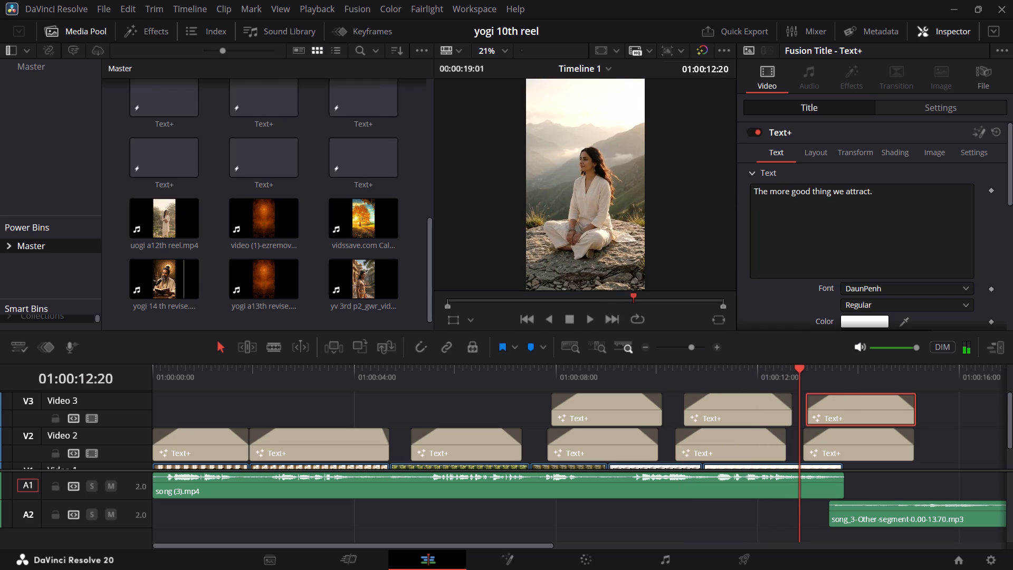
{"action": "left_click_drag", "start_coordinate": [886, 191], "coordinate": [714, 192]}
{"action": "key", "text": "ctrl+c"}
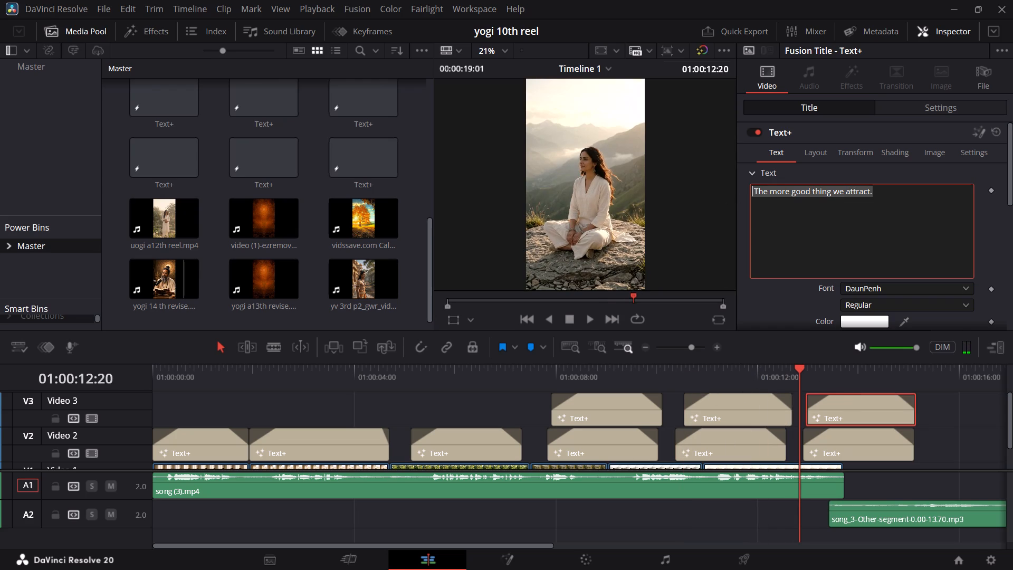
{"action": "left_click", "coordinate": [836, 441]}
{"action": "left_click_drag", "start_coordinate": [848, 192], "coordinate": [781, 199]}
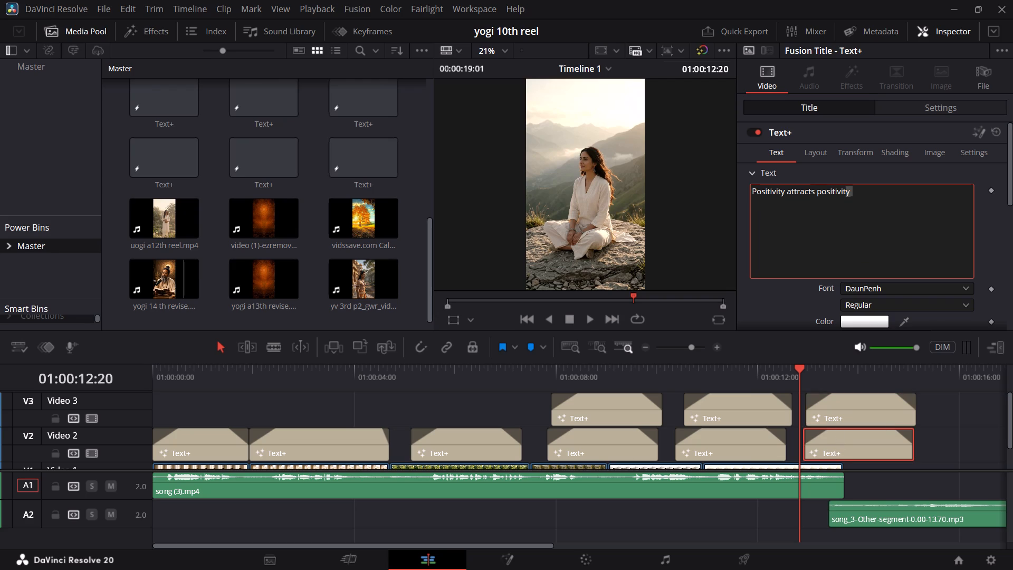
{"action": "left_click", "coordinate": [866, 199]}
{"action": "left_click_drag", "start_coordinate": [869, 191], "coordinate": [702, 186]}
{"action": "key", "text": "ctrl+v"}
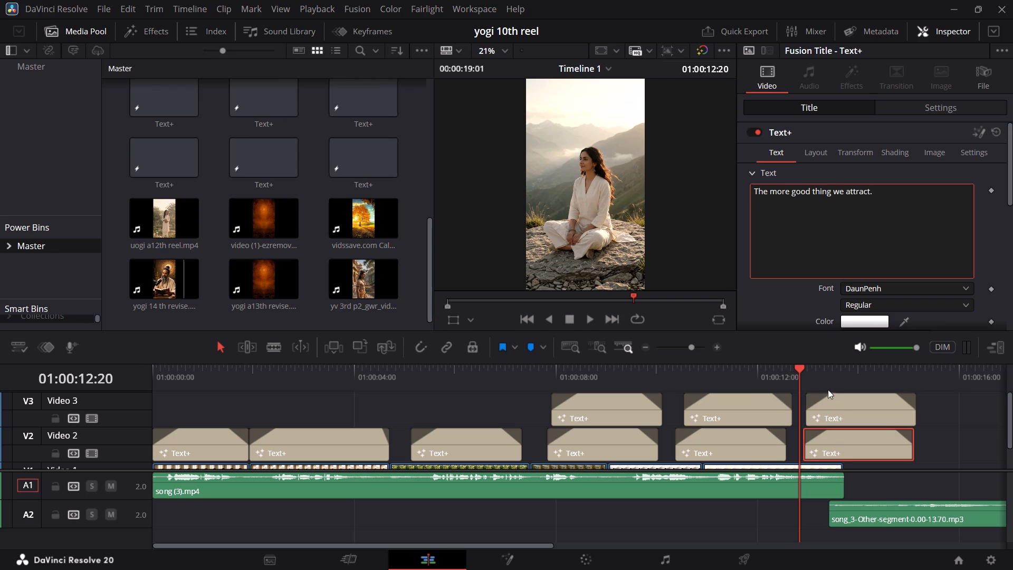
Delete the three remaining titles from Video 3.
{"action": "left_click", "coordinate": [844, 402]}
{"action": "key", "text": "BackSpace"}
{"action": "left_click", "coordinate": [737, 410]}
{"action": "key", "text": "BackSpace"}
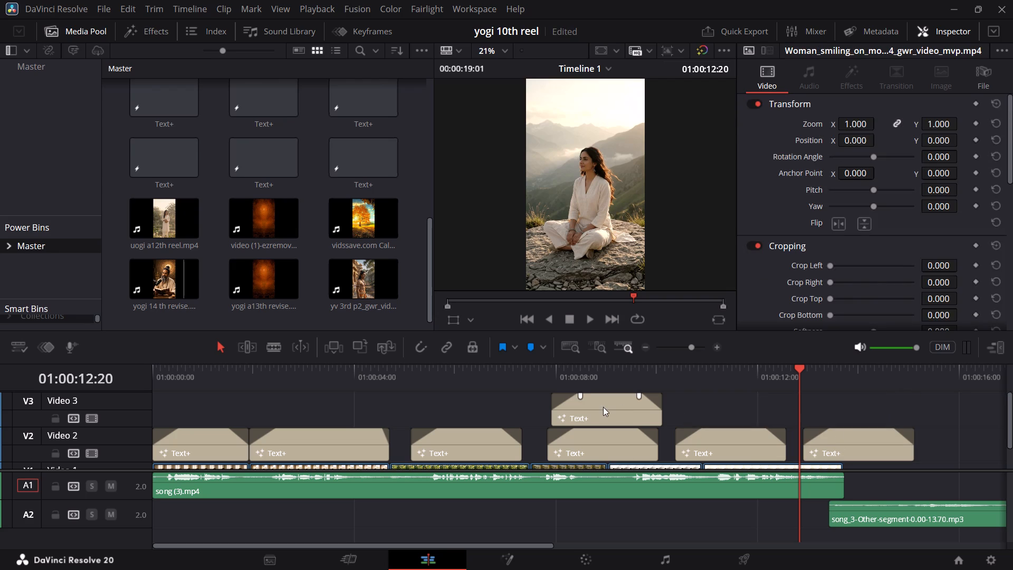
{"action": "left_click", "coordinate": [601, 407]}
{"action": "key", "text": "BackSpace"}
Preview the transition between titles, move the "Positivity attracts positivity" title to start at about 4.7 seconds on Video 2, and replay it.
{"action": "left_click_drag", "start_coordinate": [349, 383], "coordinate": [283, 387]}
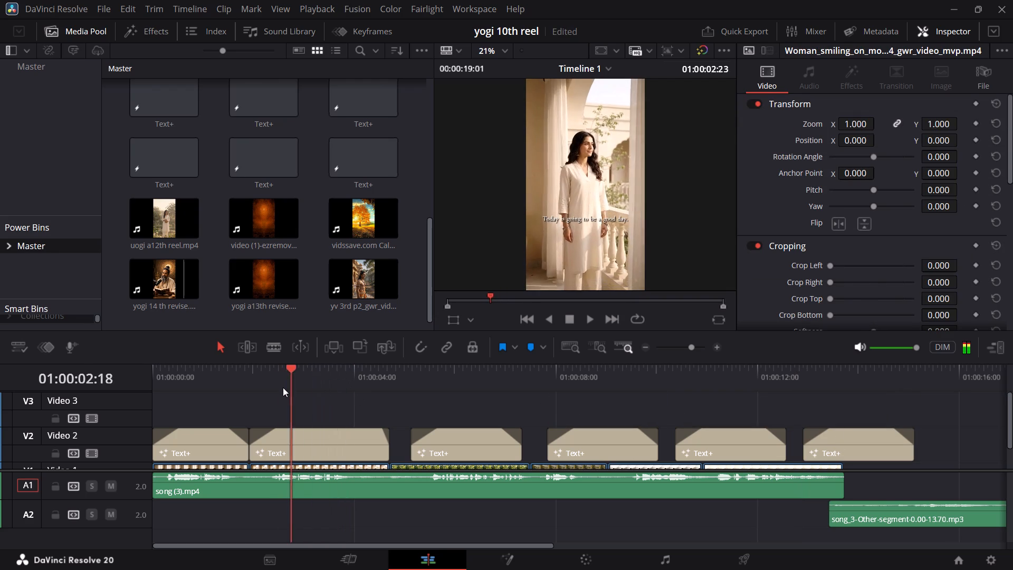
{"action": "left_click_drag", "start_coordinate": [283, 387], "coordinate": [273, 389]}
{"action": "key", "text": "space"}
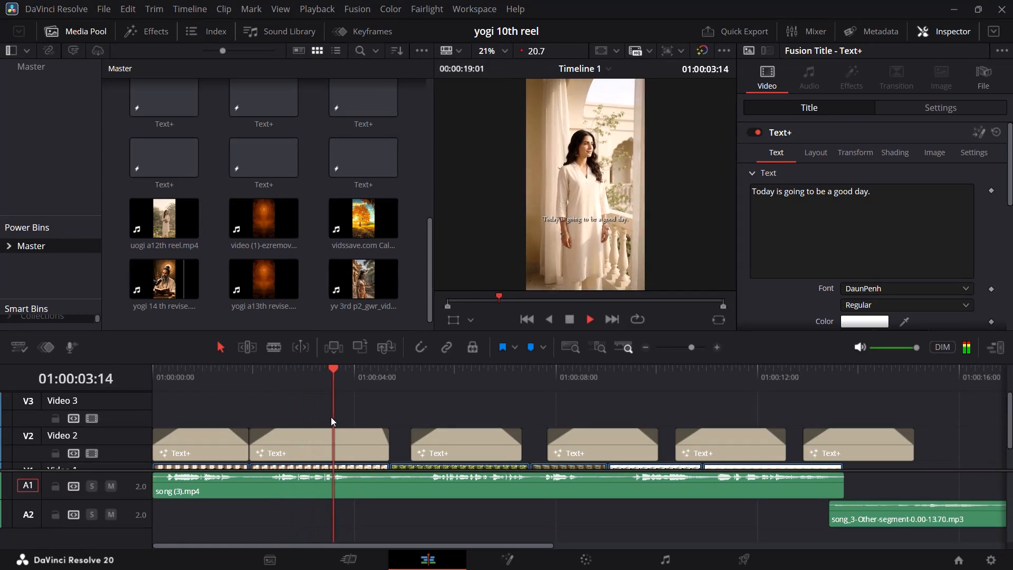
{"action": "key", "text": "space"}
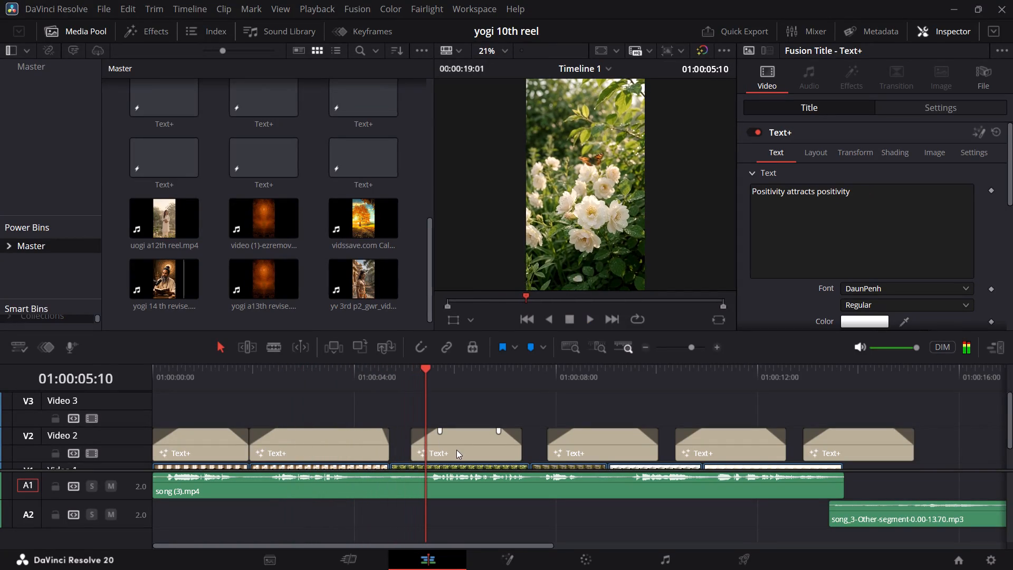
{"action": "left_click_drag", "start_coordinate": [462, 445], "coordinate": [442, 448]}
{"action": "left_click", "coordinate": [390, 380]}
{"action": "key", "text": "space"}
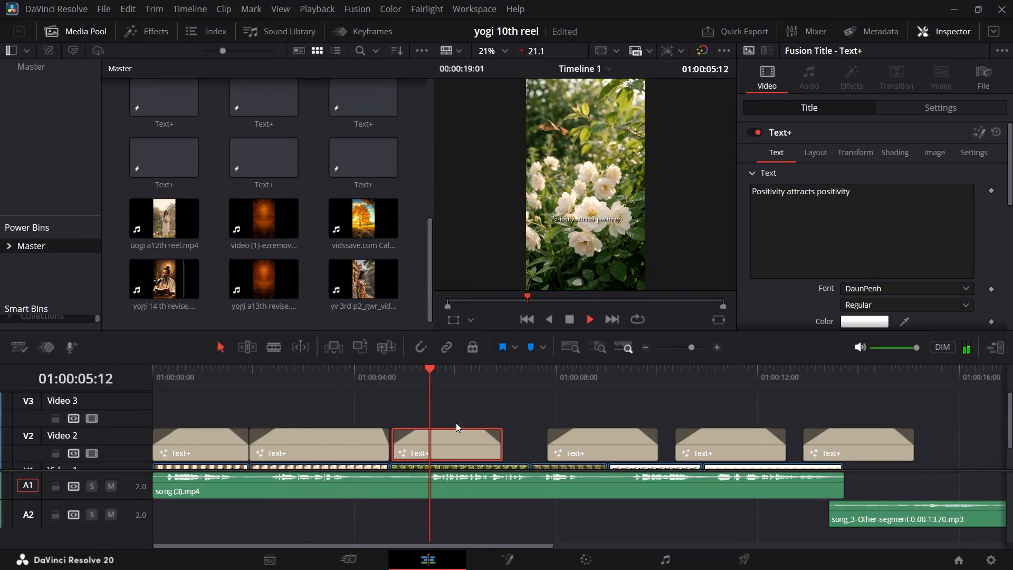
Extend the "Positivity attracts positivity" title's end to about 7.4 seconds on Video 2, adjust its fade-out, and replay the result.
{"action": "key", "text": "space"}
{"action": "left_click_drag", "start_coordinate": [502, 450], "coordinate": [525, 450]}
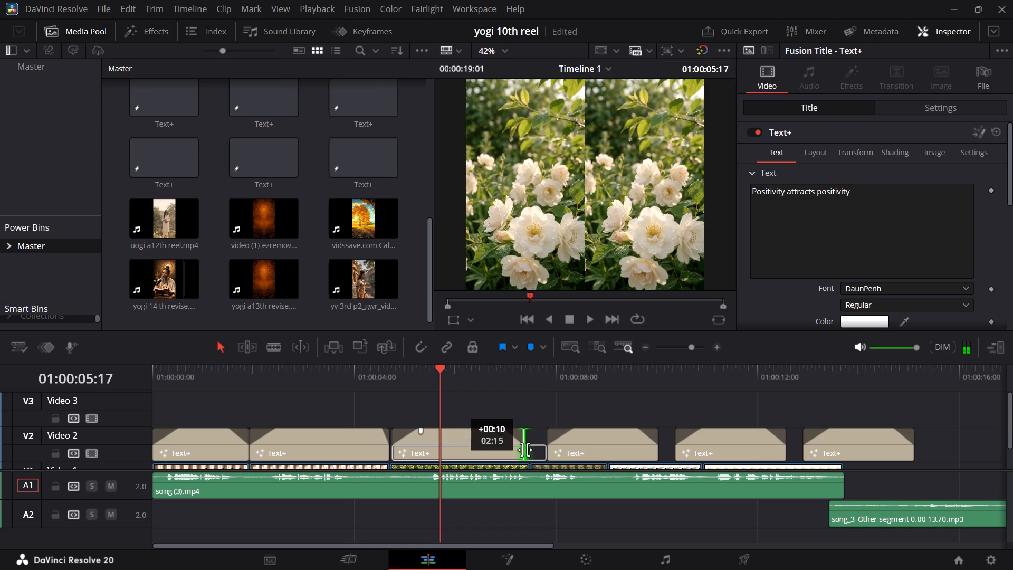
{"action": "left_click_drag", "start_coordinate": [525, 450], "coordinate": [528, 450]}
{"action": "left_click_drag", "start_coordinate": [504, 431], "coordinate": [512, 431]}
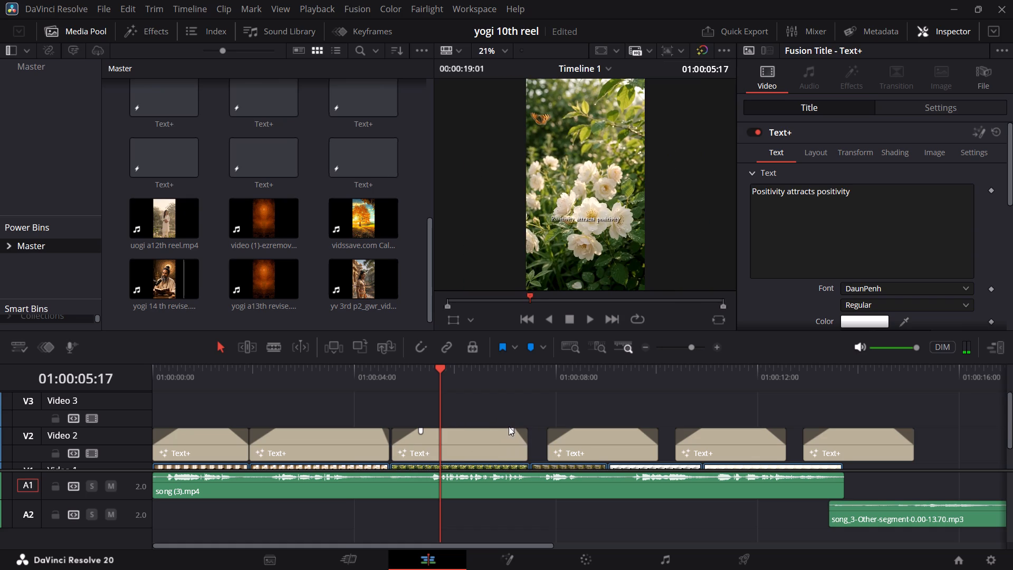
{"action": "key", "text": "space"}
{"action": "key", "text": "space"}
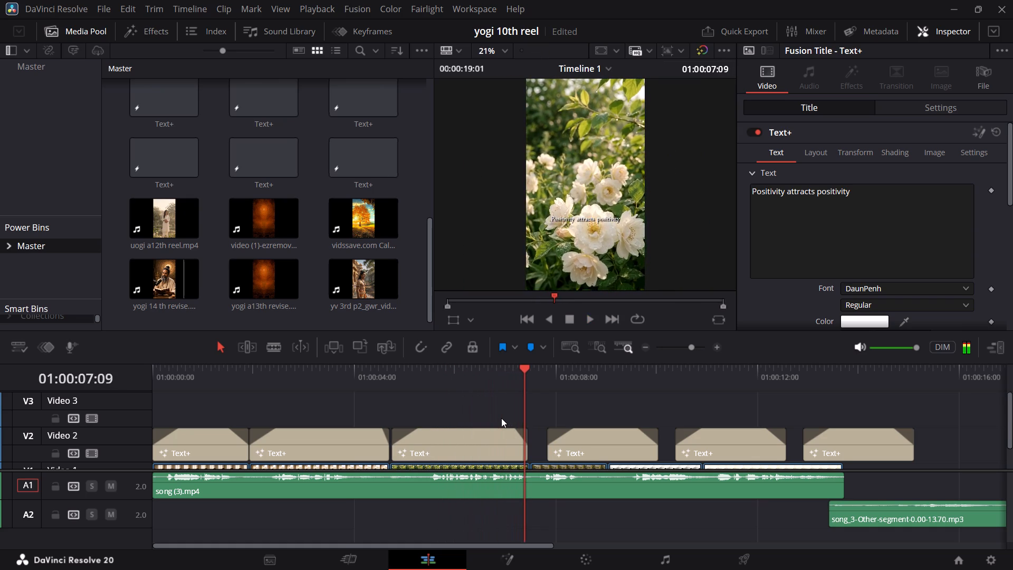
{"action": "key", "text": "space"}
{"action": "key", "text": "space"}
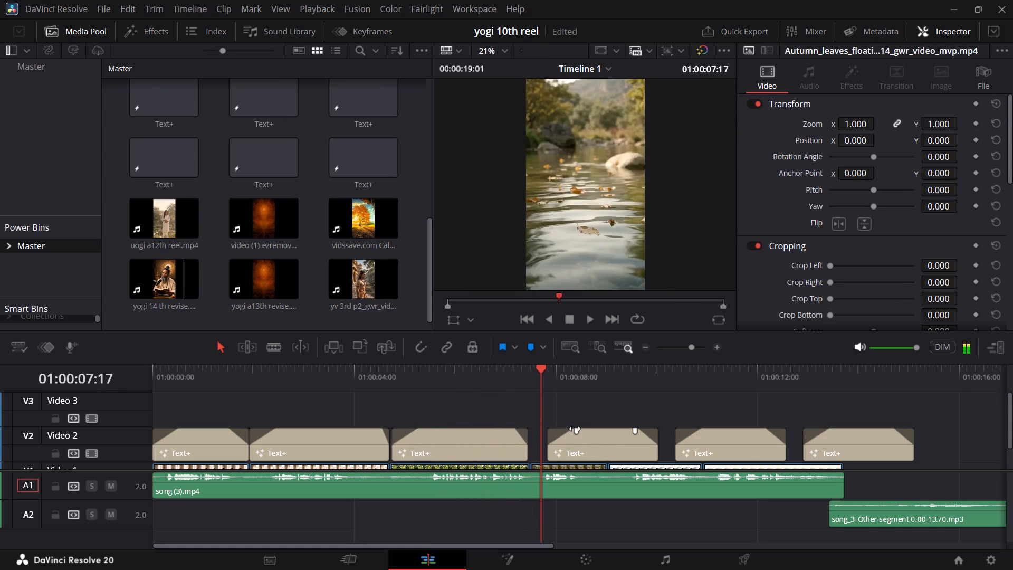
Retime the "Like a magnet" title to span about 7.5 to 9 seconds on Video 2, shorten both fades, and replay it.
{"action": "left_click_drag", "start_coordinate": [575, 429], "coordinate": [555, 432]}
{"action": "left_click_drag", "start_coordinate": [589, 442], "coordinate": [569, 443]}
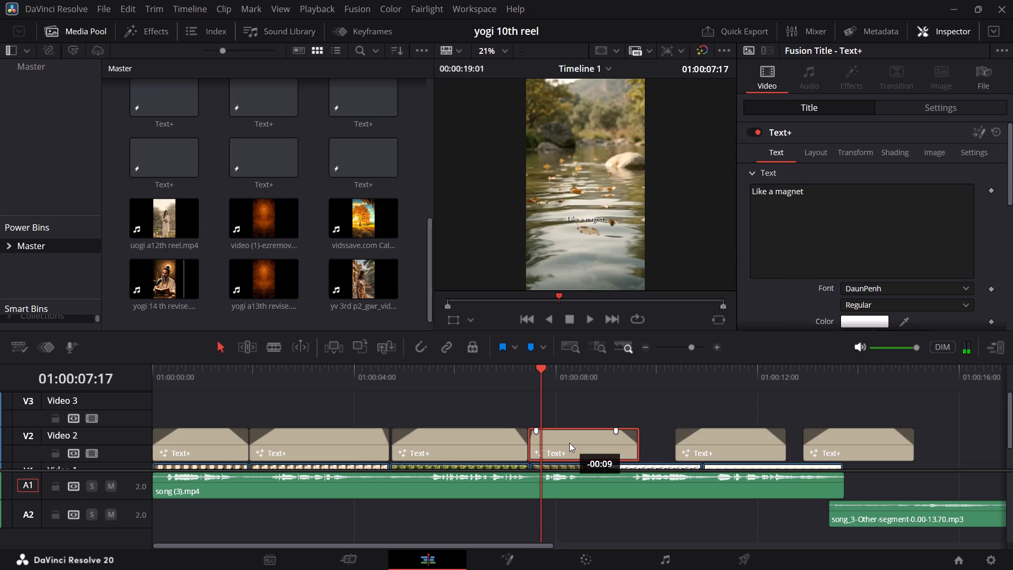
{"action": "left_click_drag", "start_coordinate": [569, 443], "coordinate": [571, 443]}
{"action": "left_click_drag", "start_coordinate": [634, 449], "coordinate": [615, 455]}
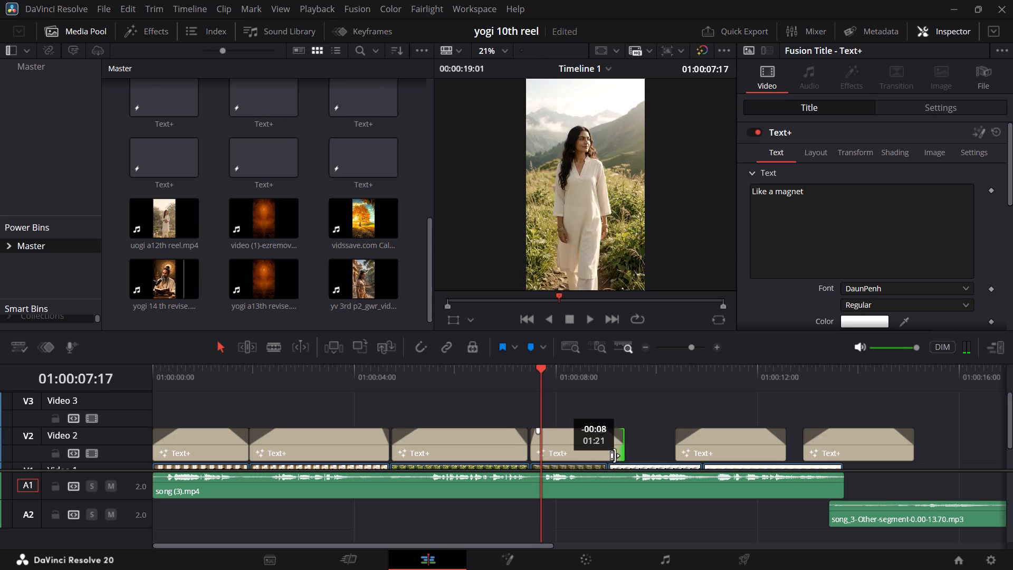
{"action": "left_click_drag", "start_coordinate": [615, 455], "coordinate": [600, 455]}
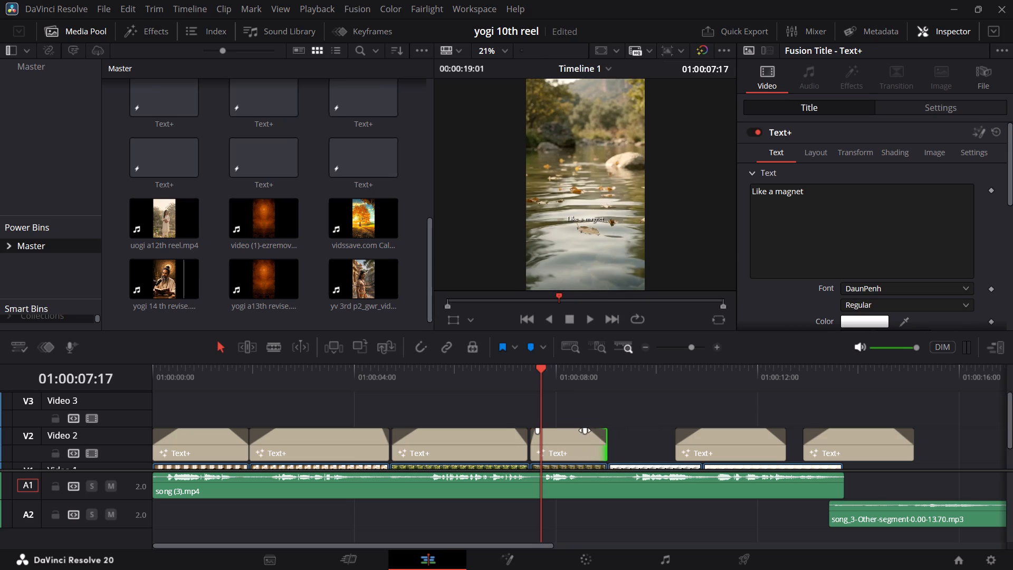
{"action": "left_click_drag", "start_coordinate": [585, 430], "coordinate": [601, 432]}
{"action": "left_click", "coordinate": [529, 388]}
{"action": "key", "text": "space"}
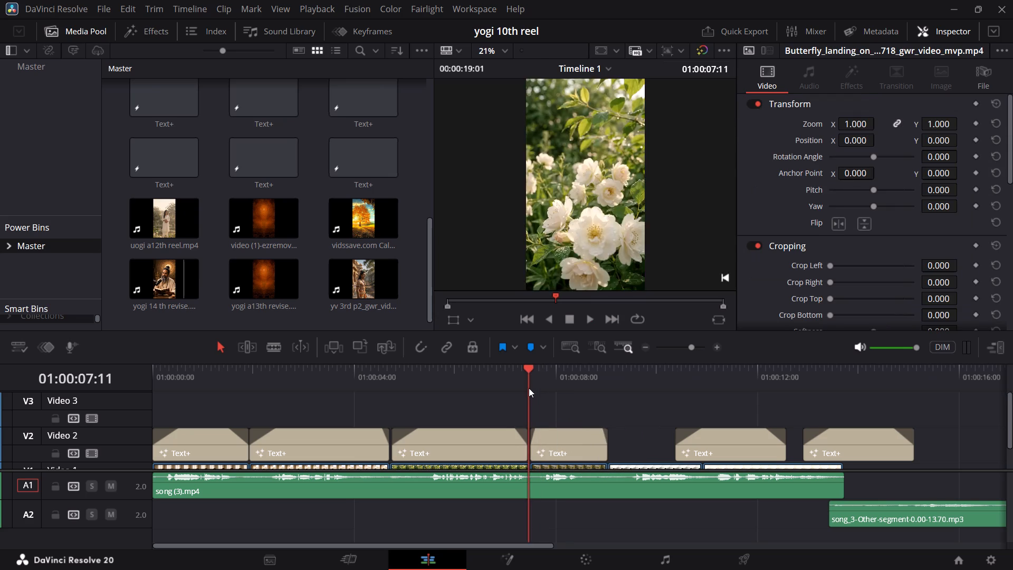
{"action": "key", "text": "space"}
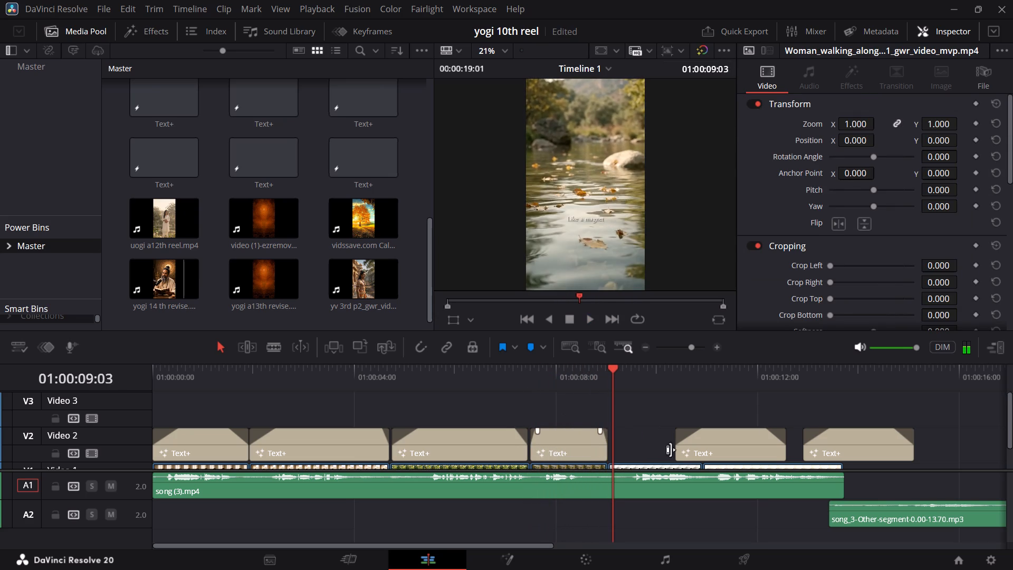
Retime the "The brighter we shine" title to span about 9.1 to 10.8 seconds on Video 2, shorten its fades, and replay it.
{"action": "left_click_drag", "start_coordinate": [728, 444], "coordinate": [661, 441]}
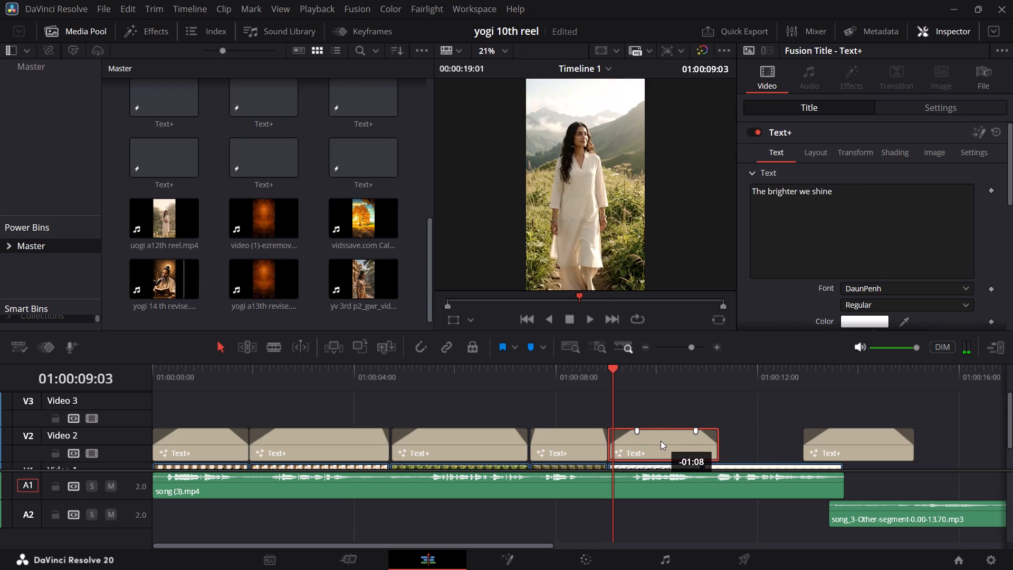
{"action": "left_click_drag", "start_coordinate": [661, 441], "coordinate": [662, 442]}
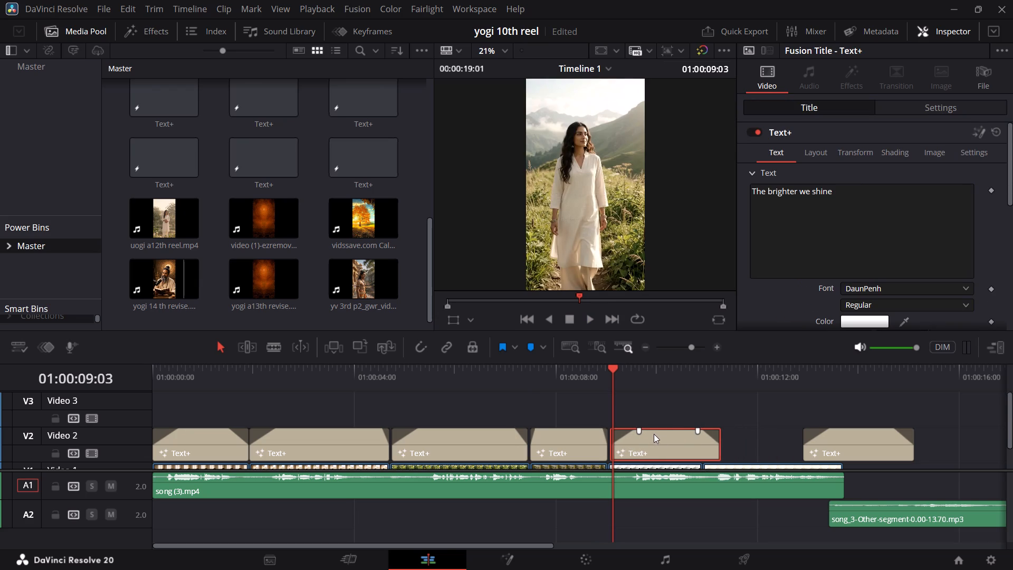
{"action": "left_click_drag", "start_coordinate": [639, 431], "coordinate": [630, 433]}
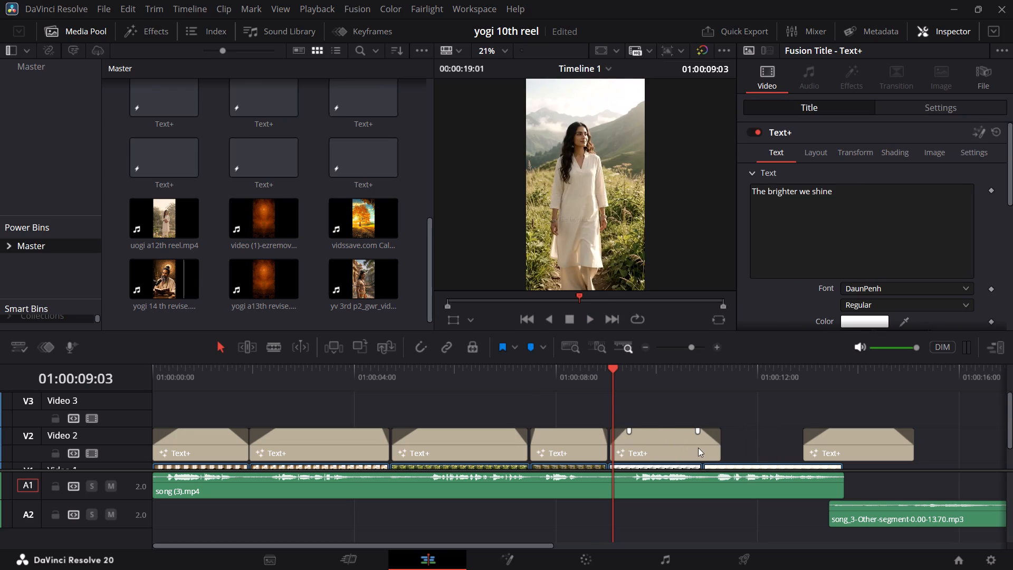
{"action": "left_click_drag", "start_coordinate": [718, 447], "coordinate": [694, 449]}
{"action": "left_click_drag", "start_coordinate": [677, 427], "coordinate": [677, 427]}
{"action": "left_click_drag", "start_coordinate": [677, 427], "coordinate": [688, 428]}
{"action": "key", "text": "space"}
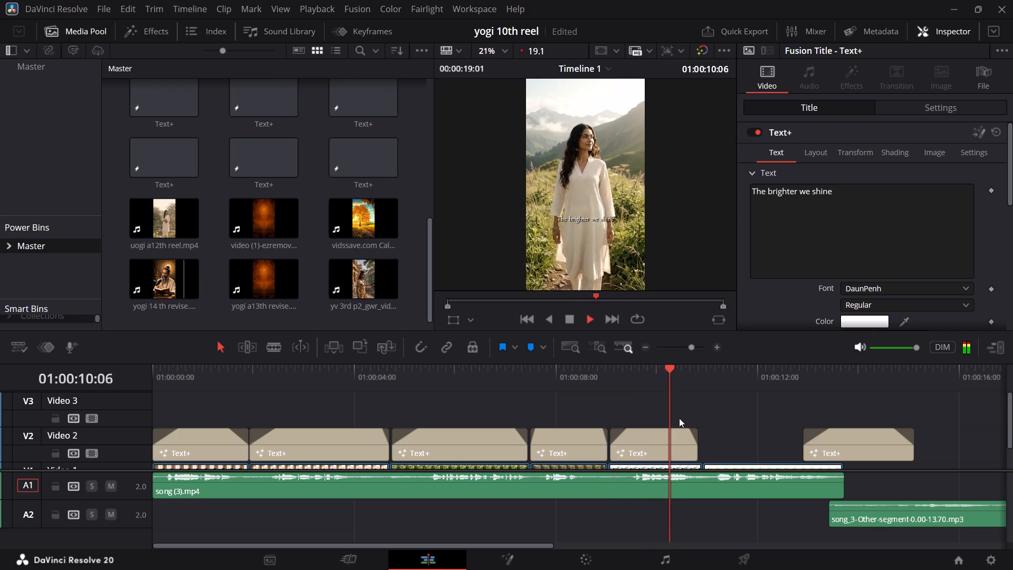
{"action": "key", "text": "space"}
{"action": "key", "text": "space"}
{"action": "key", "text": "space"}
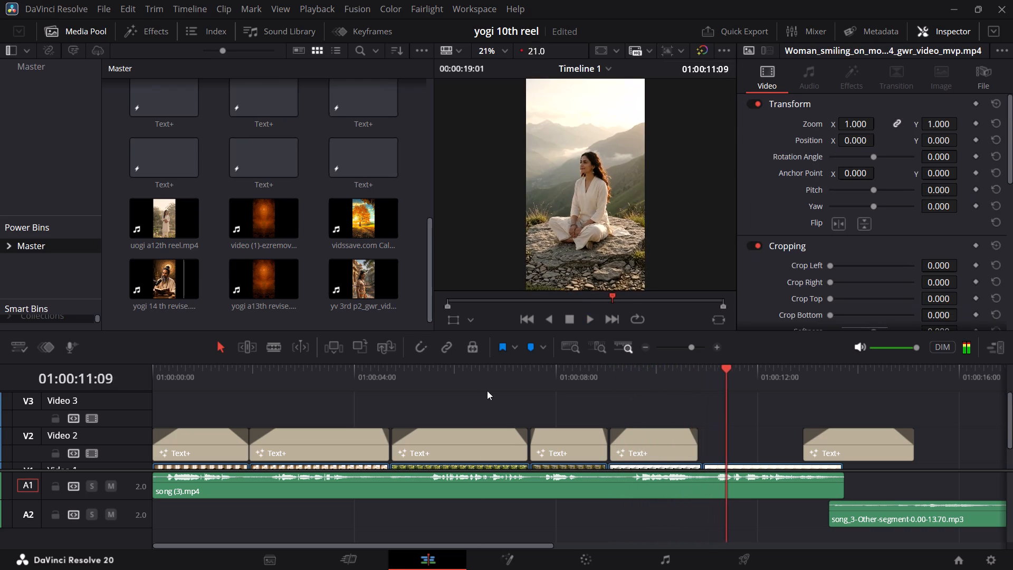
Play the reel from its beginning past the fifth title to check the lyric timing.
{"action": "left_click_drag", "start_coordinate": [479, 390], "coordinate": [131, 356]}
{"action": "key", "text": "space"}
{"action": "key", "text": "space"}
{"action": "key", "text": "space"}
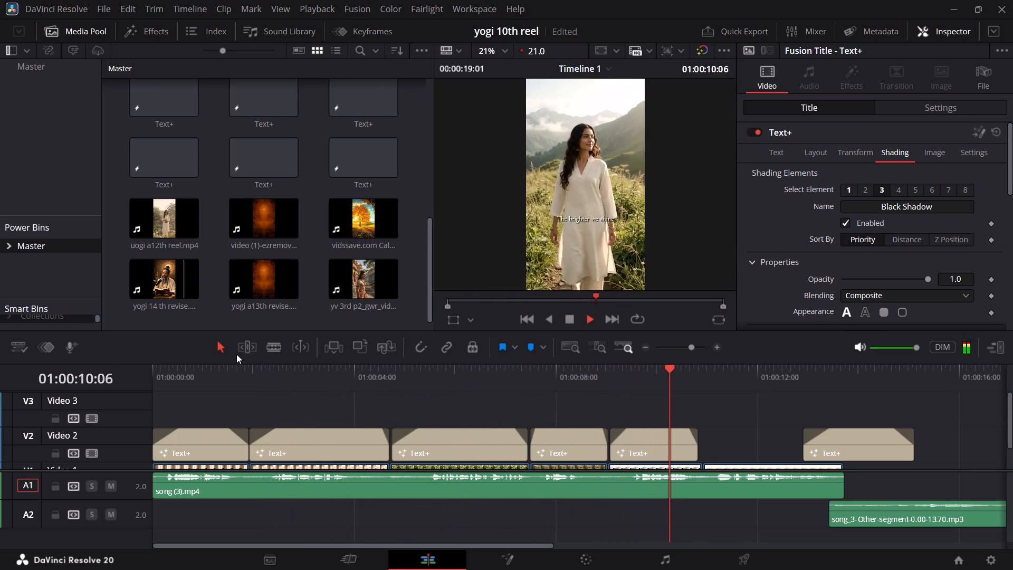
{"action": "key", "text": "space"}
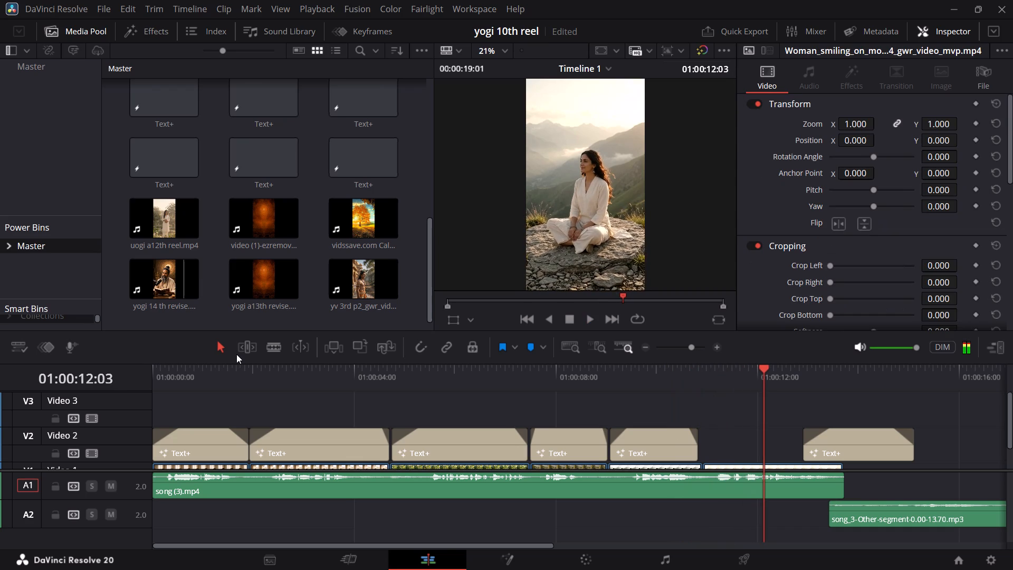
Move the "The more good thing we attract." title to start at about 10.9 seconds, shorten its fade-in, and replay the transition.
{"action": "left_click_drag", "start_coordinate": [833, 448], "coordinate": [730, 451]}
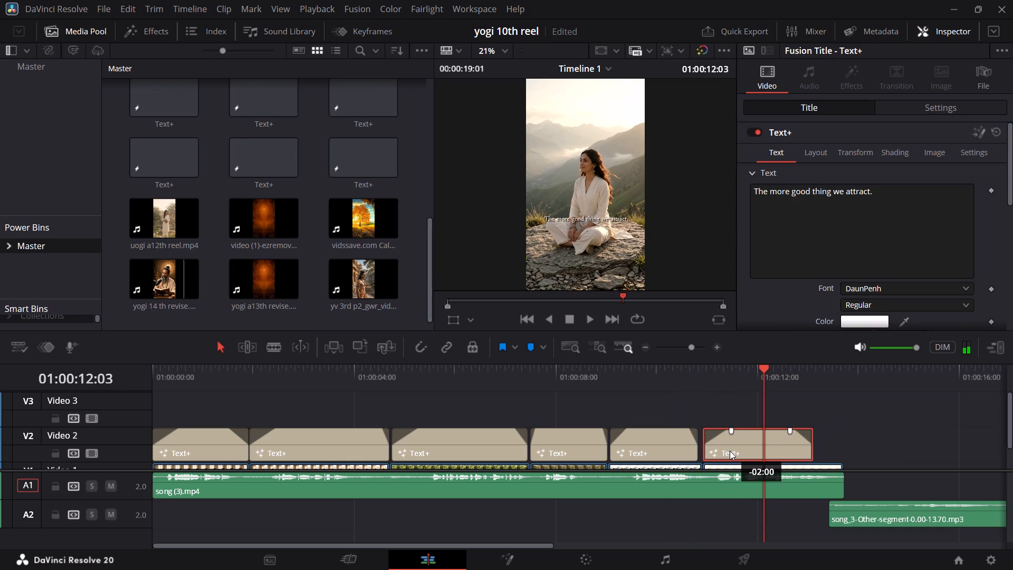
{"action": "left_click_drag", "start_coordinate": [730, 451], "coordinate": [730, 451]}
{"action": "left_click", "coordinate": [689, 394]}
{"action": "left_click", "coordinate": [688, 382]}
{"action": "key", "text": "space"}
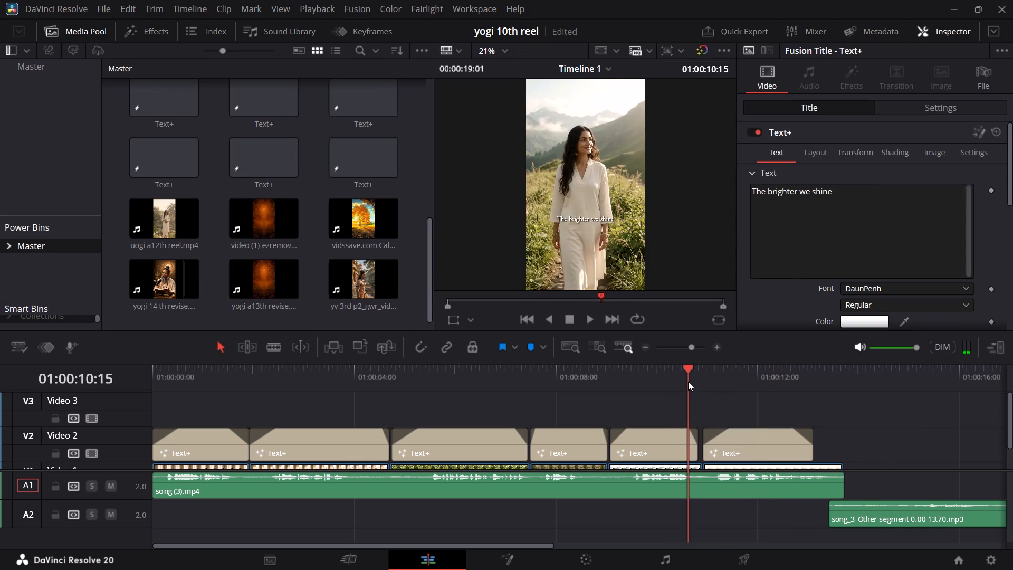
{"action": "key", "text": "space"}
{"action": "key", "text": "space"}
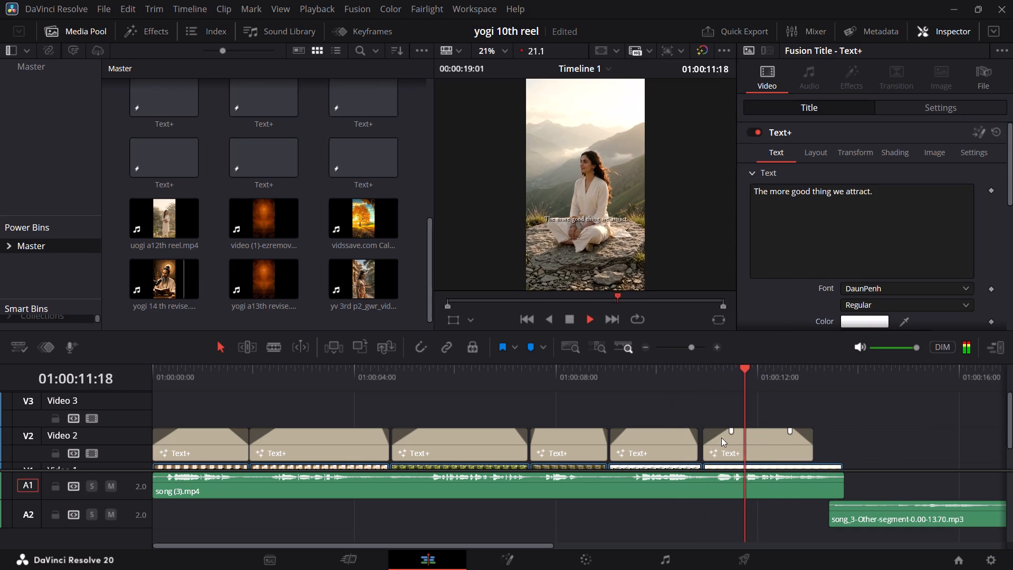
{"action": "key", "text": "space"}
{"action": "left_click_drag", "start_coordinate": [730, 427], "coordinate": [716, 430]}
{"action": "left_click", "coordinate": [706, 378]}
{"action": "key", "text": "space"}
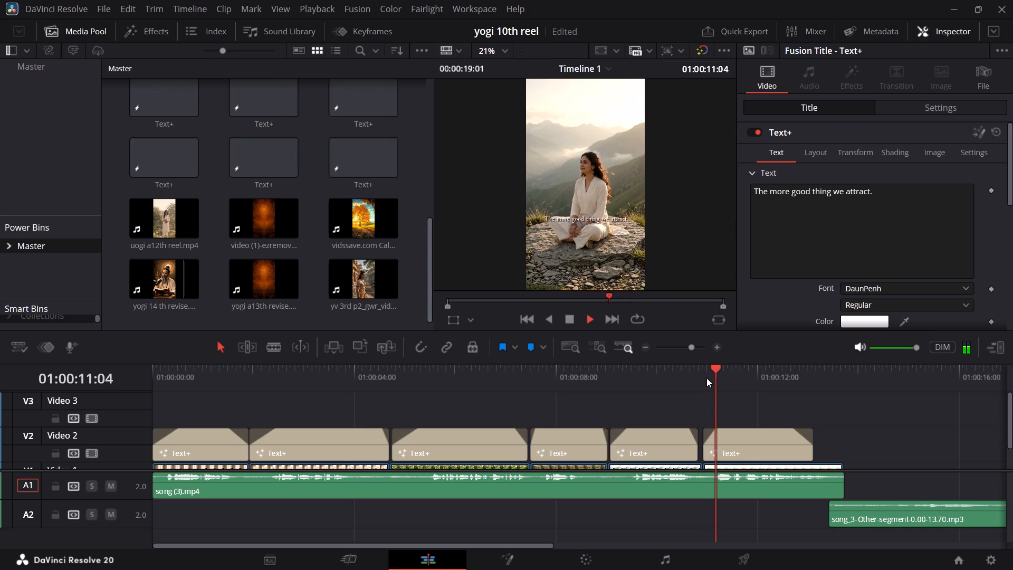
{"action": "key", "text": "space"}
Extend the last title's end to about 13.7 seconds, where the Video 1 footage ends, shorten its fade-out, and play through.
{"action": "left_click_drag", "start_coordinate": [813, 445], "coordinate": [831, 448]}
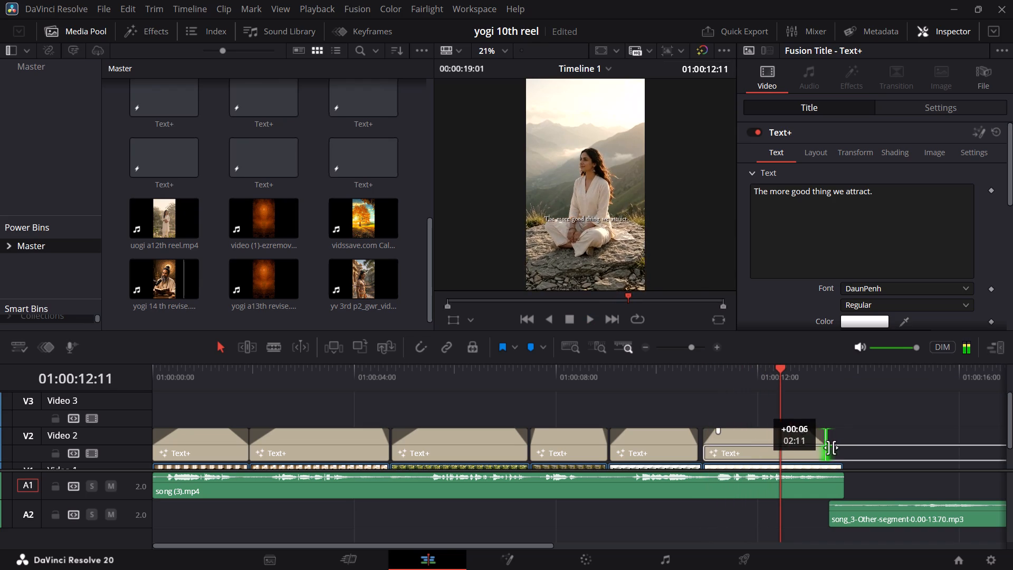
{"action": "left_click_drag", "start_coordinate": [831, 448], "coordinate": [842, 447]}
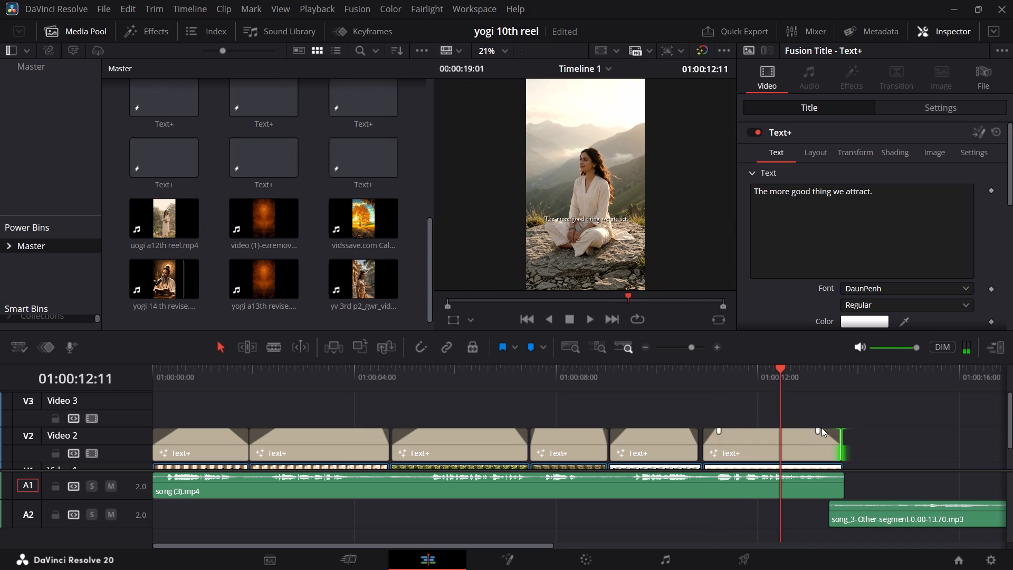
{"action": "left_click", "coordinate": [821, 427]}
{"action": "left_click_drag", "start_coordinate": [817, 427], "coordinate": [824, 429]}
{"action": "key", "text": "space"}
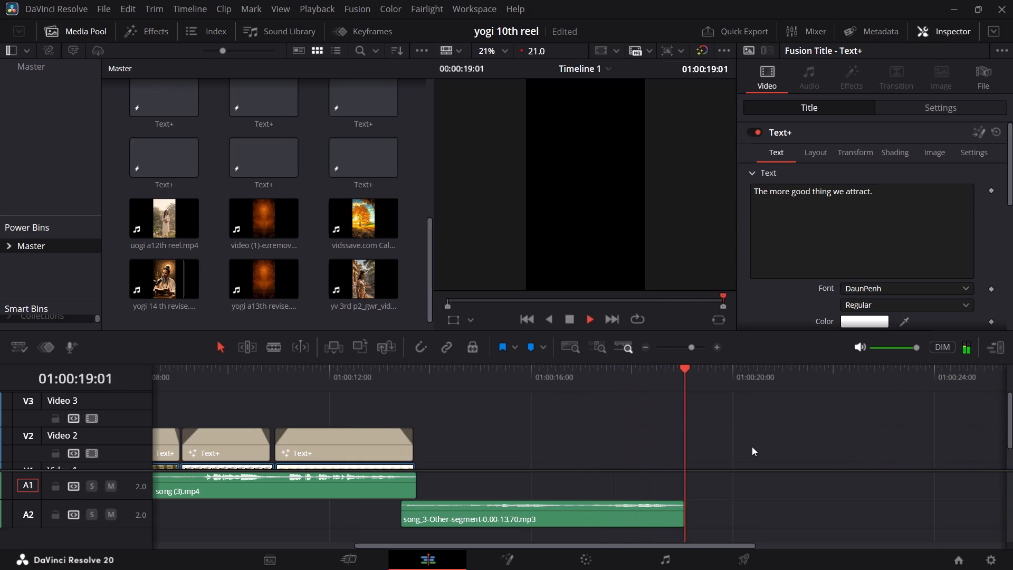
Import "yogi reel s 18th" from the yogi folder inside nidhi work into the project's Master bin.
{"action": "scroll", "coordinate": [425, 415], "scroll_direction": "down", "scroll_amount": 3, "text": "alt"}
{"action": "scroll", "coordinate": [328, 414], "scroll_direction": "down", "scroll_amount": 3, "text": "alt"}
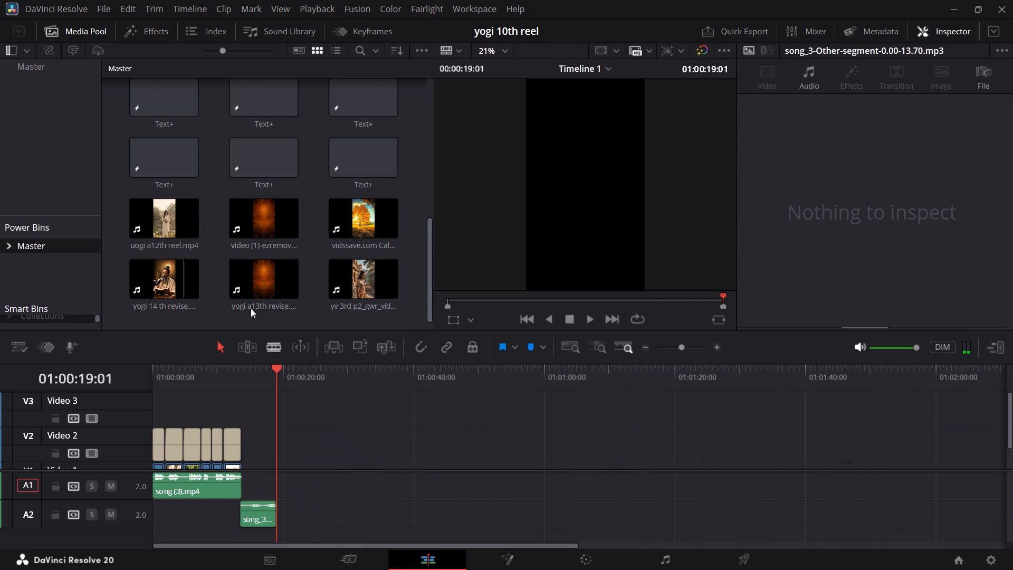
{"action": "scroll", "coordinate": [241, 247], "scroll_direction": "up", "scroll_amount": 4}
{"action": "scroll", "coordinate": [1, 35], "scroll_direction": "up", "scroll_amount": 3}
{"action": "left_click", "coordinate": [41, 66]}
{"action": "scroll", "coordinate": [274, 246], "scroll_direction": "down", "scroll_amount": 1}
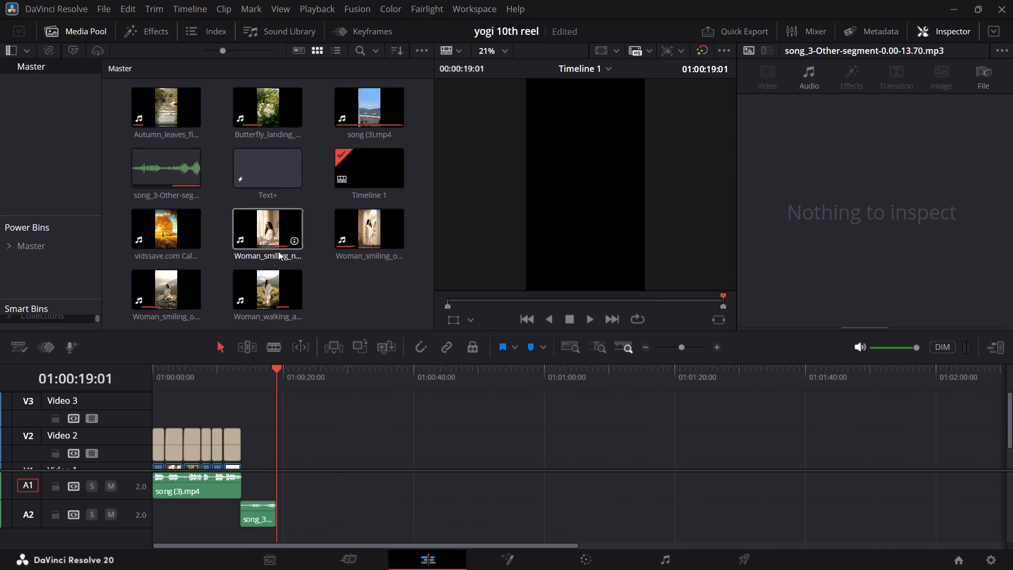
{"action": "right_click", "coordinate": [362, 284]}
{"action": "left_click", "coordinate": [409, 407]}
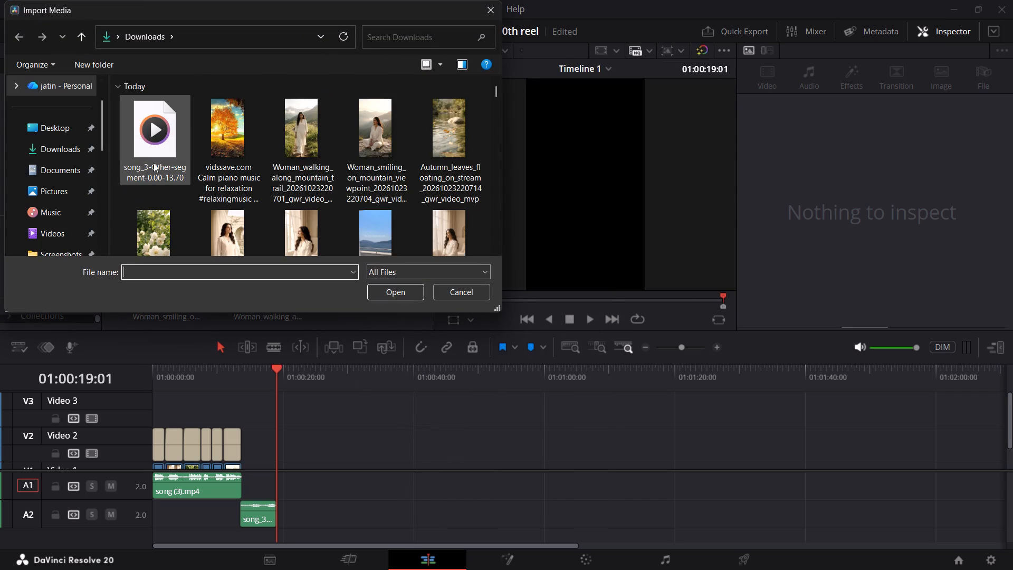
{"action": "scroll", "coordinate": [209, 163], "scroll_direction": "down", "scroll_amount": 1}
{"action": "scroll", "coordinate": [60, 183], "scroll_direction": "down", "scroll_amount": 2}
{"action": "left_click", "coordinate": [64, 188]}
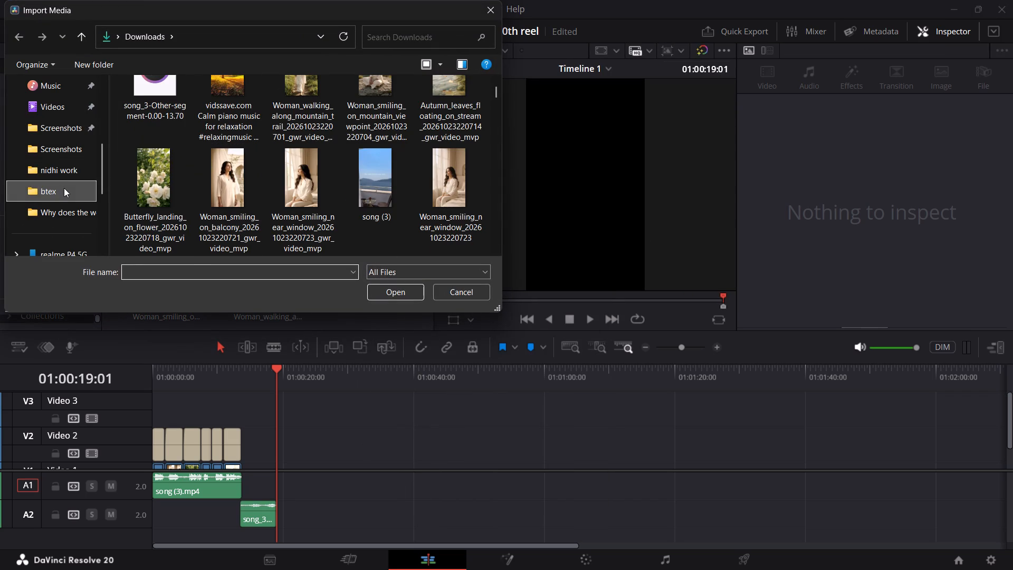
{"action": "left_click", "coordinate": [61, 171]}
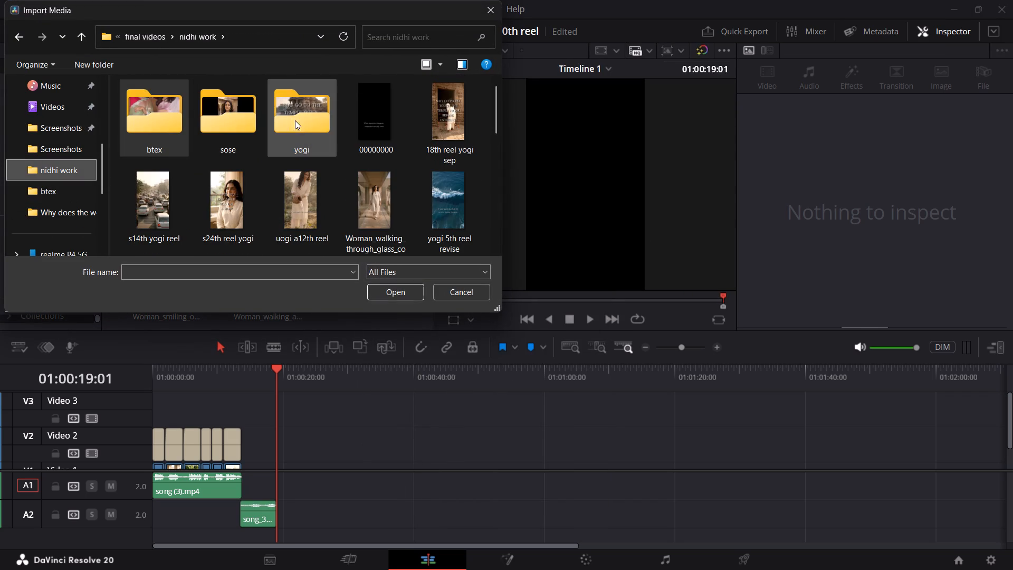
{"action": "double_click", "coordinate": [300, 121]}
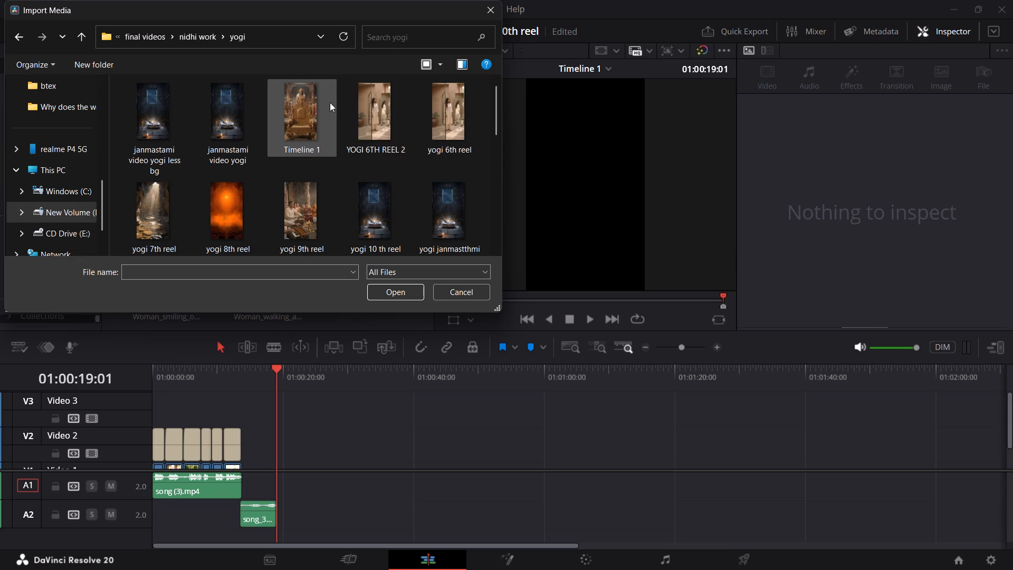
{"action": "scroll", "coordinate": [394, 144], "scroll_direction": "down", "scroll_amount": 3}
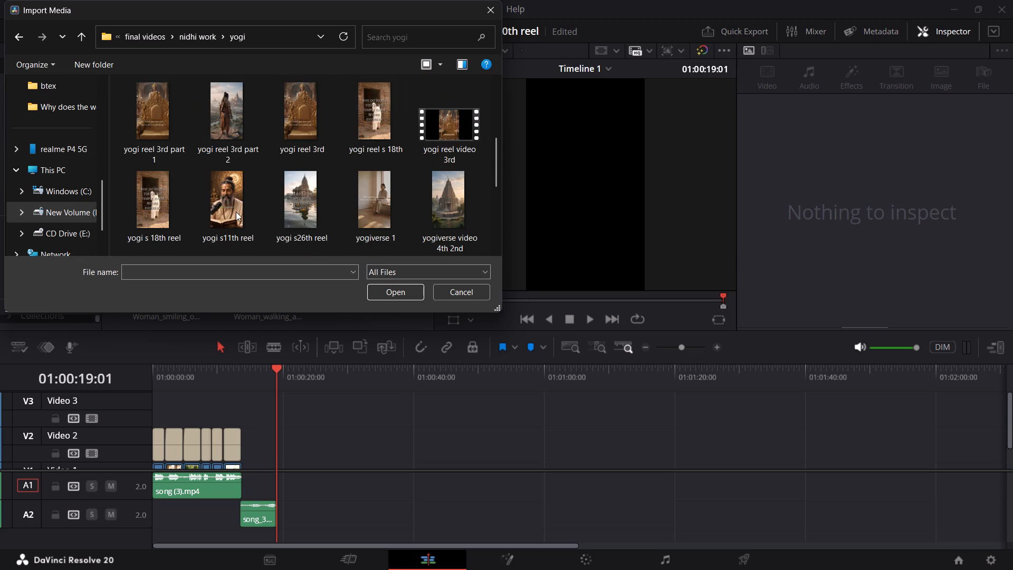
{"action": "left_click", "coordinate": [373, 131]}
{"action": "left_click", "coordinate": [392, 293]}
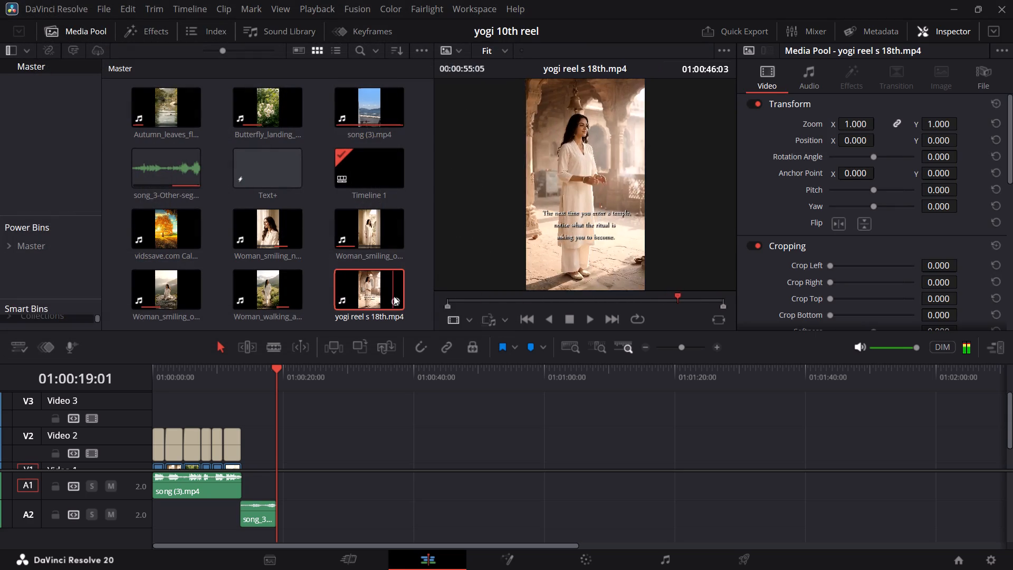
Place yogi reel s 18th.mp4 on Video 1 and Audio 1, starting at about 57 seconds, well past the edited reel.
{"action": "left_click_drag", "start_coordinate": [397, 292], "coordinate": [503, 449]}
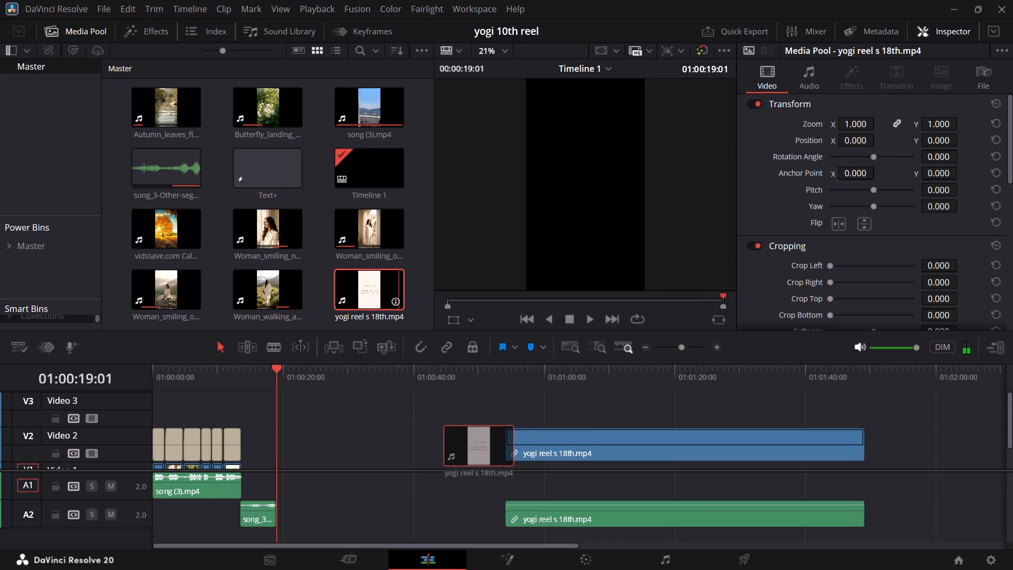
{"action": "left_click_drag", "start_coordinate": [503, 449], "coordinate": [514, 476]}
Split yogi reel s 18th.mp4 at 01:01:45:07, just as the closing "Everyone is a Yogi." card fades in.
{"action": "left_click_drag", "start_coordinate": [805, 393], "coordinate": [806, 393]}
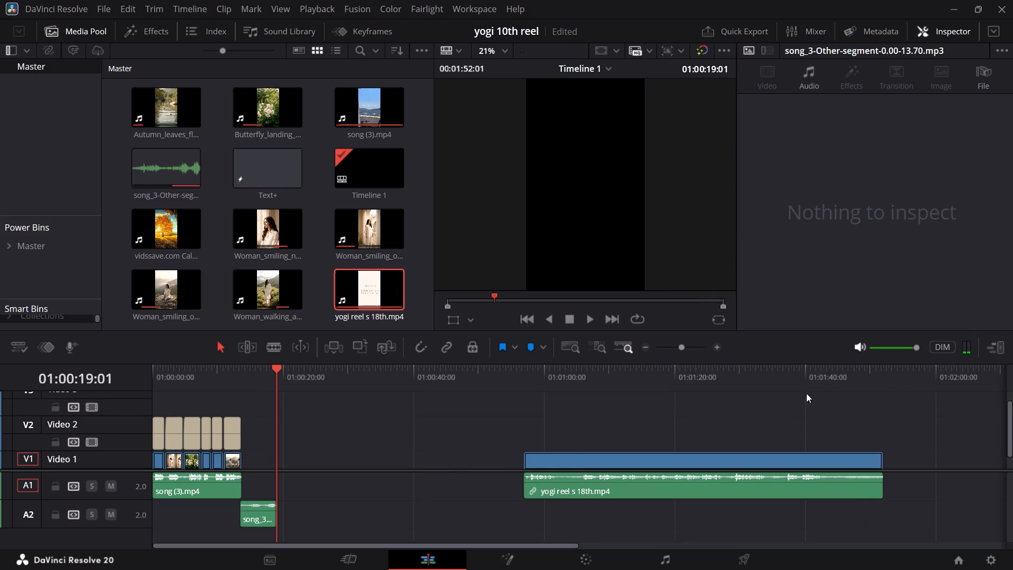
{"action": "left_click_drag", "start_coordinate": [806, 393], "coordinate": [815, 386]}
{"action": "left_click", "coordinate": [822, 376]}
{"action": "key", "text": "space"}
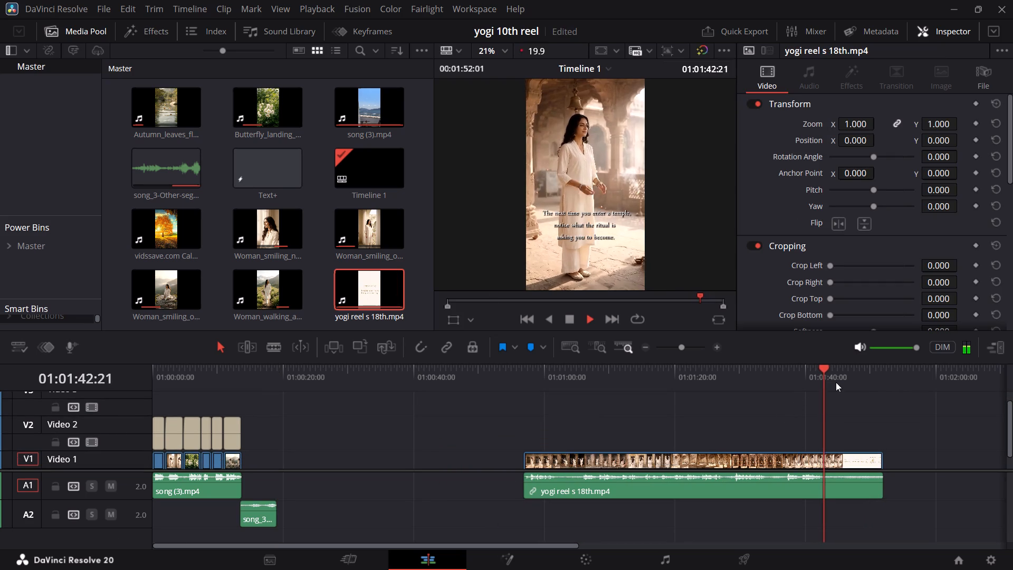
{"action": "left_click", "coordinate": [832, 376]}
{"action": "key", "text": "space"}
{"action": "key", "text": "space"}
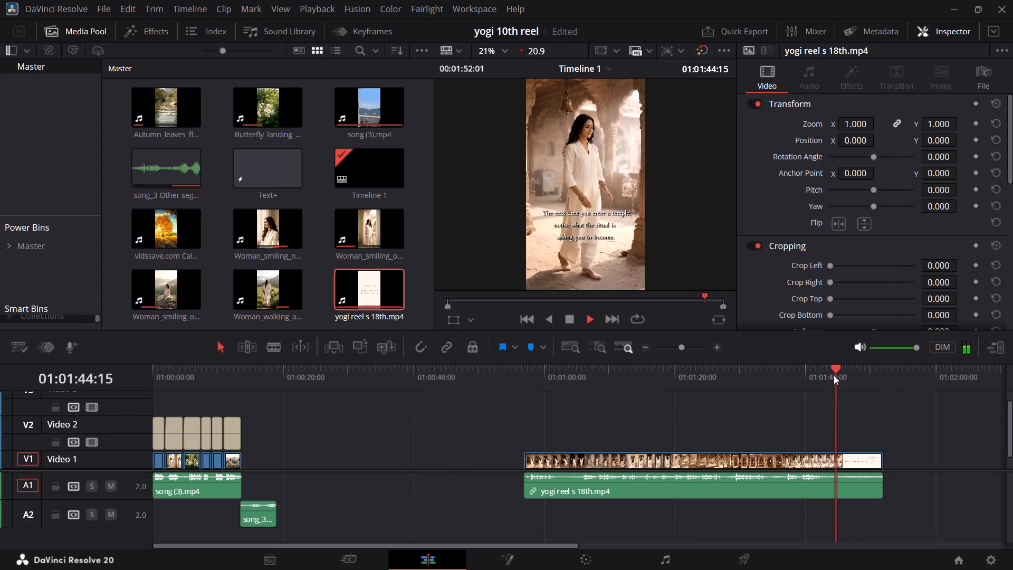
{"action": "key", "text": "space"}
{"action": "key", "text": "space"}
{"action": "key", "text": "space"}
{"action": "key", "text": "Left"}
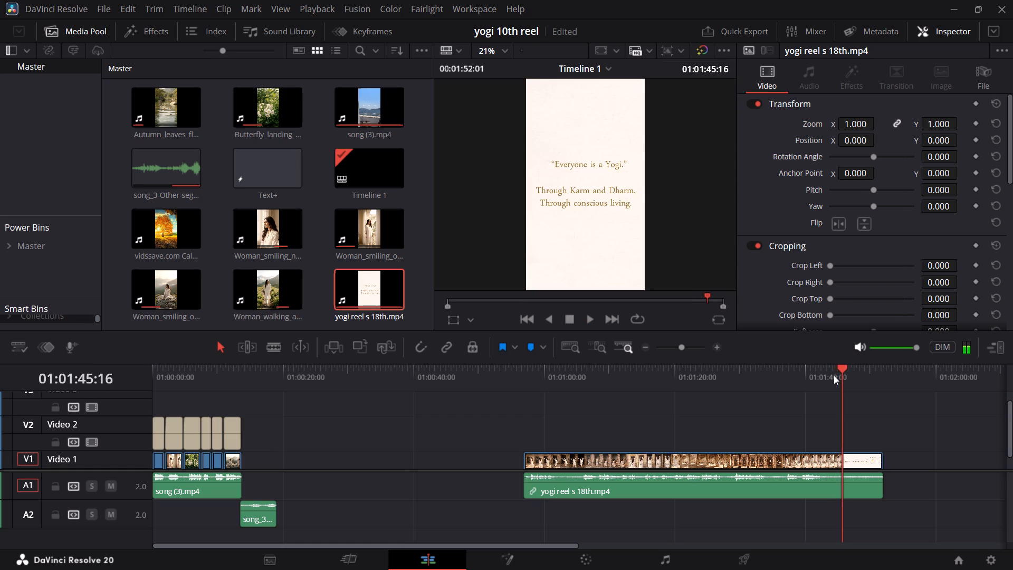
{"action": "key", "text": "Left"}
{"action": "key", "text": "Left"}
{"action": "key", "text": "Left"}
{"action": "key", "text": "Left"}
{"action": "key", "text": "Left"}
{"action": "key", "text": "Left"}
{"action": "key", "text": "Left"}
{"action": "key", "text": "Left"}
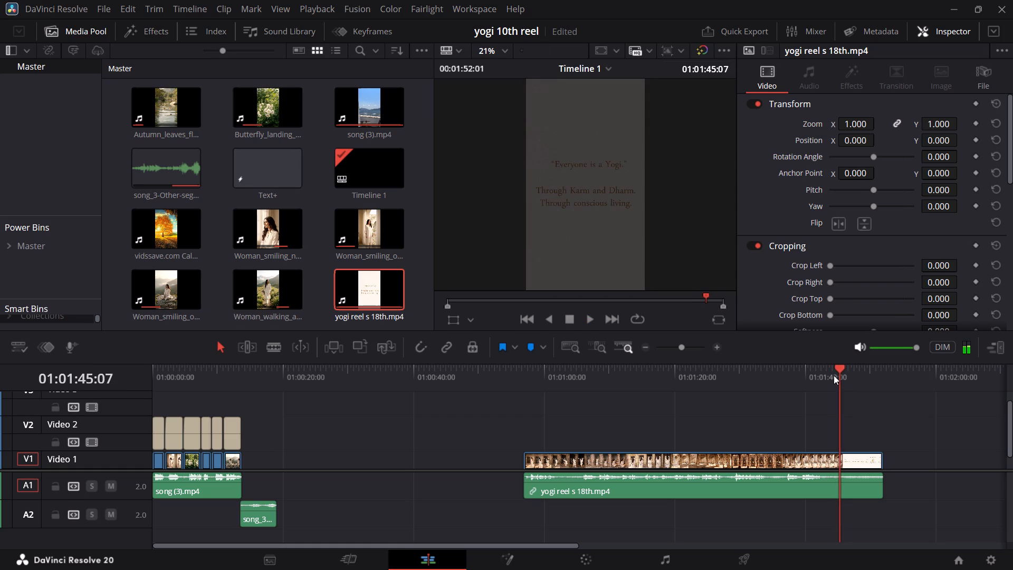
{"action": "key", "text": "ctrl+b"}
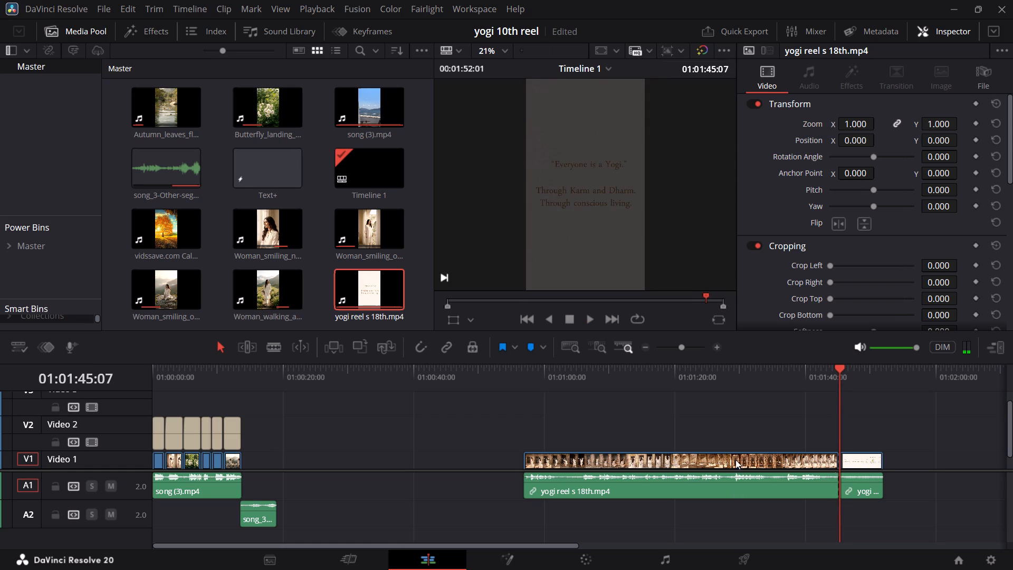
Delete the video part of yogi reel s 18th.mp4 that precedes the closing card.
{"action": "left_click_drag", "start_coordinate": [739, 451], "coordinate": [749, 482]}
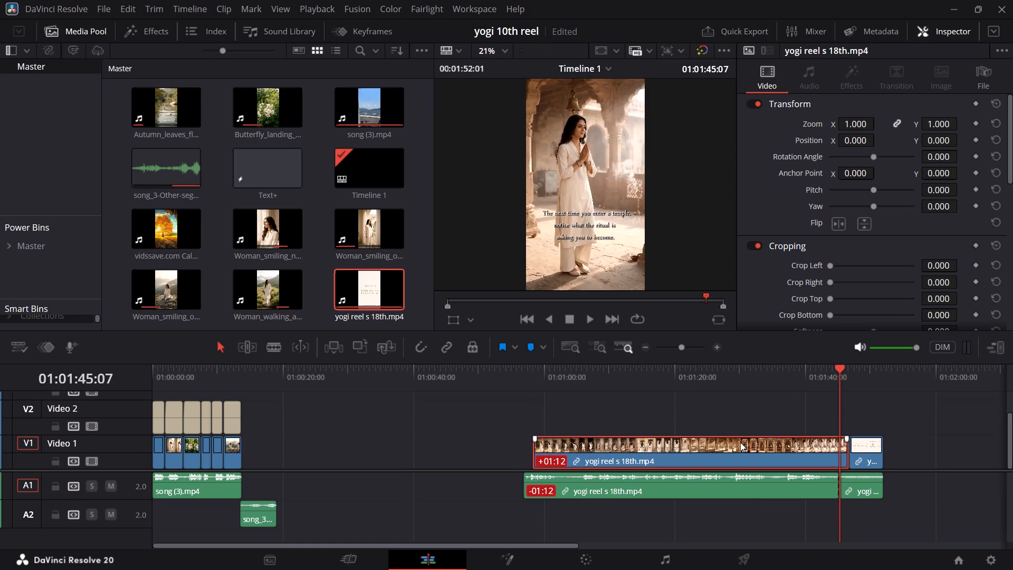
{"action": "key", "text": "BackSpace"}
Extend the closing card clip's start back to about 01:01:45:15 on Video 1 and play its opening.
{"action": "left_click", "coordinate": [848, 379]}
{"action": "key", "text": "space"}
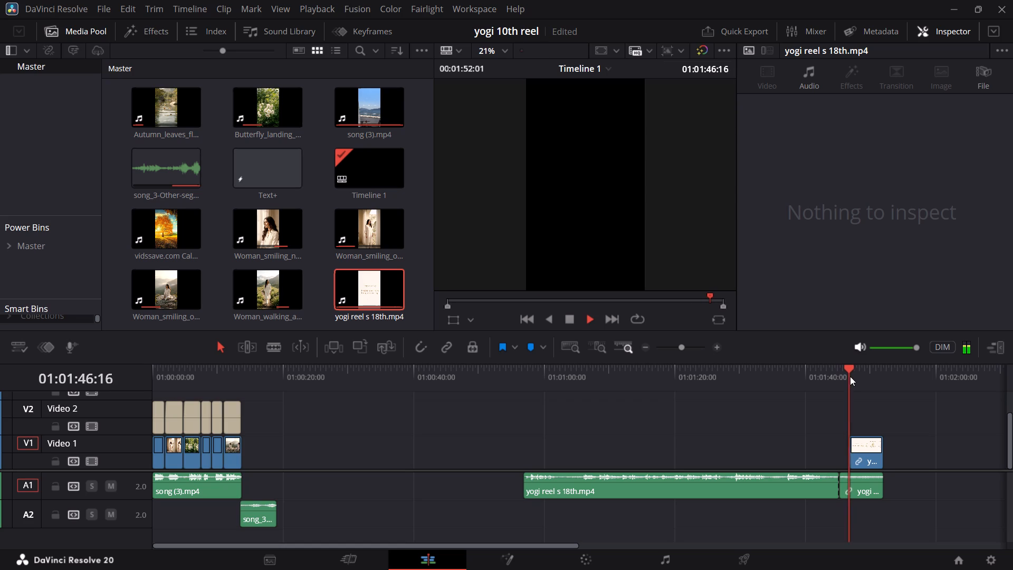
{"action": "key", "text": "space"}
{"action": "left_click_drag", "start_coordinate": [850, 453], "coordinate": [843, 455]}
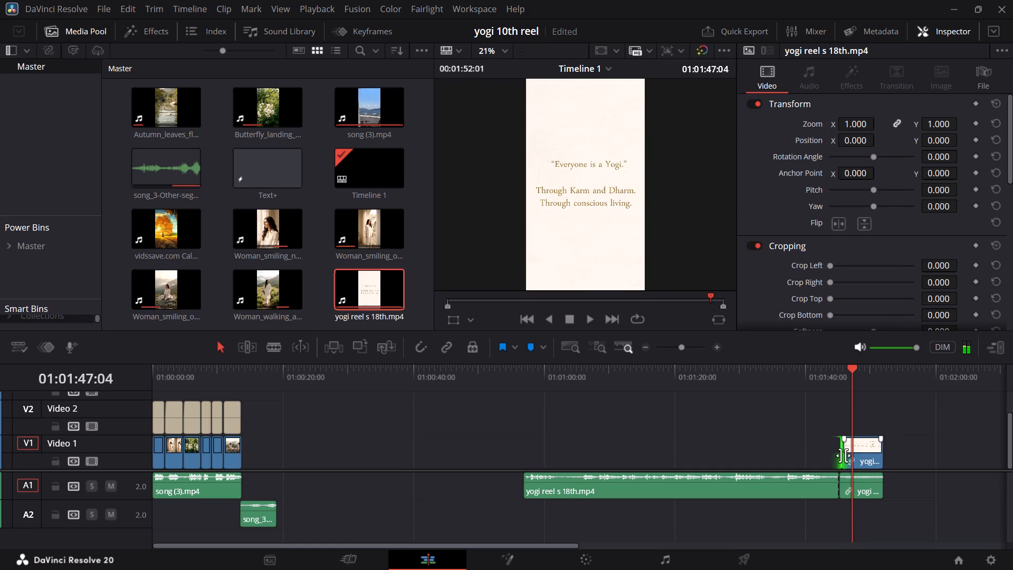
{"action": "left_click", "coordinate": [839, 384]}
{"action": "key", "text": "space"}
{"action": "key", "text": "space"}
Speed up the closing card clip so it lasts about 5 seconds.
{"action": "left_click", "coordinate": [857, 448]}
{"action": "right_click", "coordinate": [857, 448]}
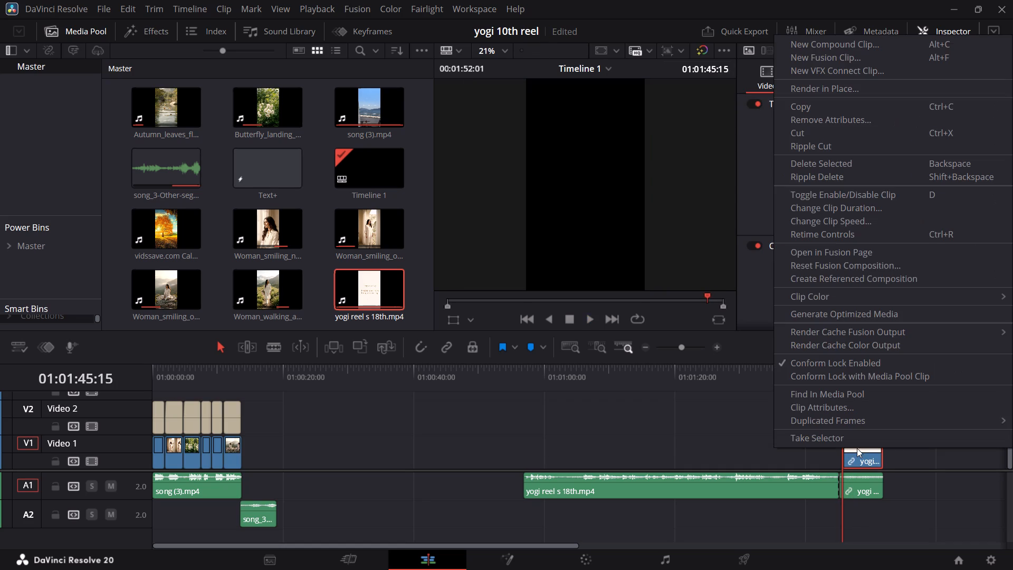
{"action": "left_click", "coordinate": [836, 221]}
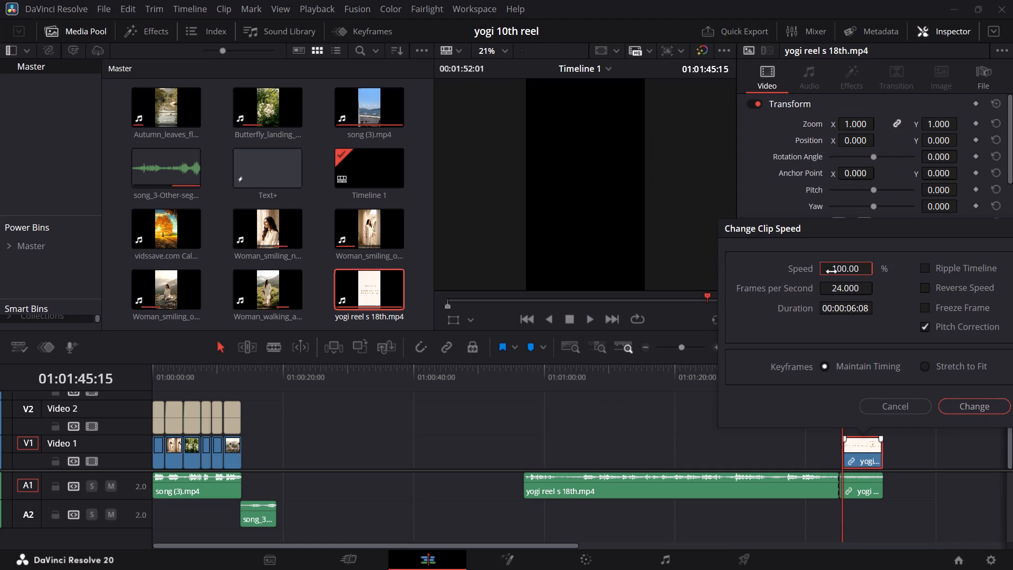
{"action": "left_click_drag", "start_coordinate": [834, 270], "coordinate": [848, 269]}
{"action": "left_click", "coordinate": [977, 410]}
Move the closing card clip on Video 1 to just after the mountain viewpoint clip, at about 13.8 seconds.
{"action": "left_click_drag", "start_coordinate": [852, 454], "coordinate": [597, 449]}
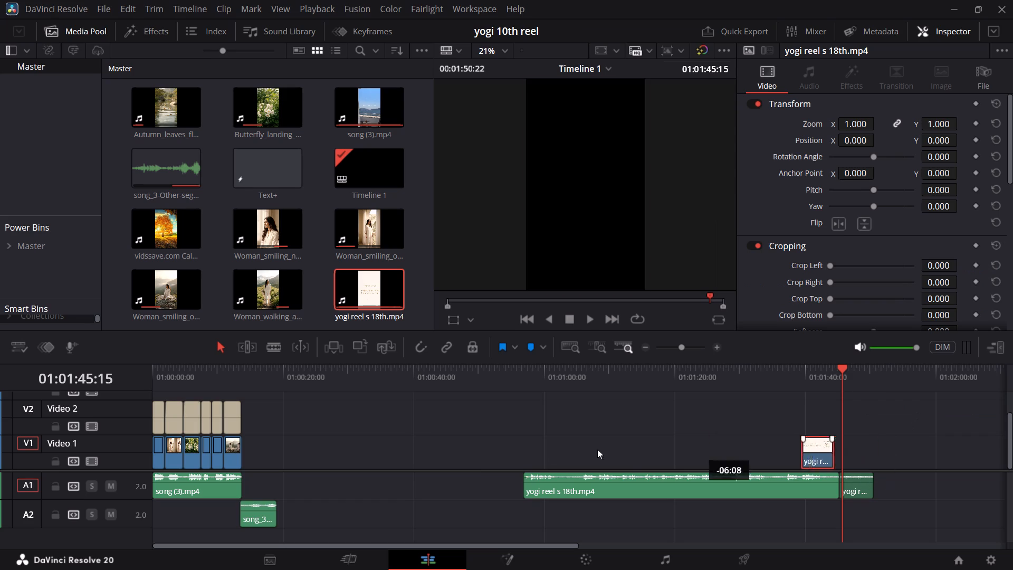
{"action": "left_click_drag", "start_coordinate": [597, 449], "coordinate": [252, 452]}
Delete the leftover yogi reel s 18th.mp4 audio pieces from Audio 1.
{"action": "left_click_drag", "start_coordinate": [674, 438], "coordinate": [868, 503]}
{"action": "key", "text": "BackSpace"}
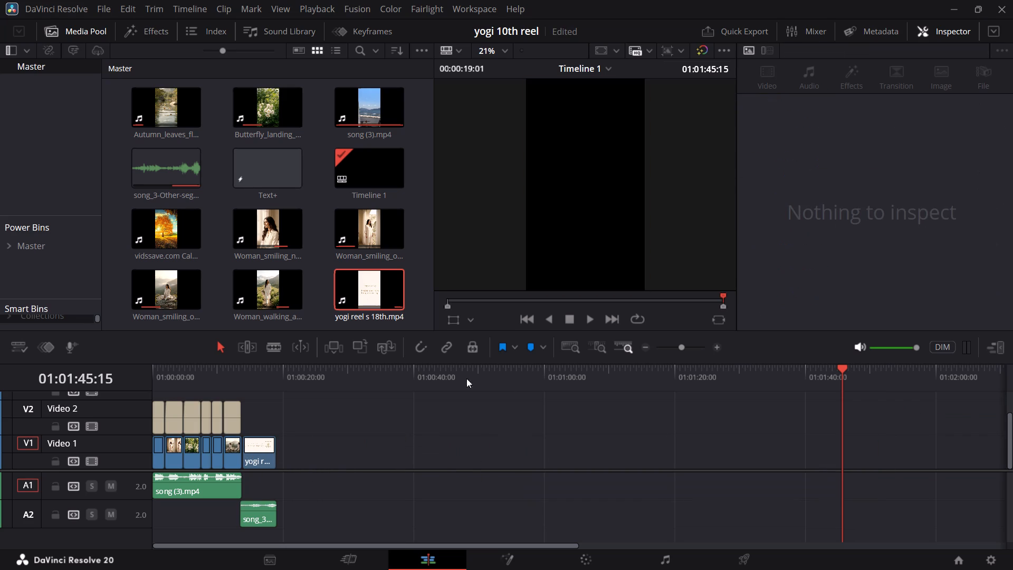
Nudge the closing card clip back against the end of the mountain viewpoint clip and play across the join.
{"action": "left_click_drag", "start_coordinate": [223, 372], "coordinate": [228, 372]}
{"action": "scroll", "coordinate": [234, 375], "scroll_direction": "up", "scroll_amount": 9, "text": "alt"}
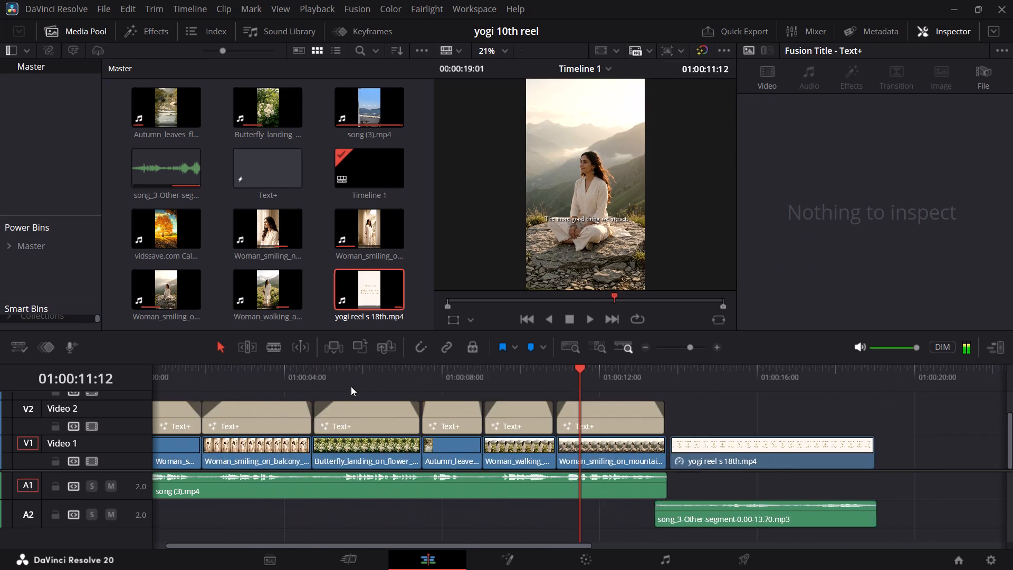
{"action": "left_click_drag", "start_coordinate": [805, 459], "coordinate": [800, 461]}
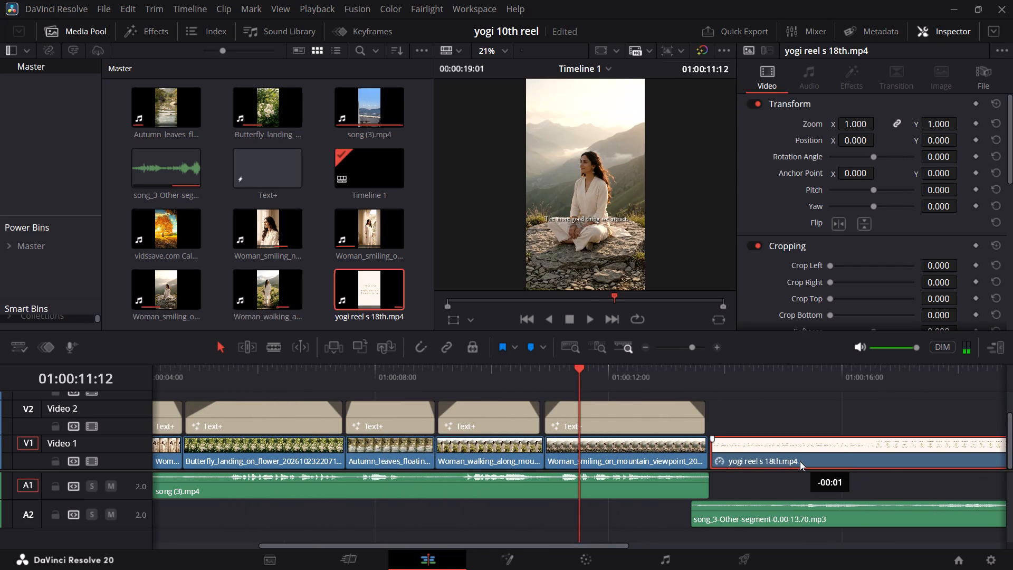
{"action": "left_click_drag", "start_coordinate": [800, 461], "coordinate": [799, 461]}
{"action": "left_click", "coordinate": [608, 376]}
{"action": "key", "text": "space"}
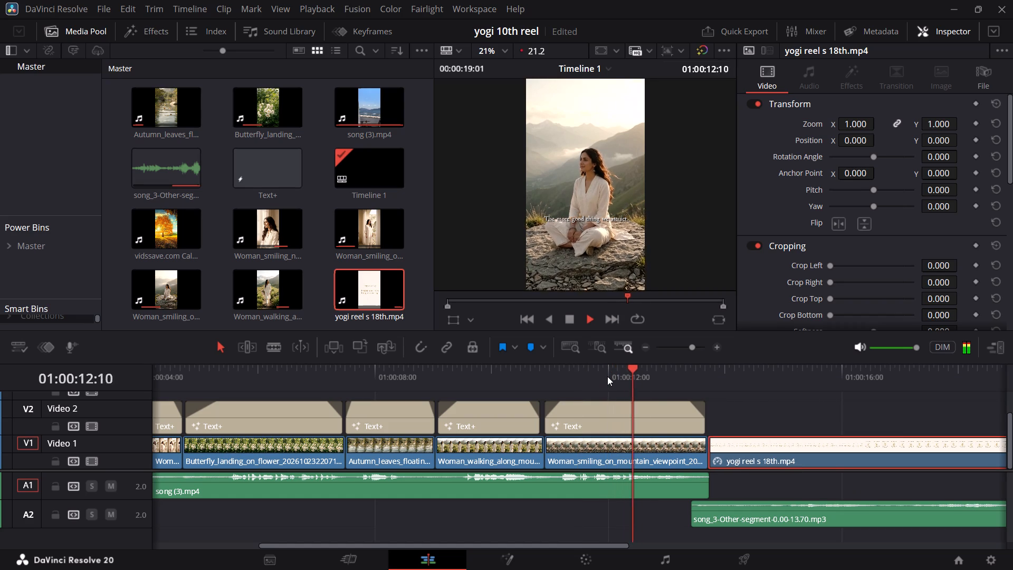
Trim the end of the song_3 audio on Audio 2 to match the closing card's end, at about 18.9 seconds.
{"action": "scroll", "coordinate": [607, 376], "scroll_direction": "down", "scroll_amount": 2, "text": "alt"}
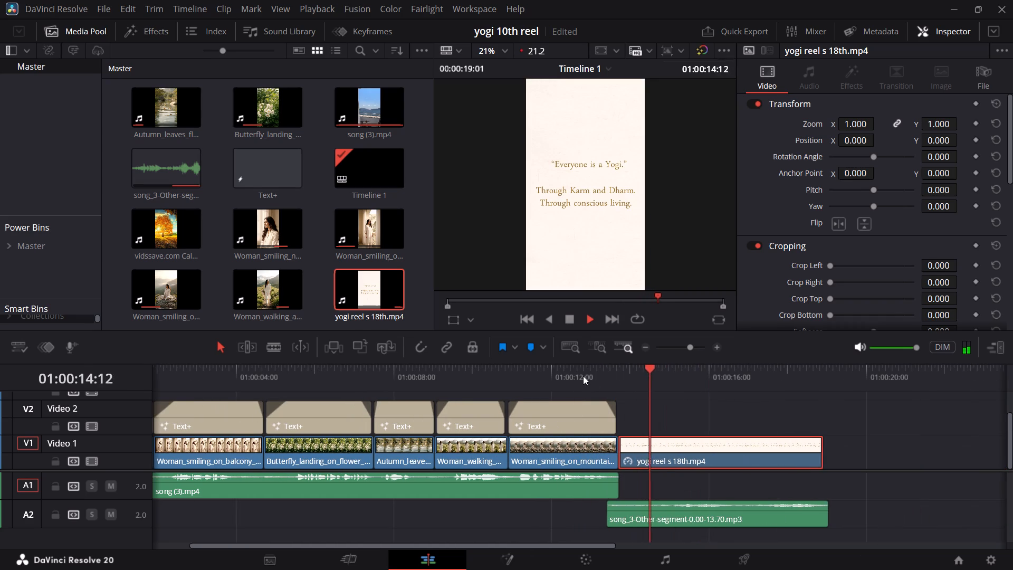
{"action": "left_click_drag", "start_coordinate": [820, 458], "coordinate": [826, 457]}
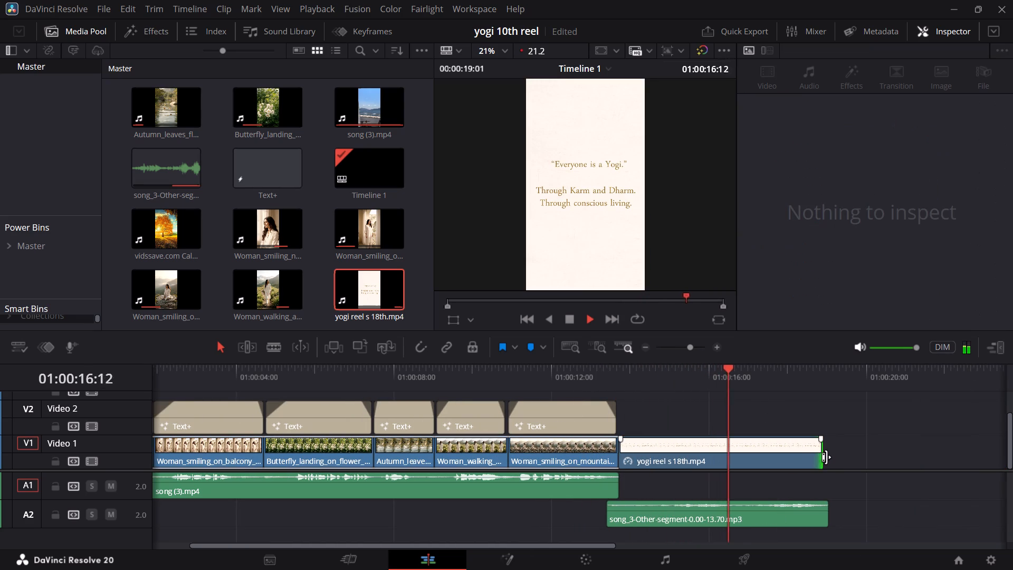
{"action": "left_click_drag", "start_coordinate": [826, 457], "coordinate": [837, 457]}
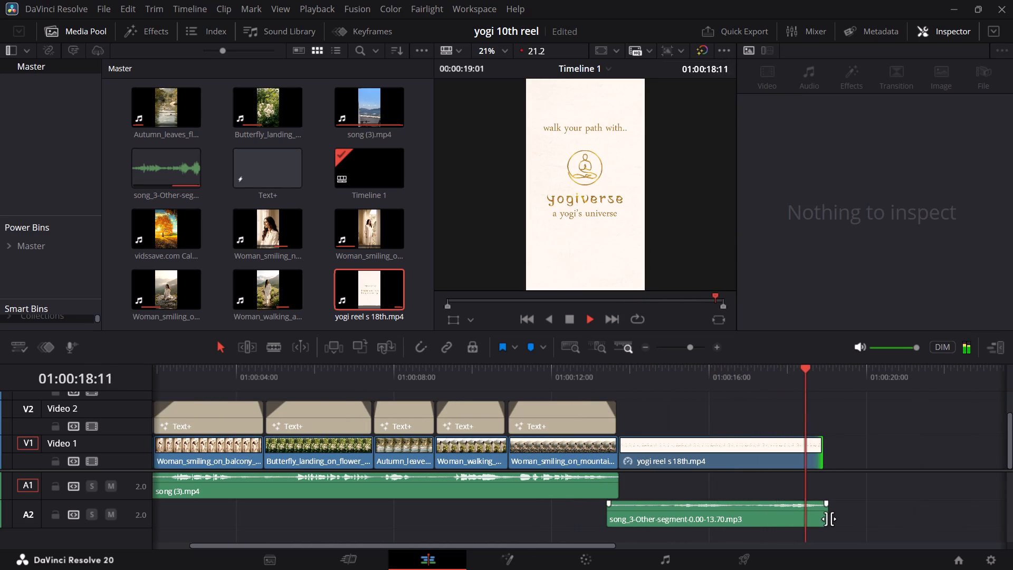
{"action": "key", "text": "space"}
{"action": "left_click_drag", "start_coordinate": [825, 519], "coordinate": [817, 521]}
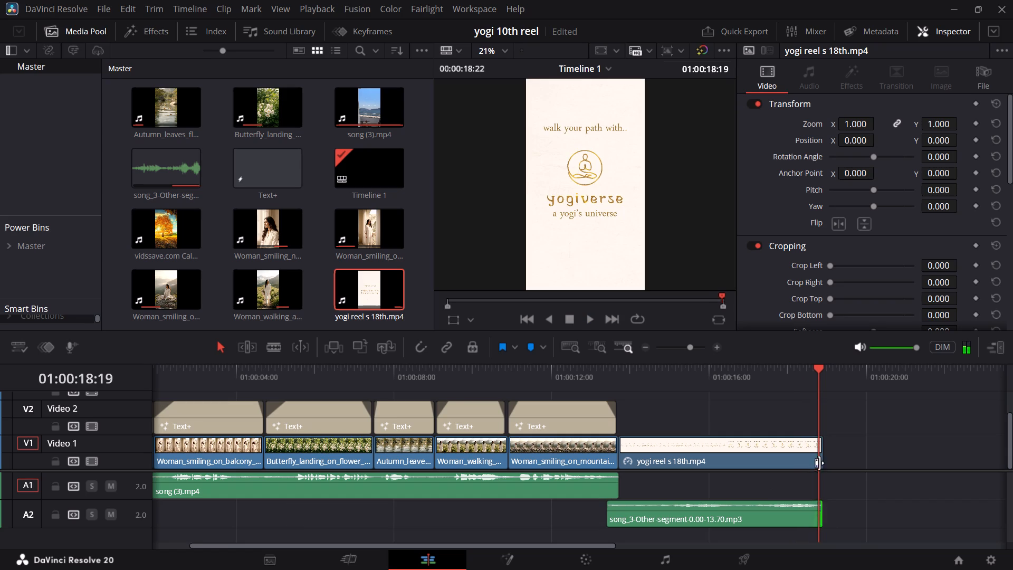
{"action": "key", "text": "space"}
{"action": "key", "text": "space"}
Play the reel from the beginning to check the titles and clip transitions.
{"action": "left_click_drag", "start_coordinate": [174, 383], "coordinate": [69, 372]}
{"action": "key", "text": "space"}
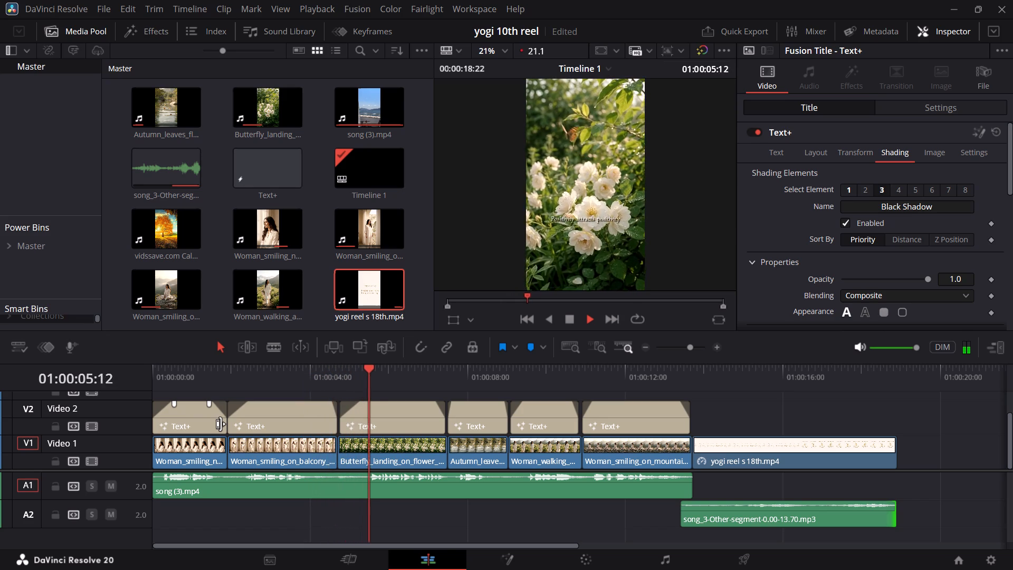
{"action": "key", "text": "space"}
{"action": "scroll", "coordinate": [308, 427], "scroll_direction": "down", "scroll_amount": 3, "text": "alt"}
{"action": "scroll", "coordinate": [309, 427], "scroll_direction": "up", "scroll_amount": 1, "text": "alt"}
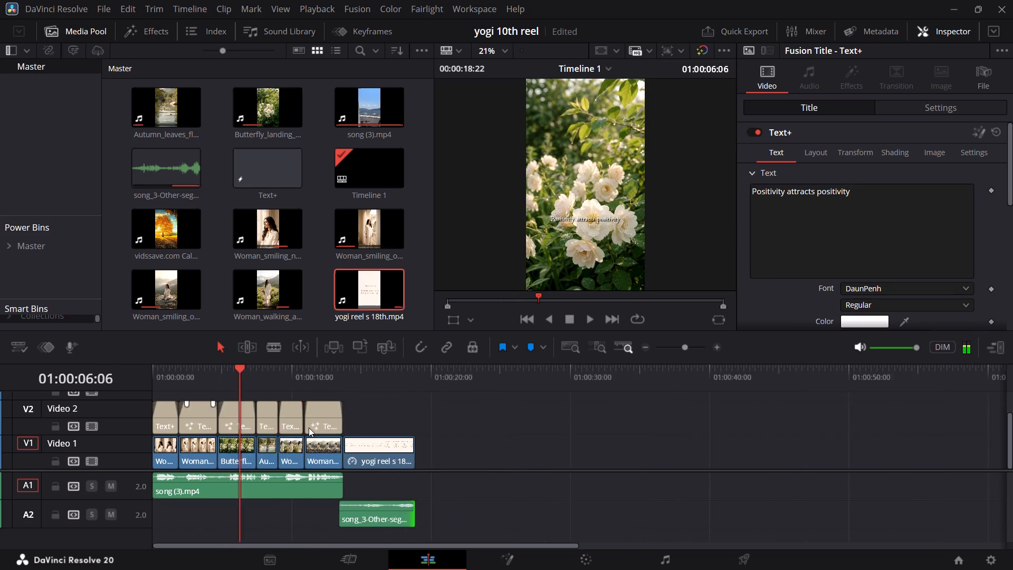
{"action": "scroll", "coordinate": [309, 427], "scroll_direction": "up", "scroll_amount": 1, "text": "alt"}
Open the Deliver page and name the export file "yogi verse 10 th reel oct".
{"action": "left_click", "coordinate": [748, 554]}
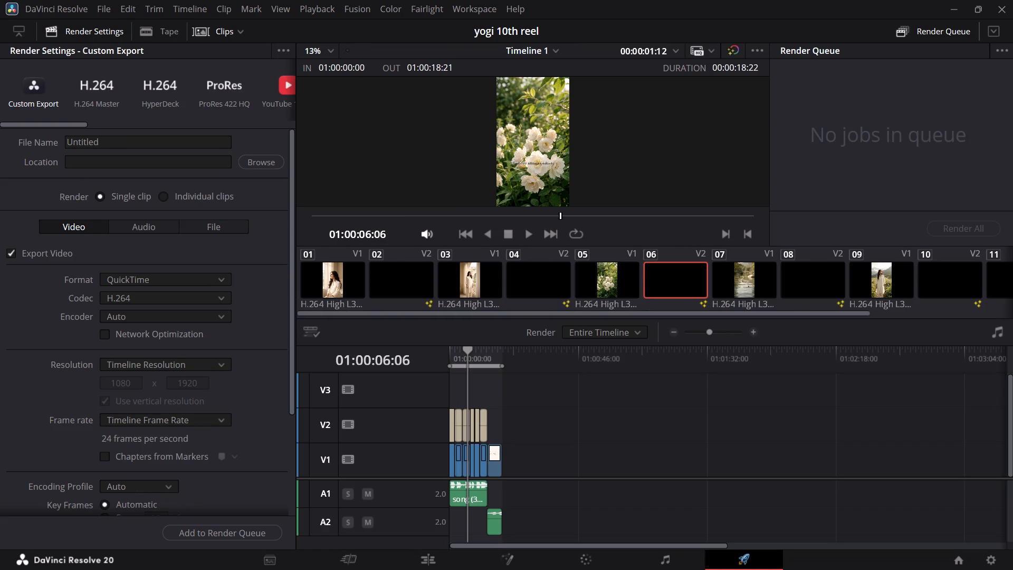
{"action": "left_click_drag", "start_coordinate": [105, 141], "coordinate": [47, 141]}
{"action": "type", "text": "yogi verse"}
{"action": "key", "text": "space"}
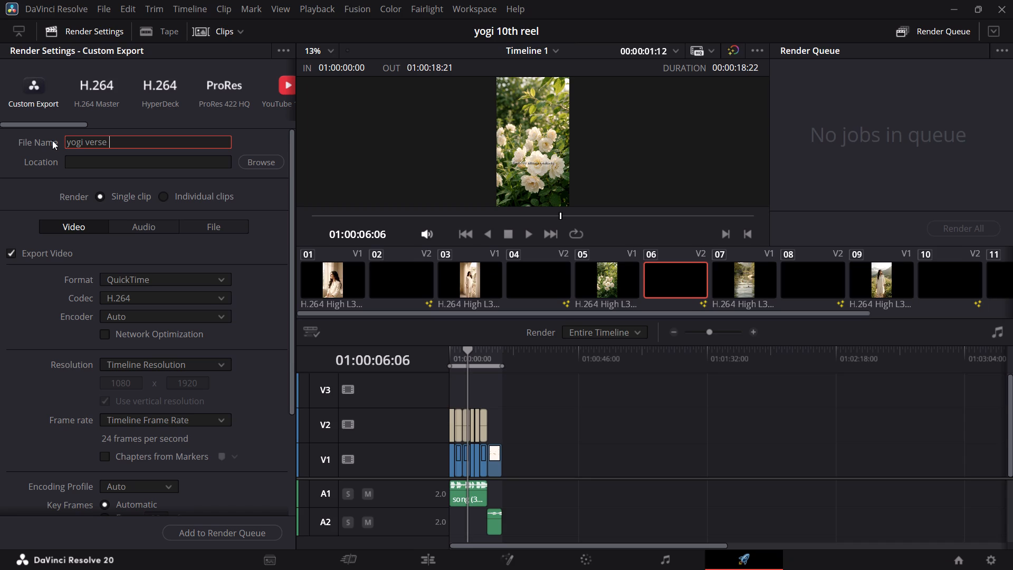
{"action": "type", "text": "10 th reel c"}
{"action": "key", "text": "BackSpace"}
{"action": "type", "text": "oct"}
Start adding the export to the render queue and create an "oct" folder inside nidhi work's yogi folder for it.
{"action": "left_click", "coordinate": [221, 533]}
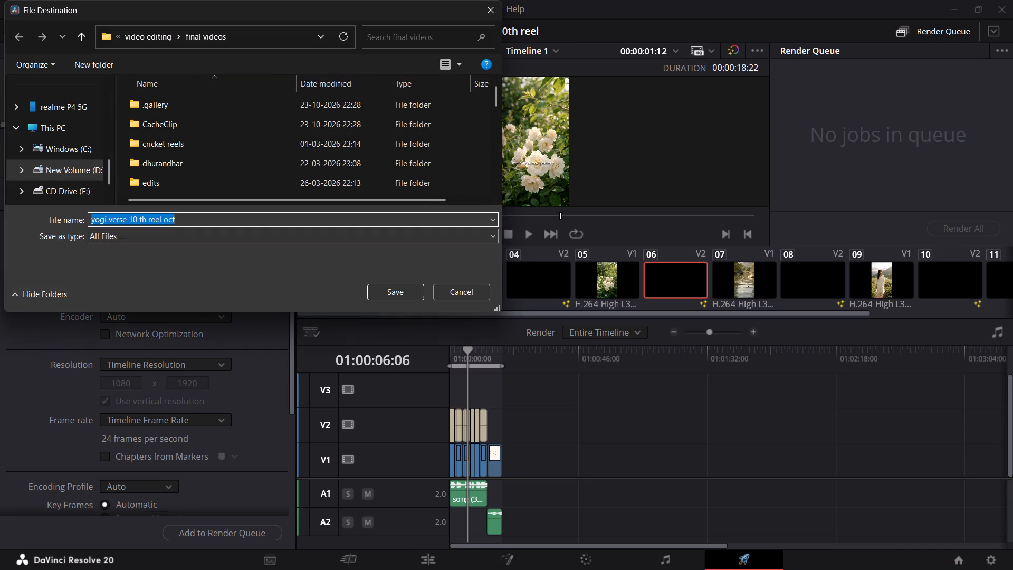
{"action": "scroll", "coordinate": [81, 123], "scroll_direction": "up", "scroll_amount": 4}
{"action": "left_click", "coordinate": [57, 130]}
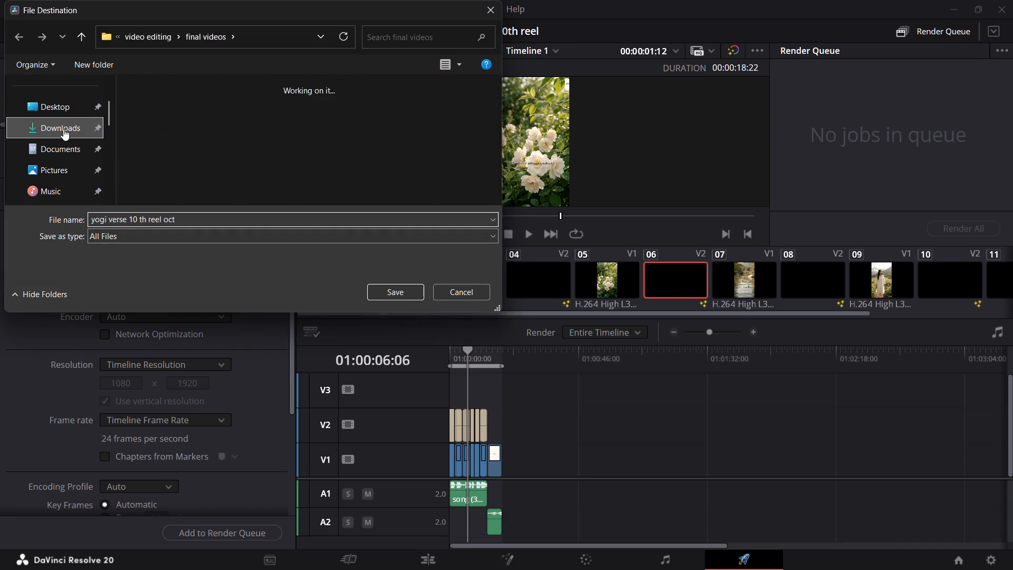
{"action": "scroll", "coordinate": [40, 142], "scroll_direction": "down", "scroll_amount": 3}
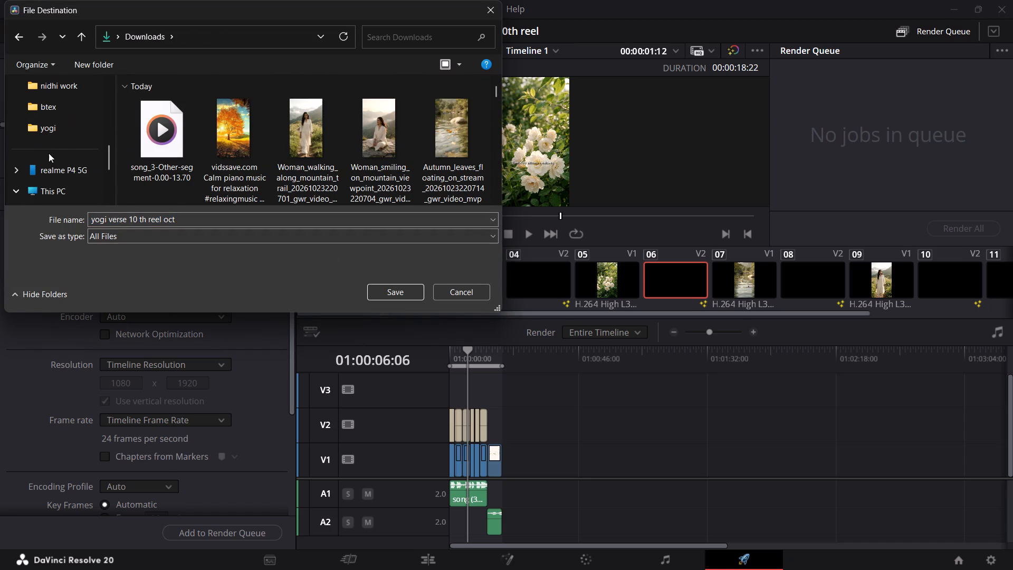
{"action": "left_click", "coordinate": [66, 133]}
{"action": "scroll", "coordinate": [330, 136], "scroll_direction": "down", "scroll_amount": 3}
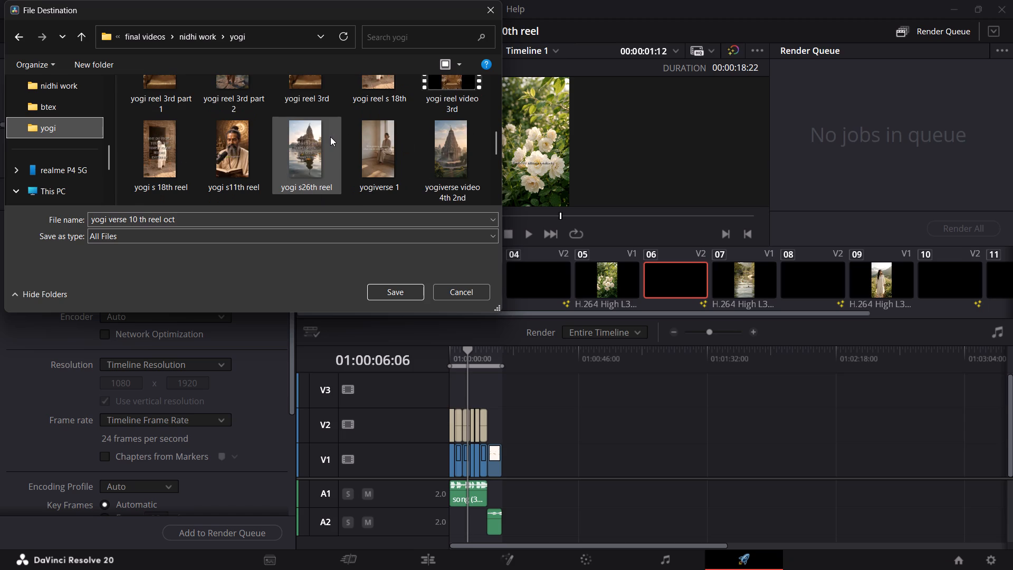
{"action": "scroll", "coordinate": [330, 137], "scroll_direction": "down", "scroll_amount": 7}
{"action": "scroll", "coordinate": [330, 141], "scroll_direction": "up", "scroll_amount": 13}
{"action": "scroll", "coordinate": [330, 141], "scroll_direction": "down", "scroll_amount": 9}
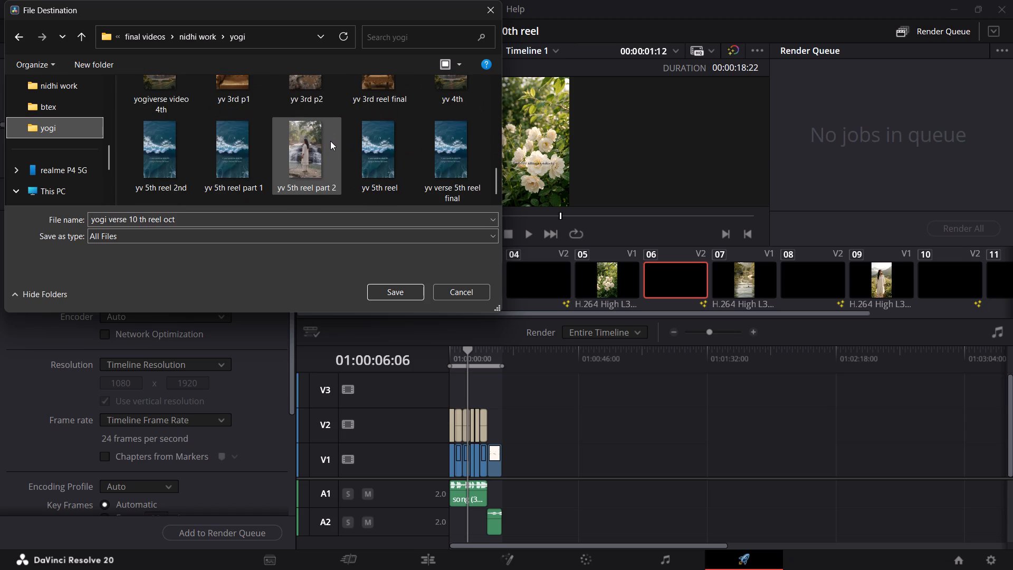
{"action": "scroll", "coordinate": [330, 141], "scroll_direction": "down", "scroll_amount": 1}
{"action": "scroll", "coordinate": [252, 168], "scroll_direction": "up", "scroll_amount": 8}
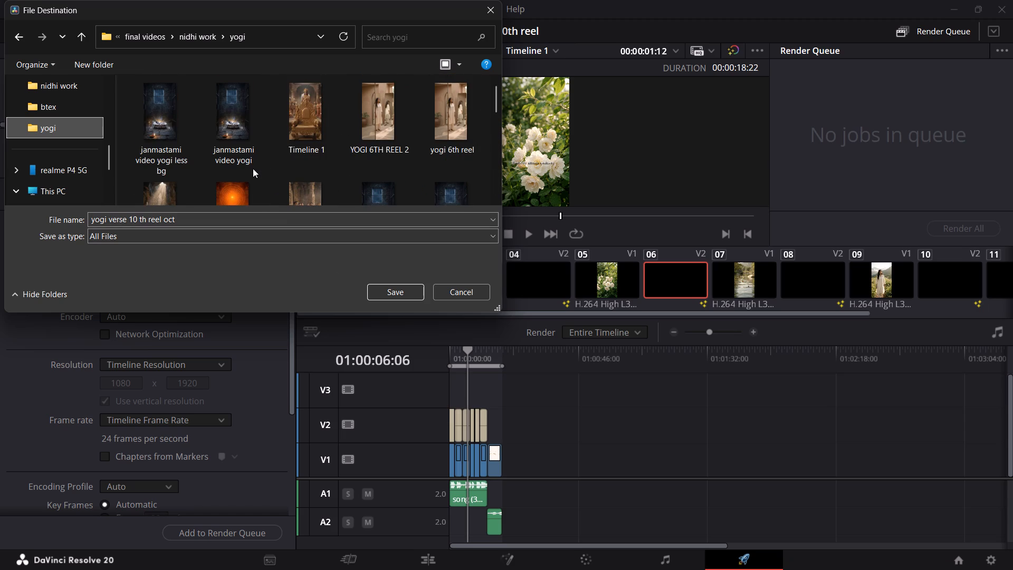
{"action": "key", "text": "ctrl+shift+n"}
{"action": "type", "text": "oct"}
{"action": "key", "text": "Return"}
Save the export destination inside the oct folder, adding the job to the render queue.
{"action": "double_click", "coordinate": [161, 141]}
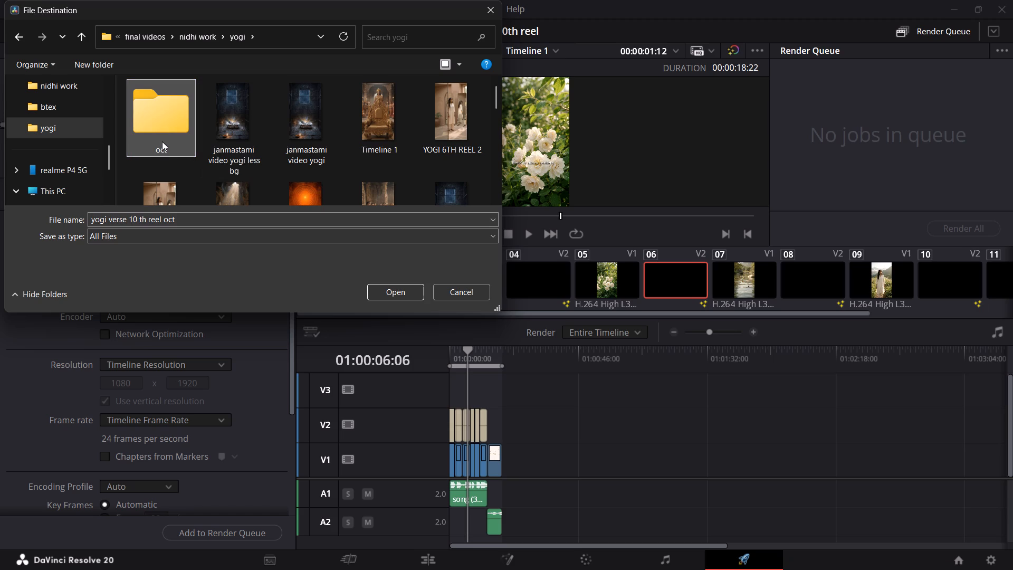
{"action": "key", "text": "ctrl+v"}
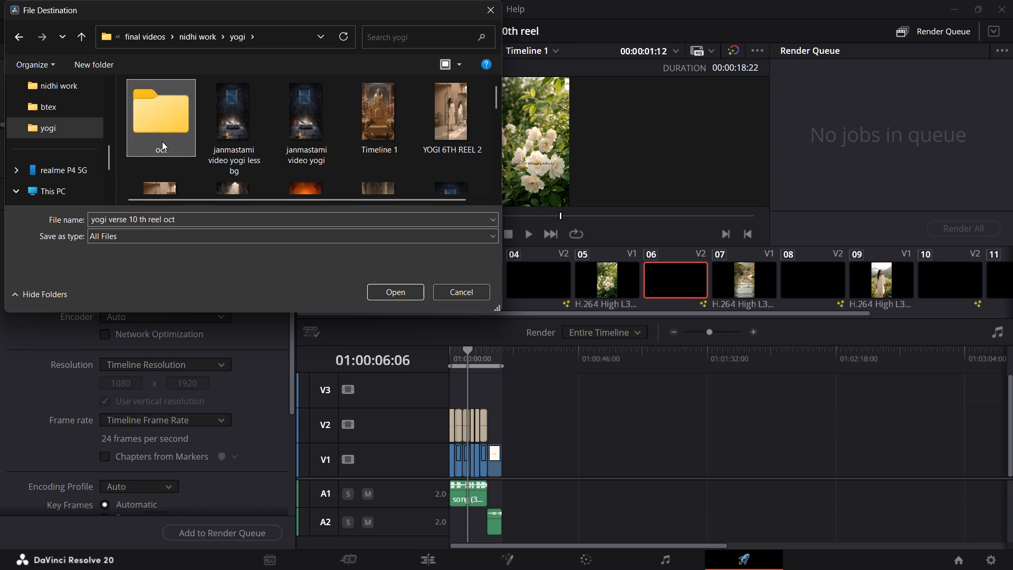
{"action": "left_click", "coordinate": [394, 286]}
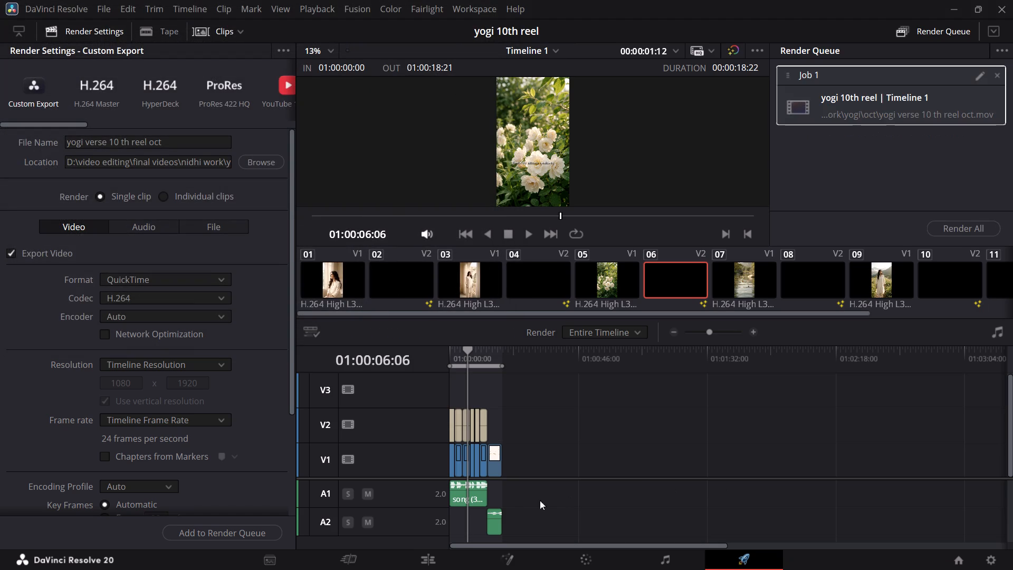
Render the queued yogi 10th reel job from the Deliver page.
{"action": "left_click", "coordinate": [431, 557]}
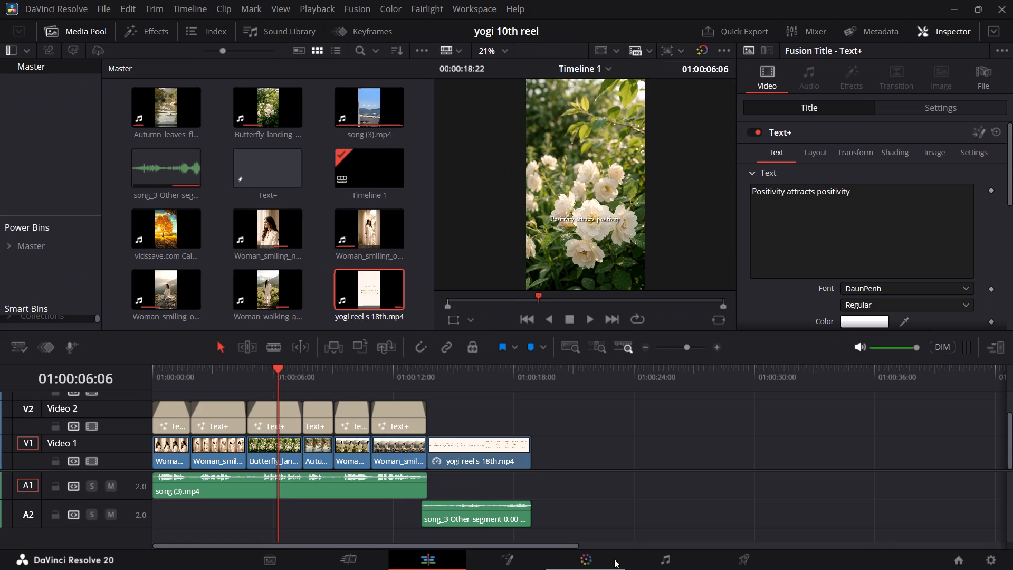
{"action": "left_click", "coordinate": [746, 556]}
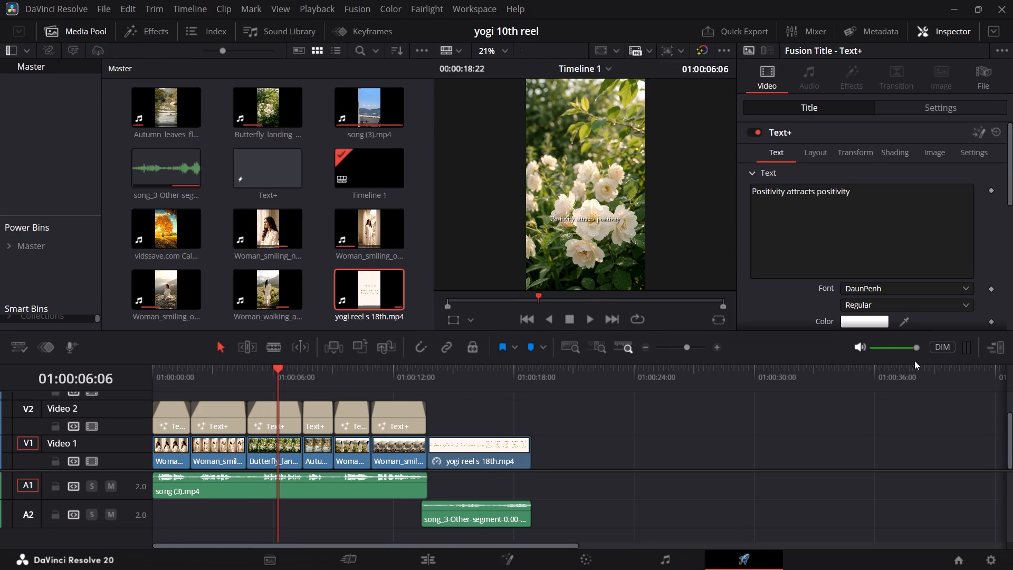
{"action": "left_click", "coordinate": [954, 230]}
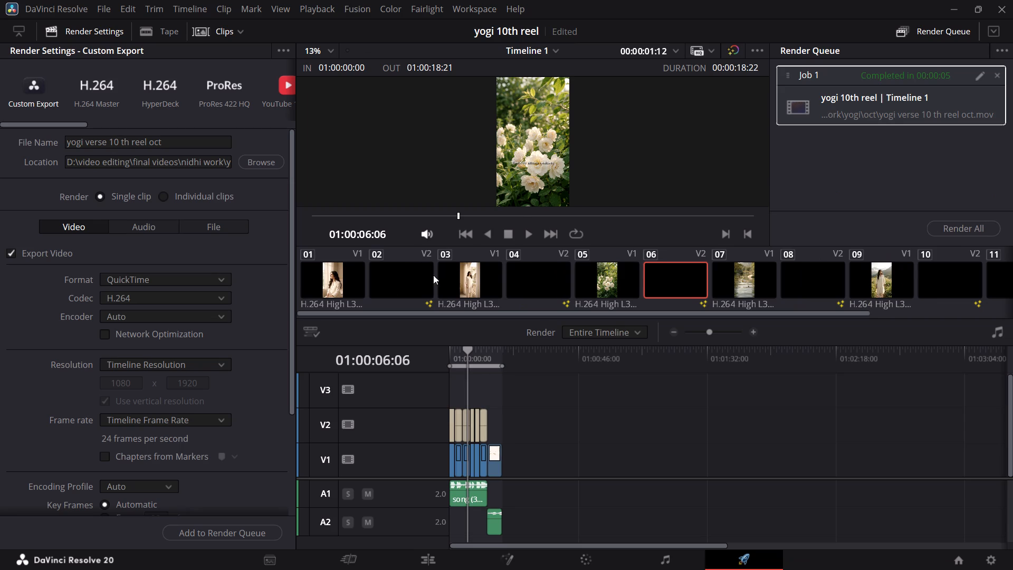
Return to the Edit page and scrub through the rest of the reel past the end of the closing card.
{"action": "left_click", "coordinate": [443, 555]}
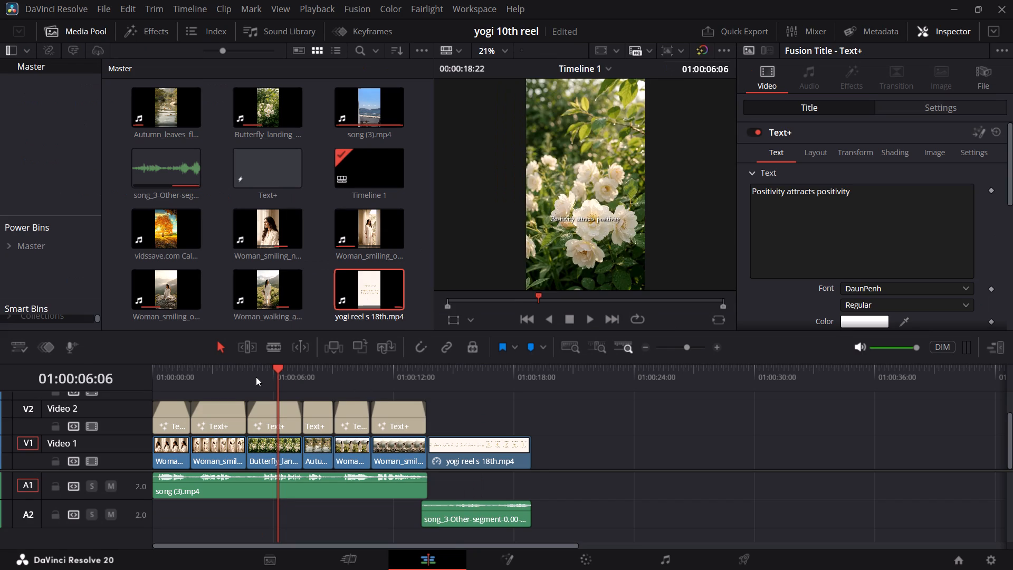
{"action": "left_click_drag", "start_coordinate": [255, 377], "coordinate": [368, 386]}
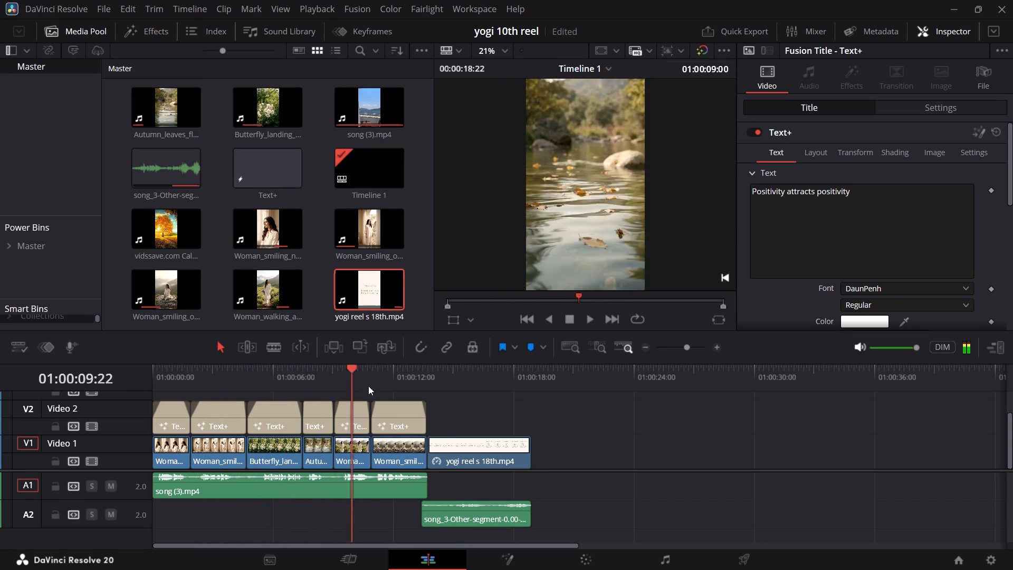
{"action": "left_click_drag", "start_coordinate": [368, 386], "coordinate": [675, 421]}
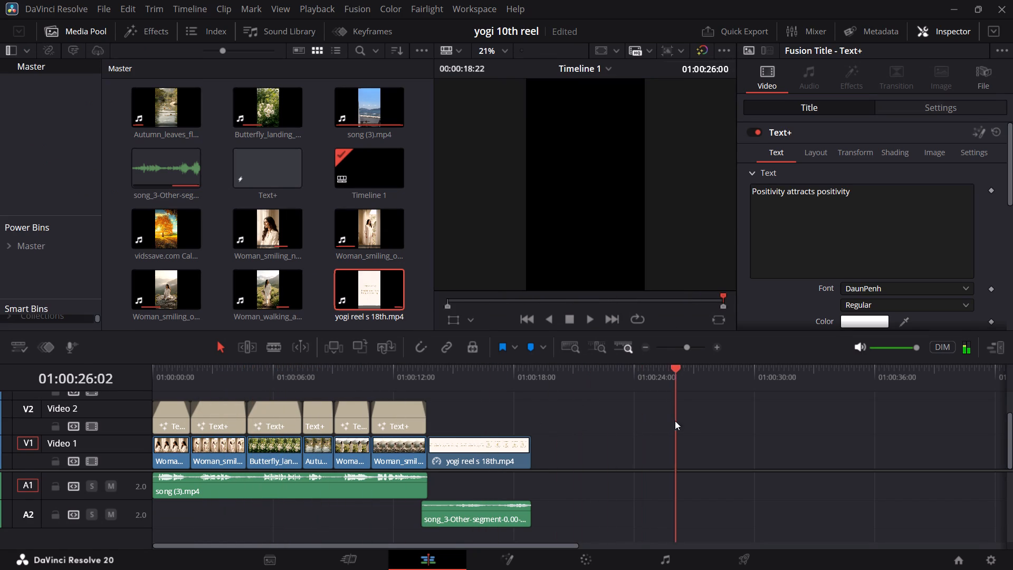
{"action": "left_click_drag", "start_coordinate": [675, 421], "coordinate": [687, 428]}
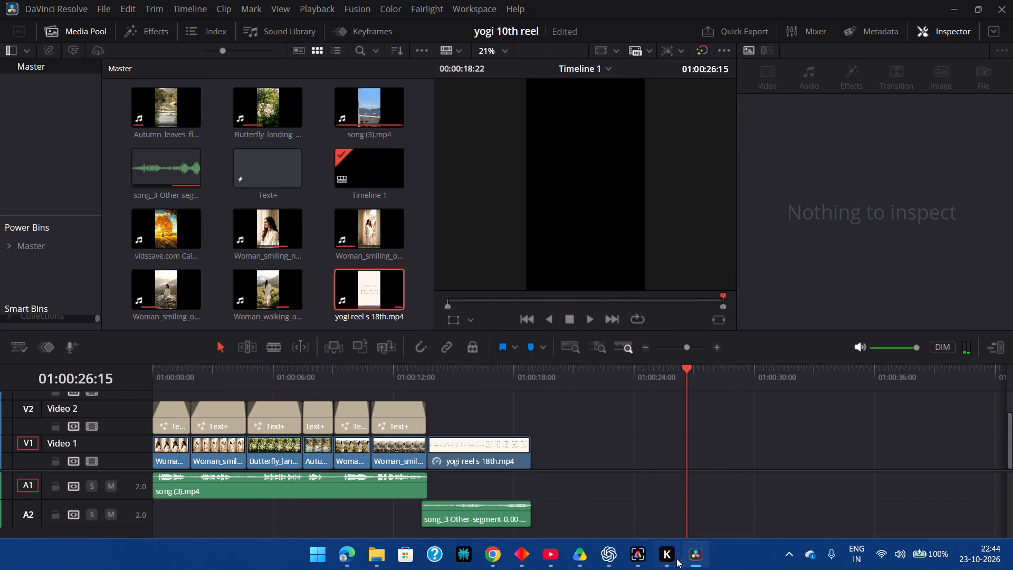